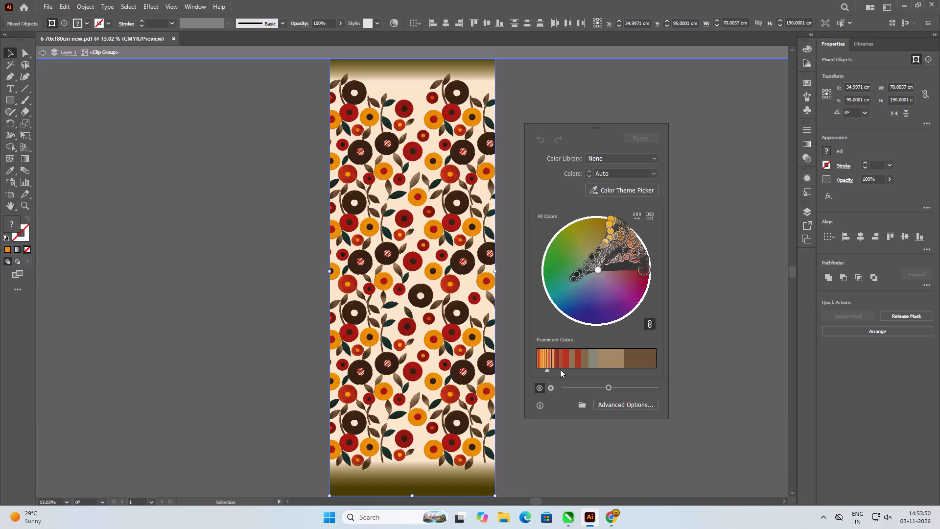
Pick a red band among the floral pattern's prominent colors for recoloring.
left_click(564, 369)
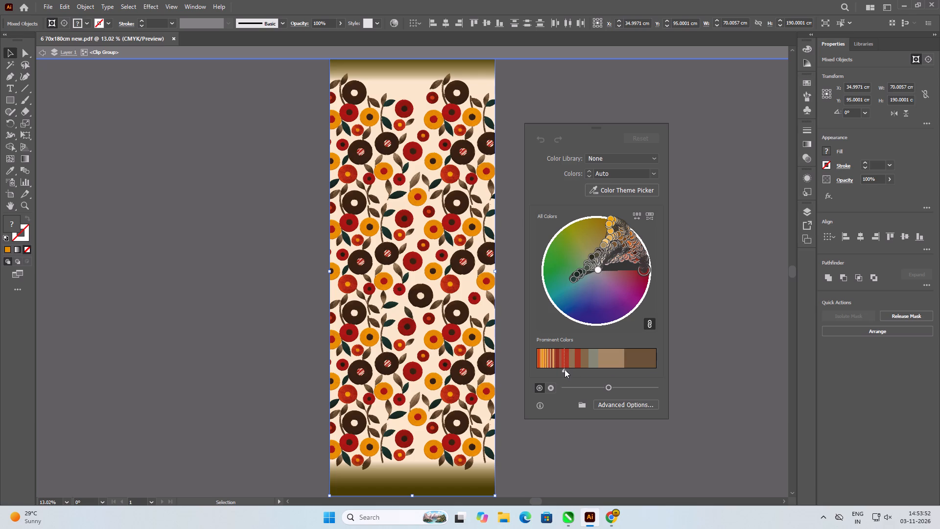
double_click(564, 369)
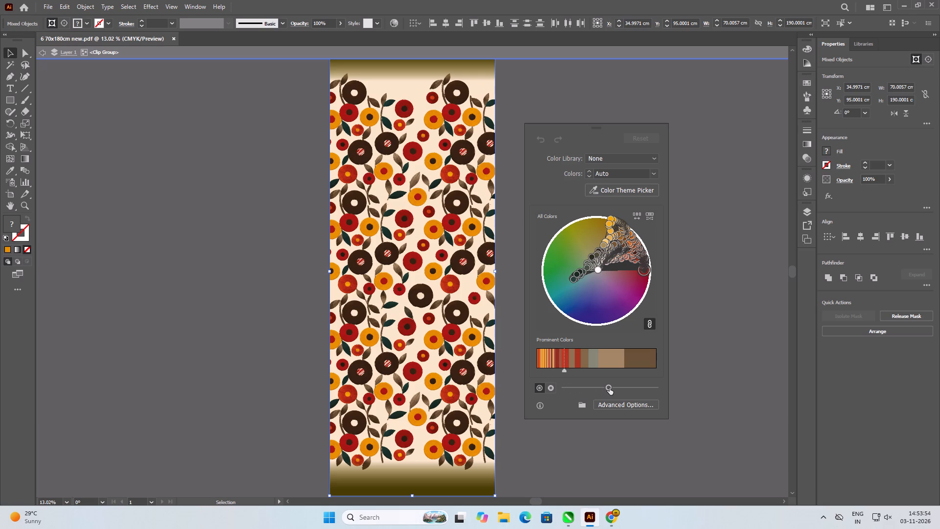
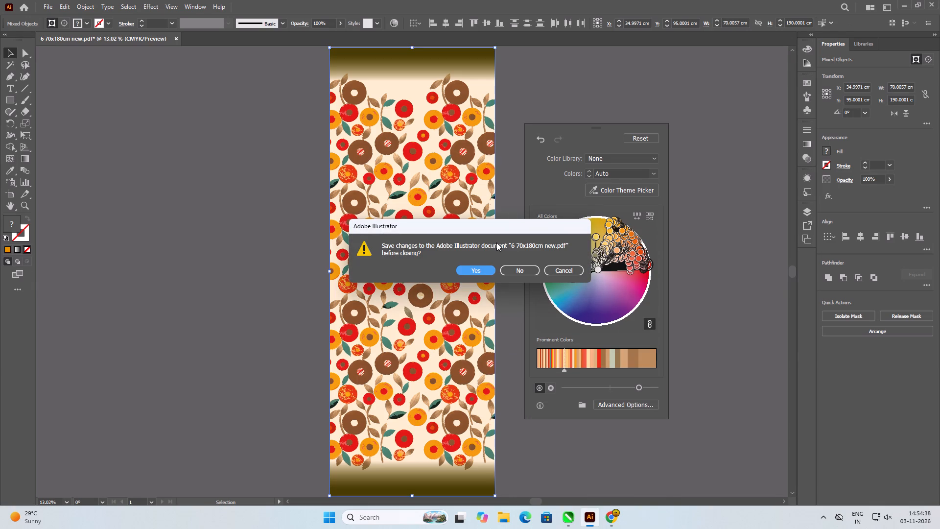
Discard the unsaved changes to "6 70x180cm new.pdf" while closing the document.
left_click(524, 271)
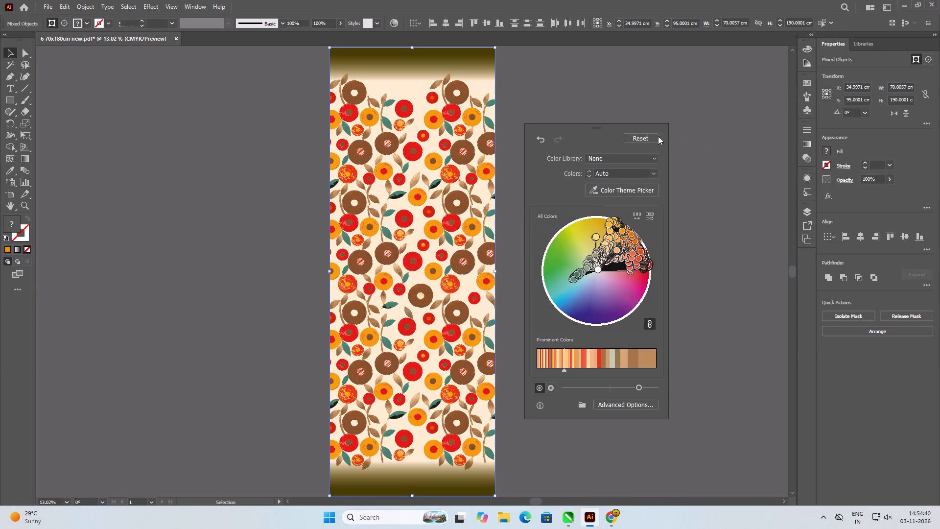
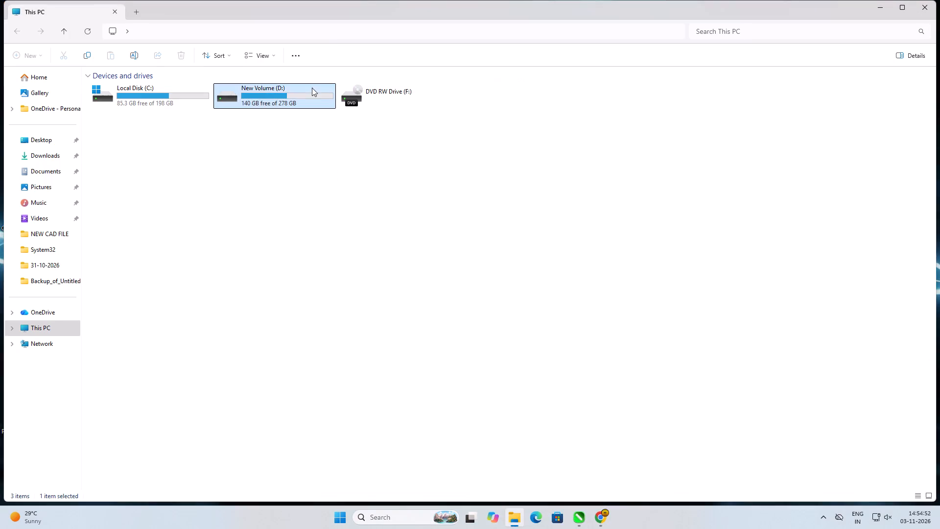
Open the FORNARI 306 100X190CM PDF from the 31-10-2026 folder, under WELKIN APEX PVT. LTD > 02. BUYER DETAIL > RD on drive D.
double_click(126, 89)
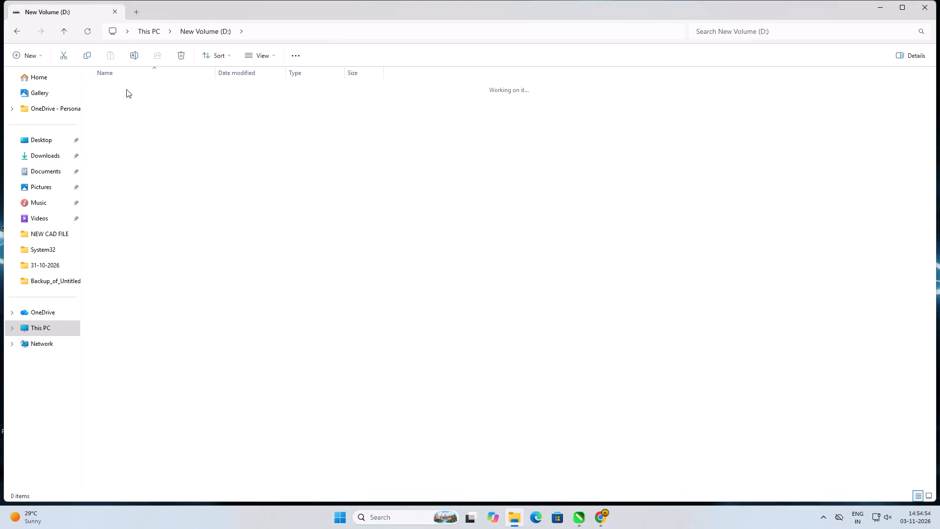
double_click(130, 105)
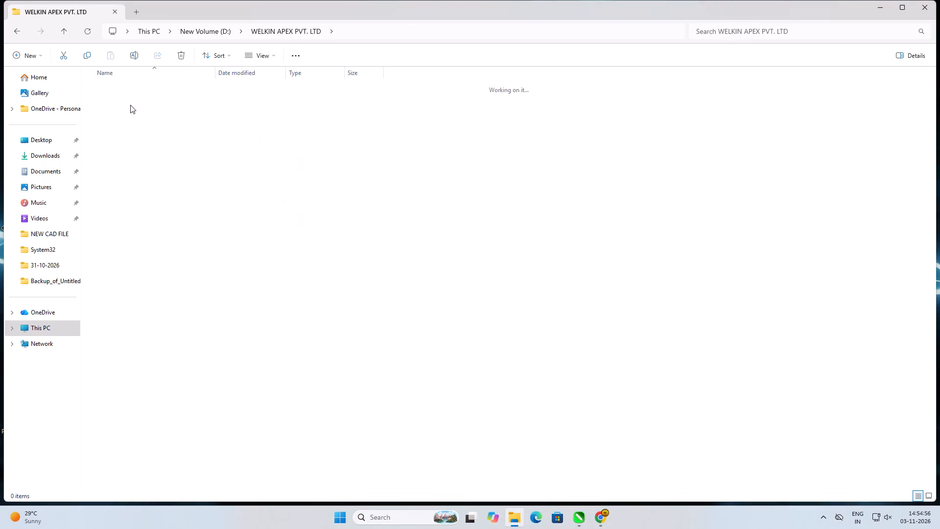
double_click(126, 99)
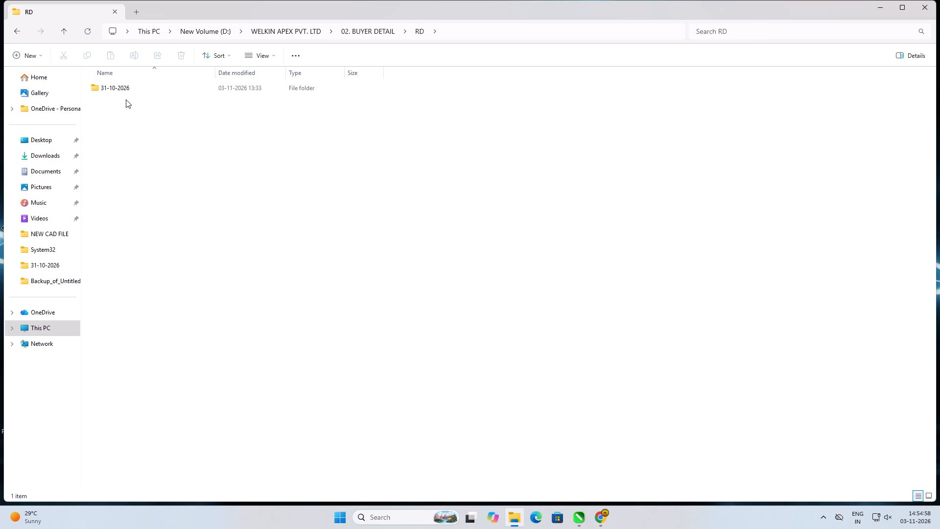
double_click(144, 91)
left_click(464, 296)
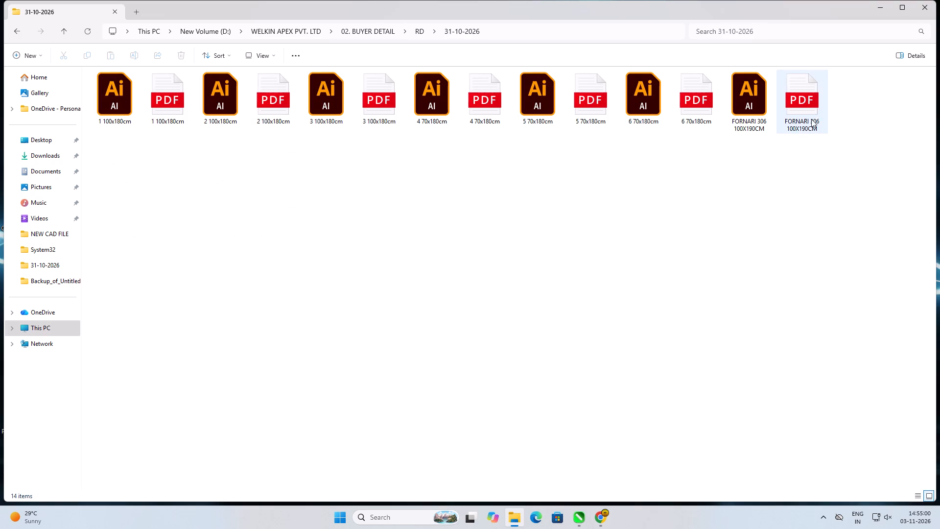
double_click(808, 102)
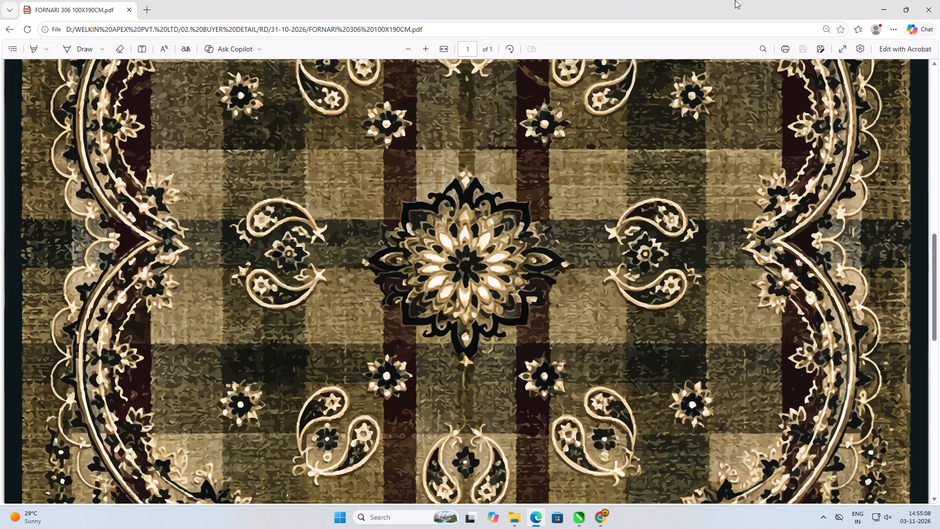
Close the FORNARI 306 100X190CM PDF and open the 6 70x180cm PDF from the 31-10-2026 folder to examine its floral pattern.
left_click(927, 11)
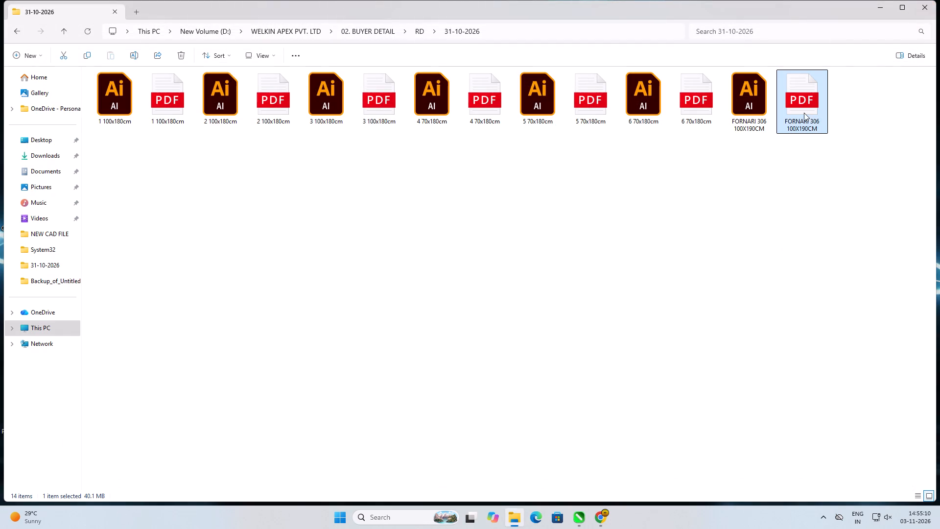
double_click(713, 115)
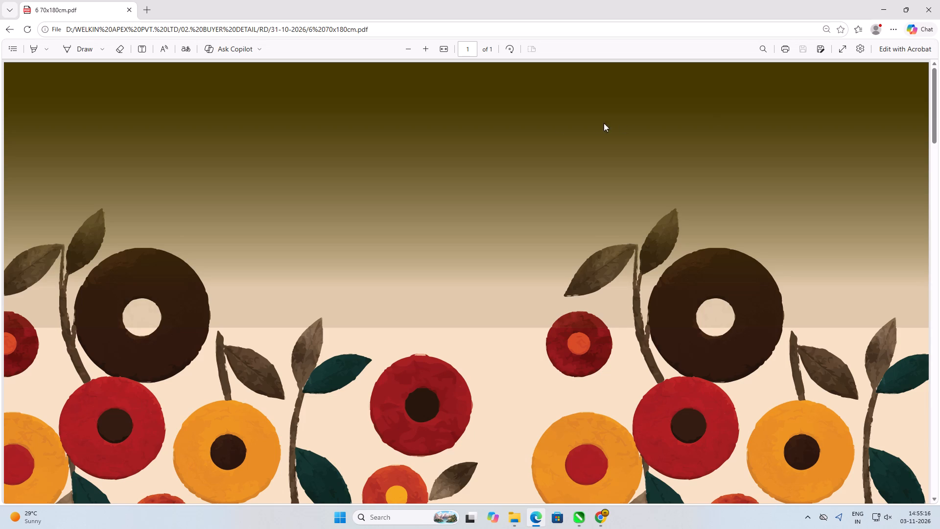
scroll(551, 123, "down", 6)
scroll(551, 123, "up", 1)
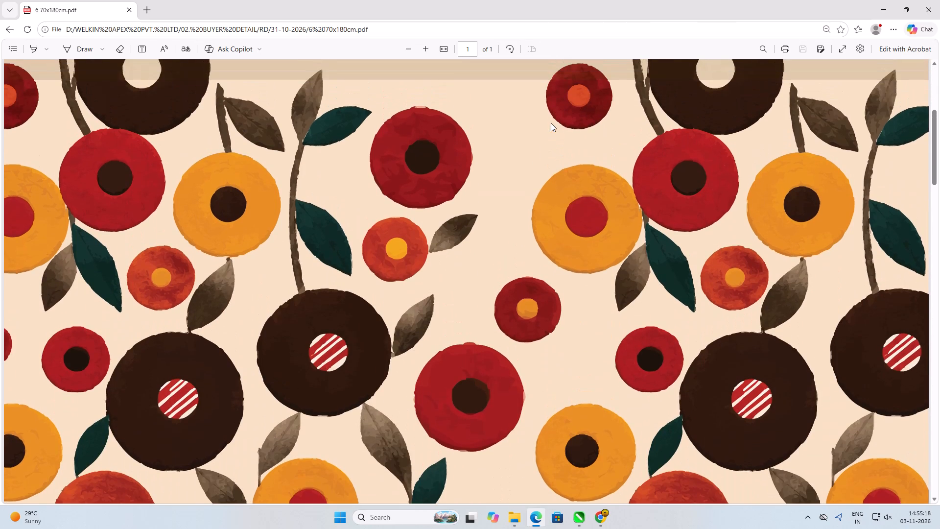
Close the 6 70x180cm PDF and open the 6 70x180cm Illustrator file from the 31-10-2026 folder.
left_click(927, 2)
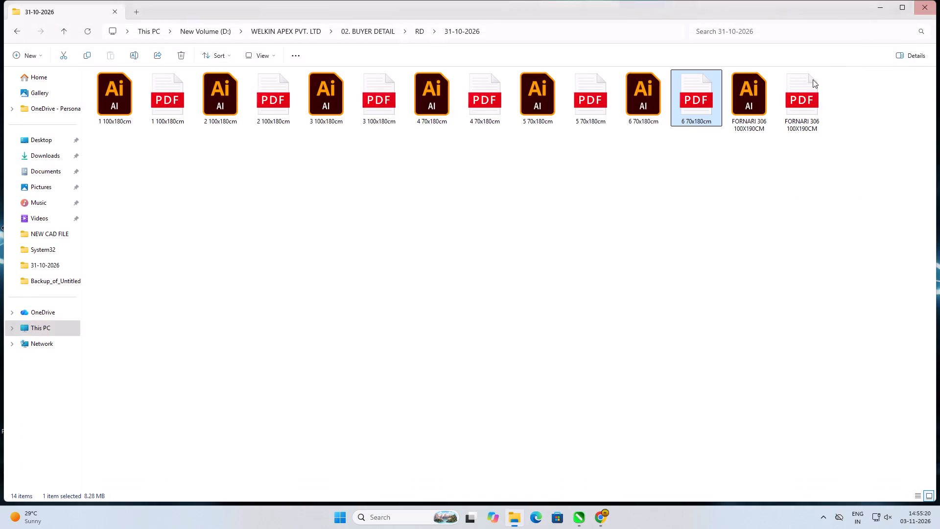
double_click(655, 112)
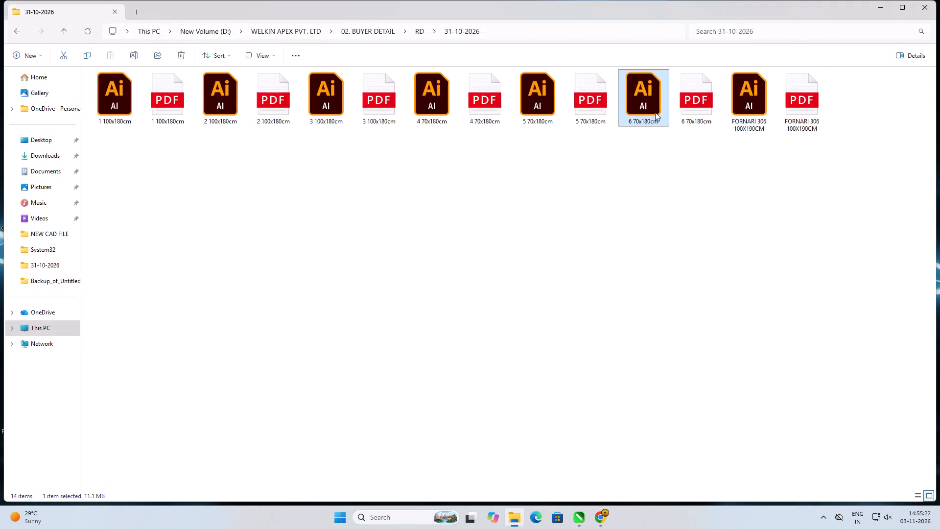
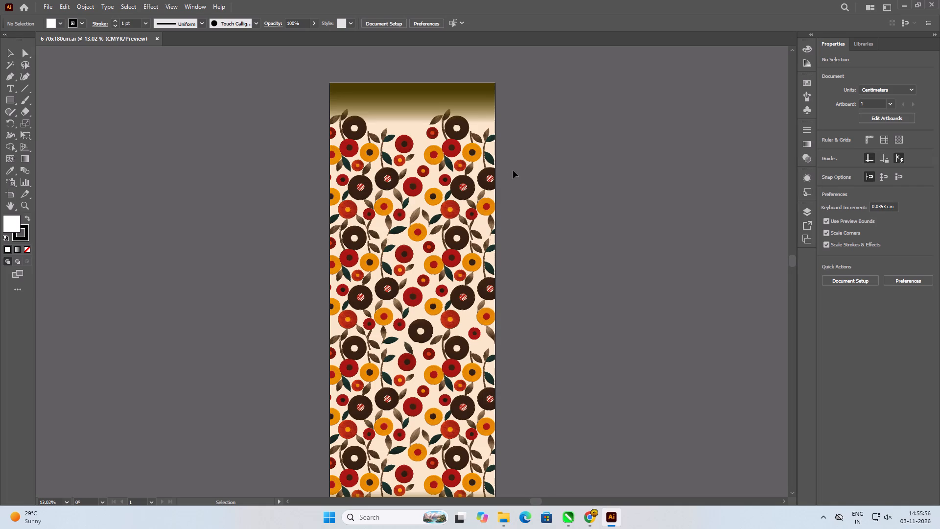
Select the clip group containing the floral pattern and its dark olive gradient ends on the artboard.
scroll(512, 170, "down", 4)
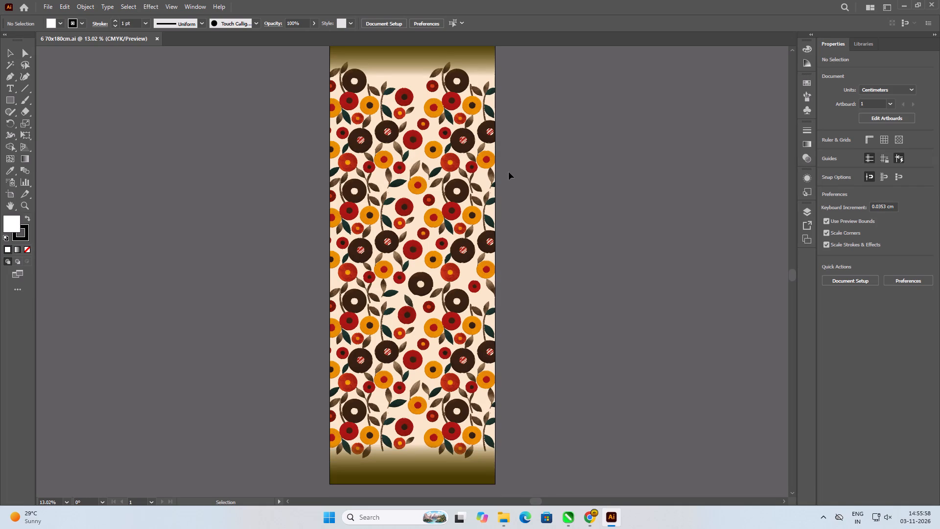
left_click(445, 471)
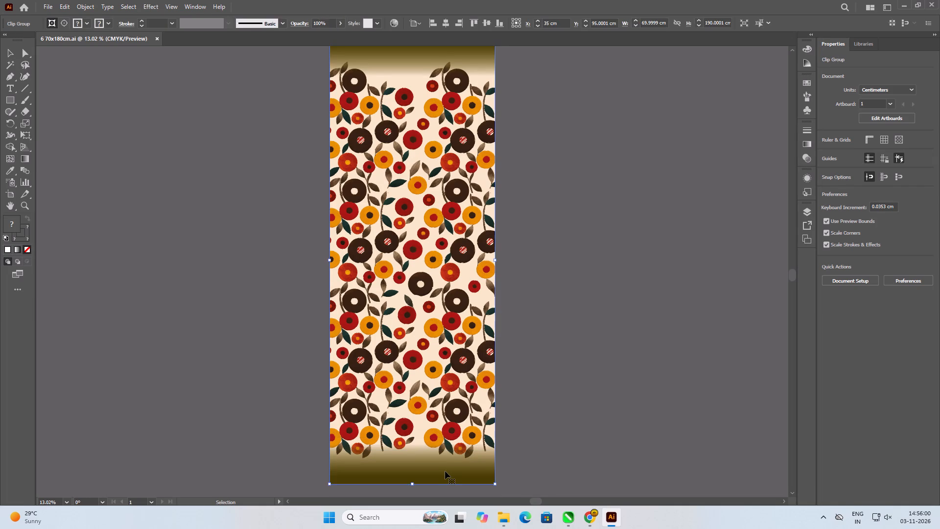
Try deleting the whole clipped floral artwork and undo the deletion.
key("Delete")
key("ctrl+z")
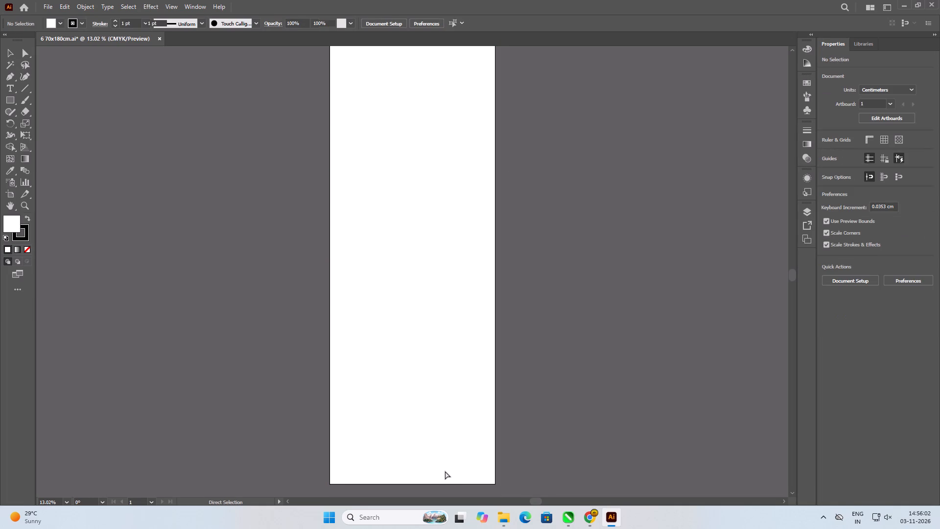
Isolate the clip group and delete the dark olive gradient bands at the bottom and top of the floral pattern.
left_click(568, 417)
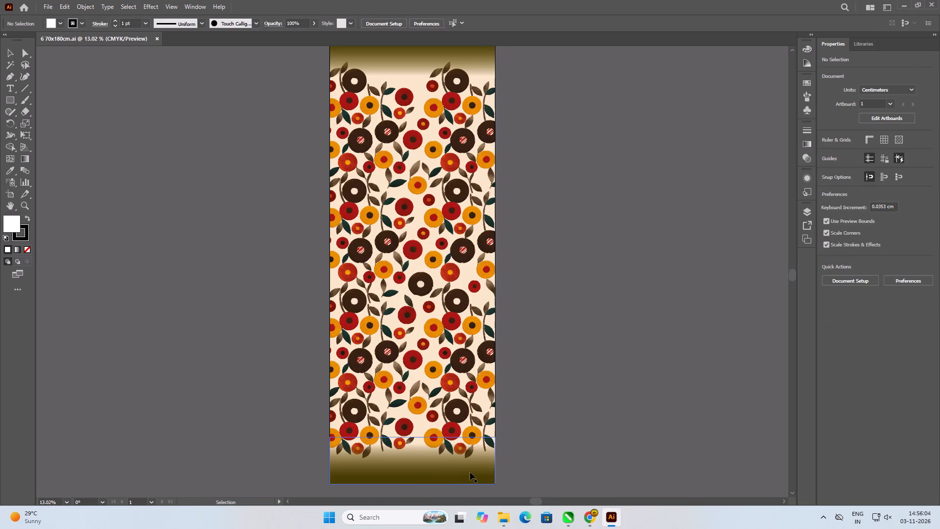
left_click(470, 472)
double_click(470, 472)
left_click(470, 472)
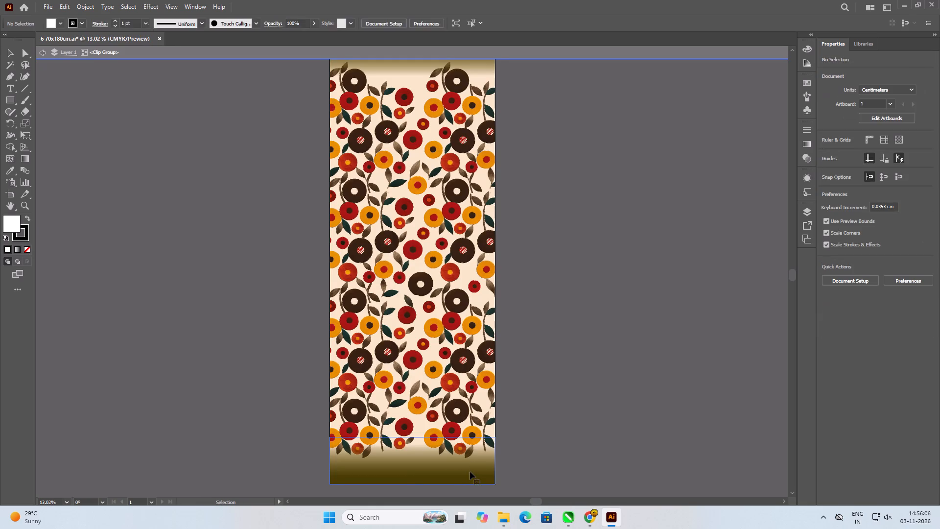
key("Delete")
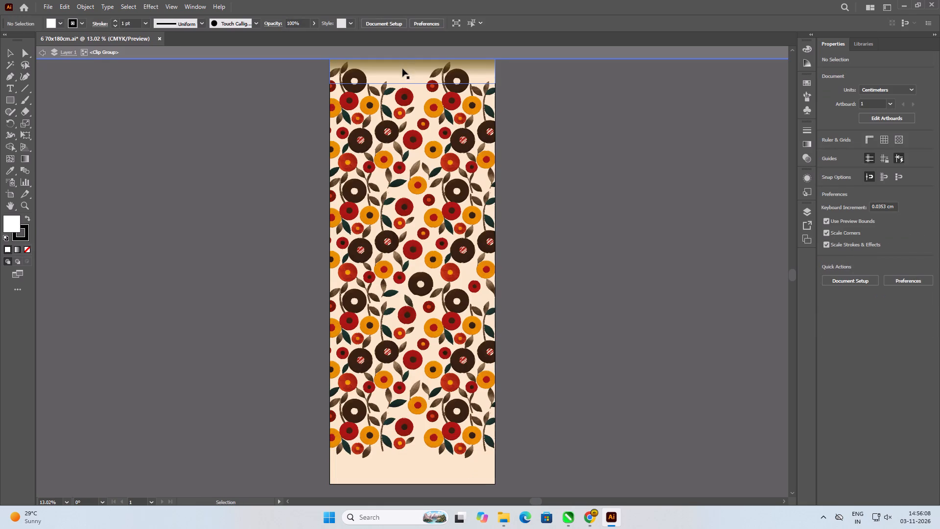
left_click(402, 69)
key("Delete")
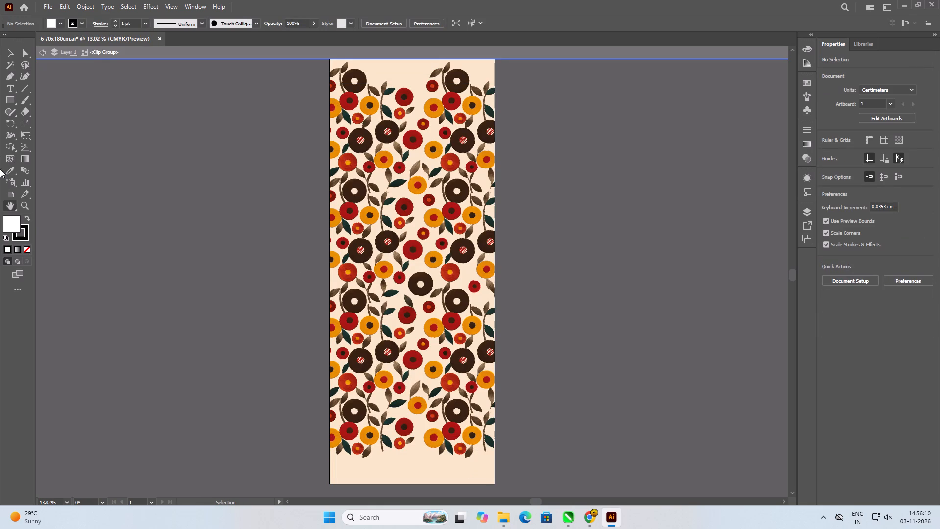
Draw a narrow upright rectangle about 2.8 by 12.1 cm in the bottom-left corner of the artwork, below the flowers.
left_click(10, 99)
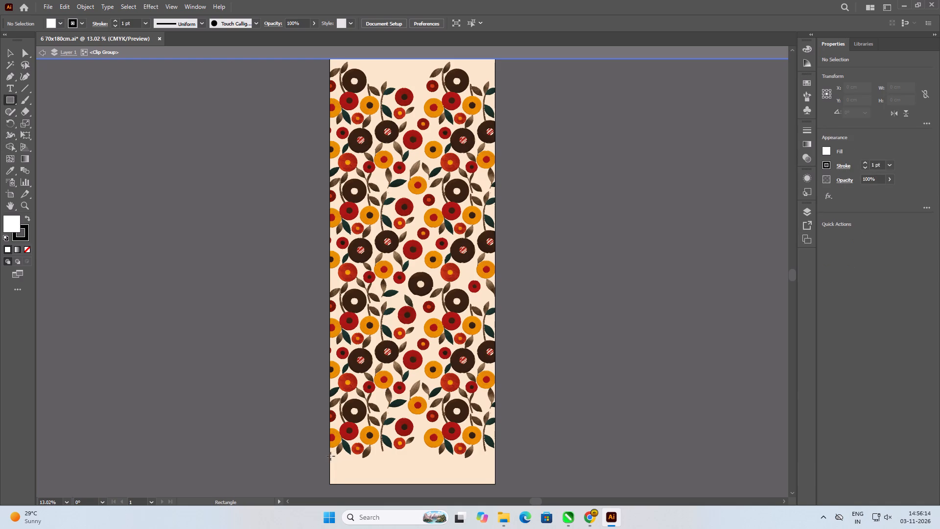
left_click_drag(330, 456, 336, 484)
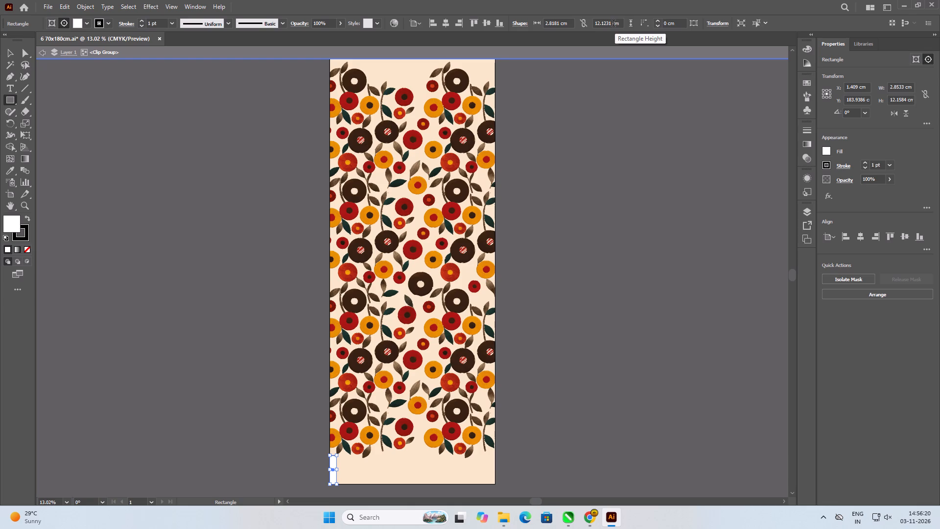
Move the narrow white rectangle from the artwork's bottom-left corner up toward its upper end.
left_click(11, 50)
scroll(349, 502, "down", 2)
scroll(347, 472, "up", 2)
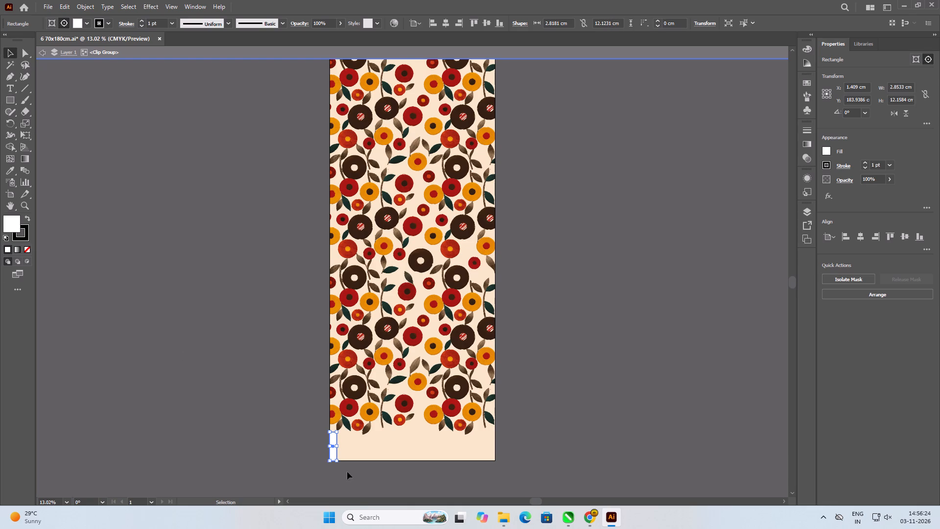
left_click_drag(335, 478, 365, 176)
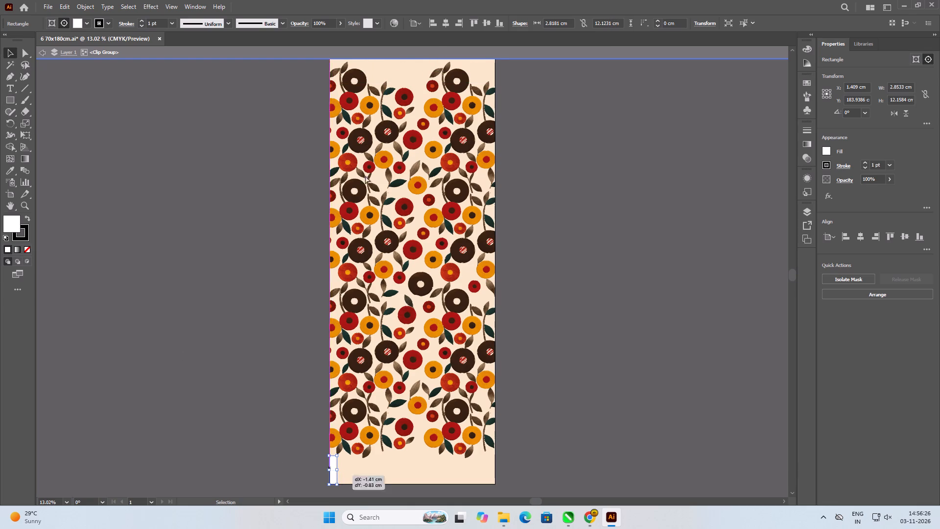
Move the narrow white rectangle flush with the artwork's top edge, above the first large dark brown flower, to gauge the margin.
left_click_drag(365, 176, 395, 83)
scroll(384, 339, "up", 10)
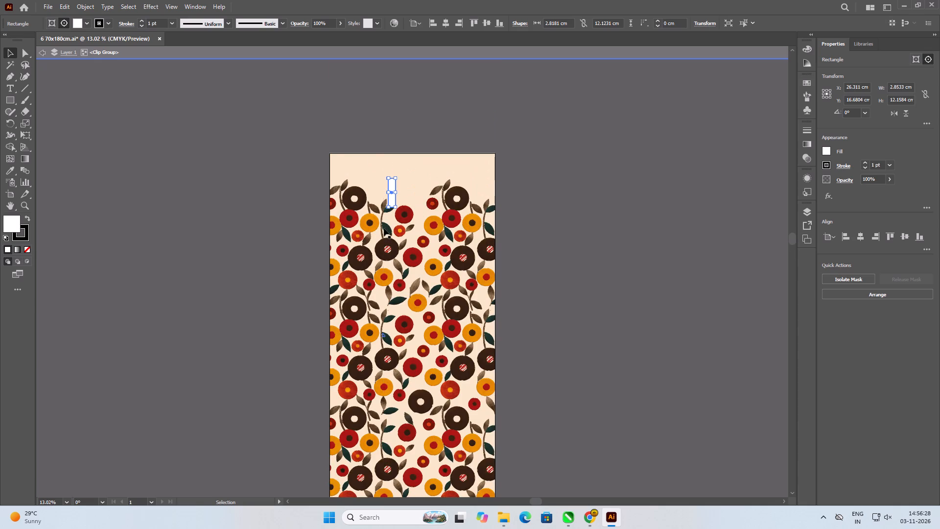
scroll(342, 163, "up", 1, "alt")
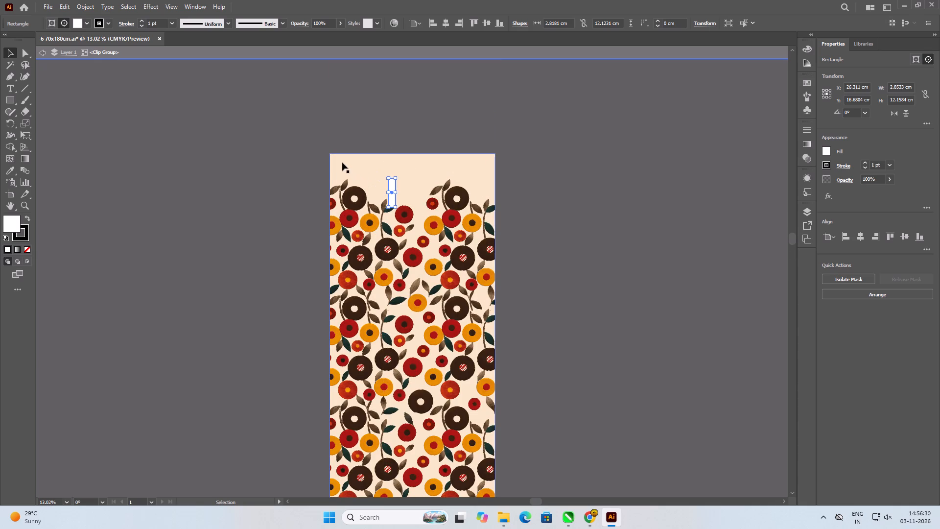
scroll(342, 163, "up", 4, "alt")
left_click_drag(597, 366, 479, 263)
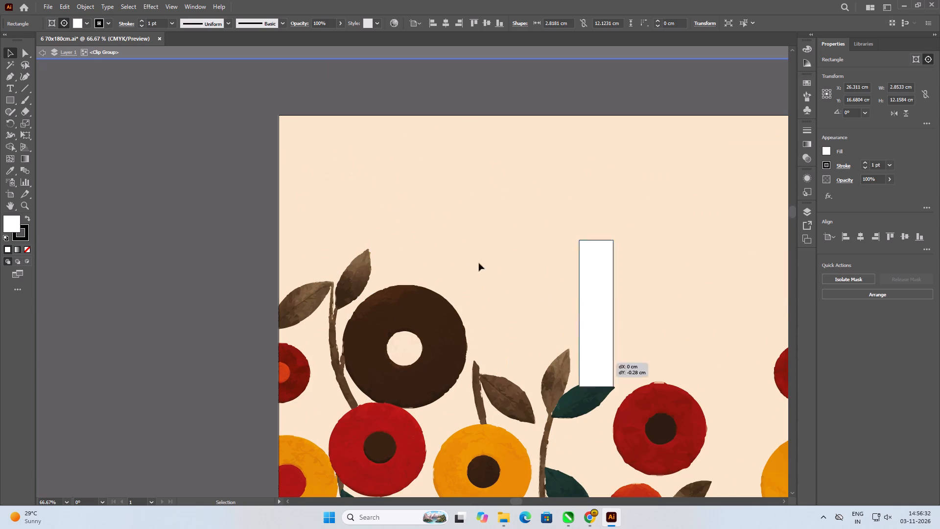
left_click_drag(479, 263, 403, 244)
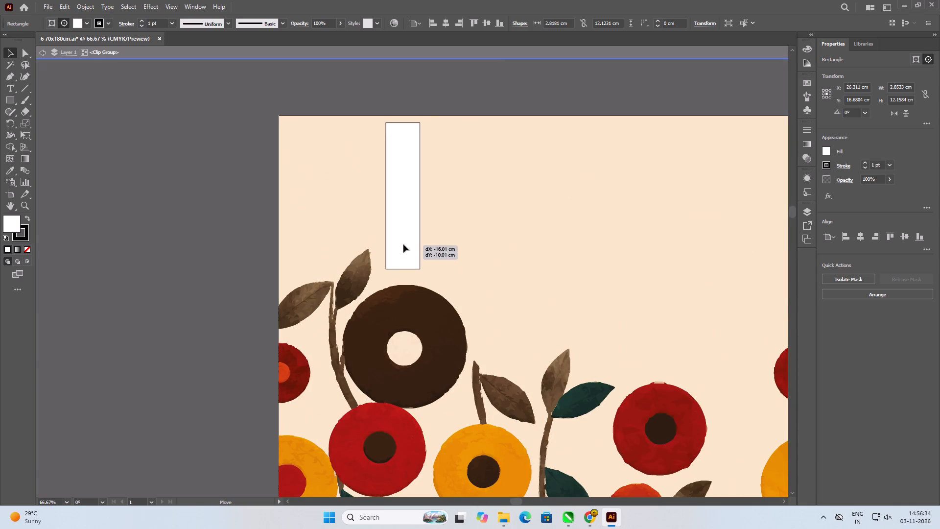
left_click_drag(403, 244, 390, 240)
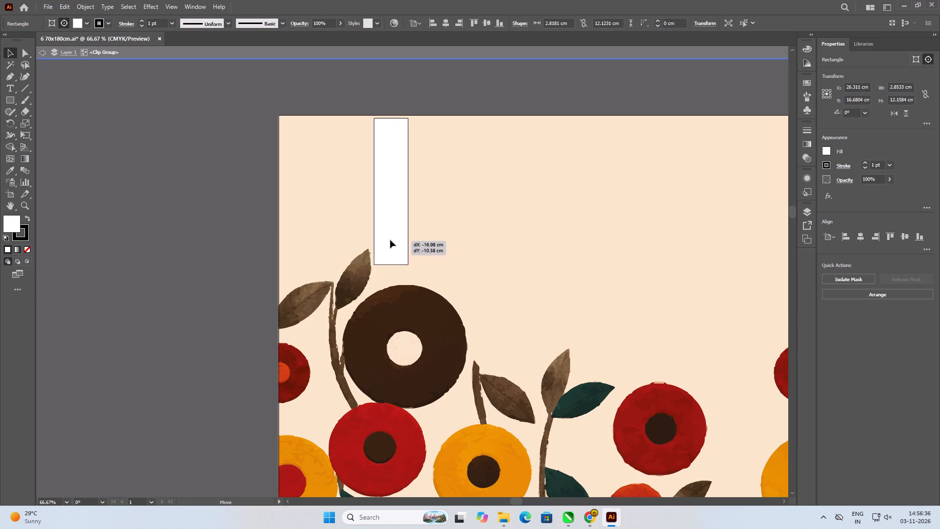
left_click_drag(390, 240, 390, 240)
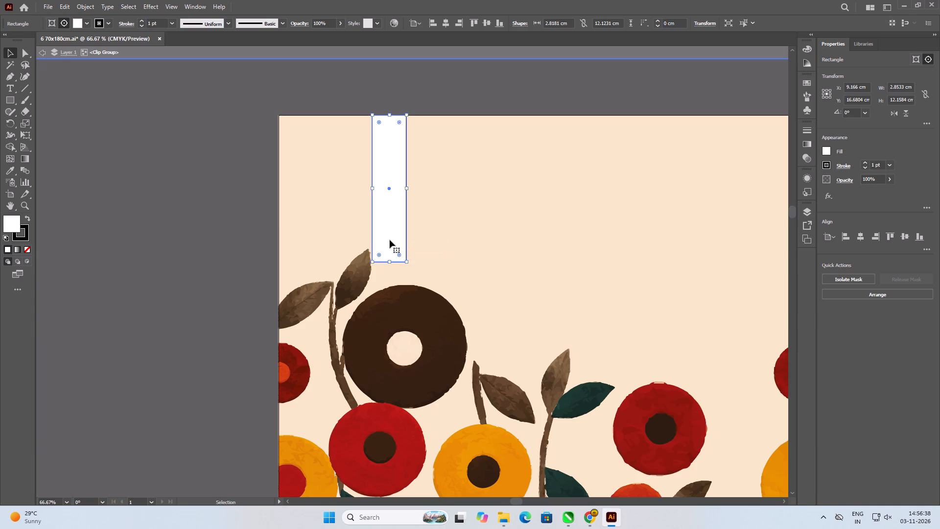
Delete the narrow white rectangle from the artwork's top margin.
key("Delete")
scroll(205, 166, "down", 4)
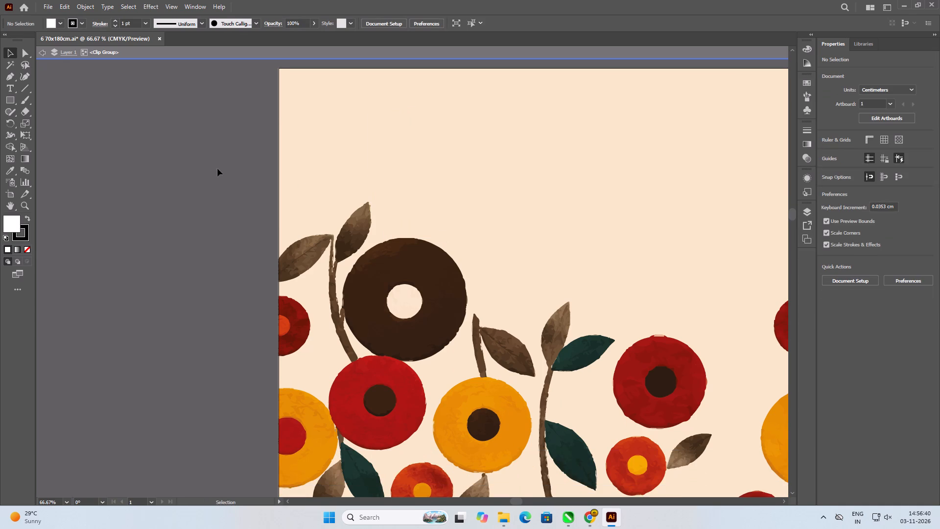
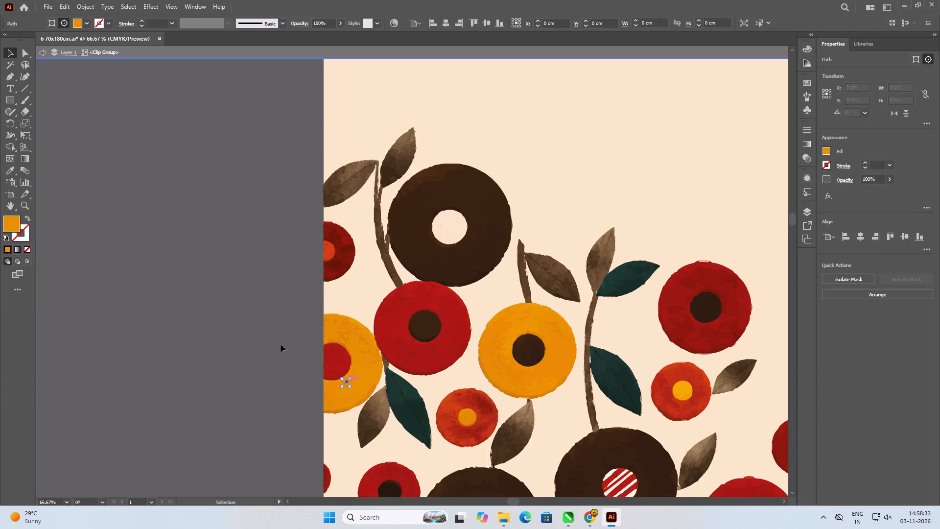
Step out of the isolated clip group to Layer 1 and select the floral artwork's clip group around its left edge.
left_click(281, 344)
left_click(43, 50)
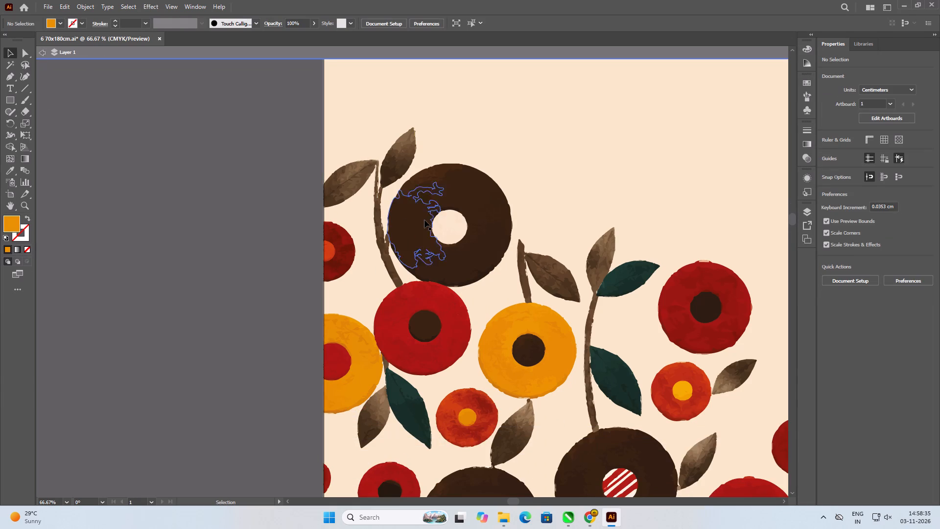
left_click(424, 220)
left_click(352, 250)
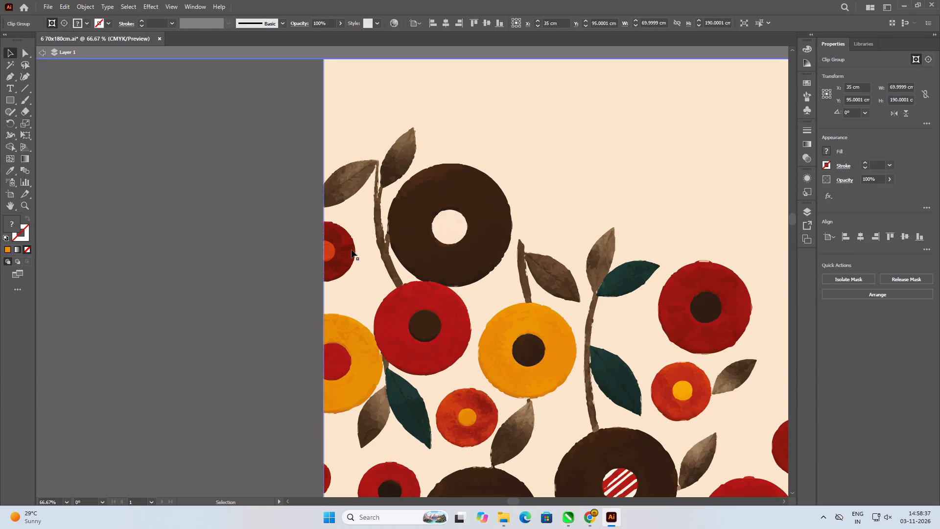
left_click(219, 211)
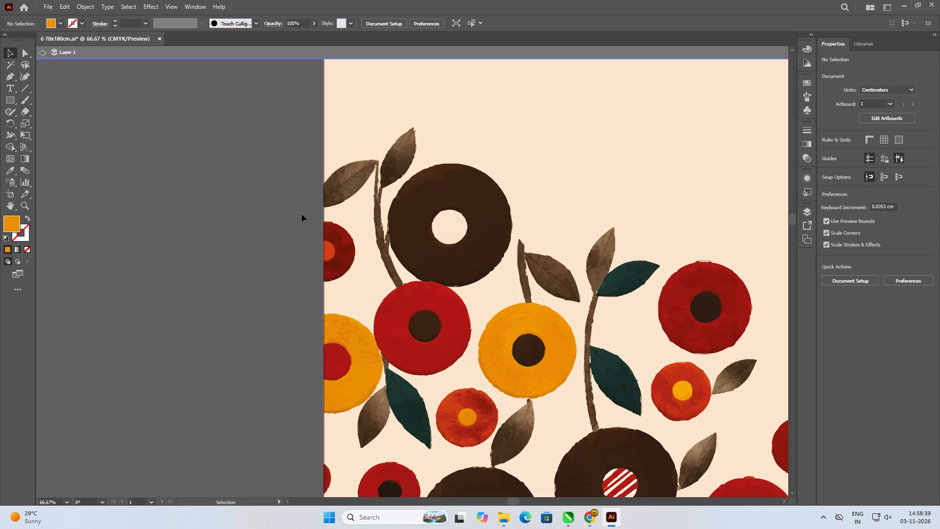
left_click_drag(302, 214, 358, 304)
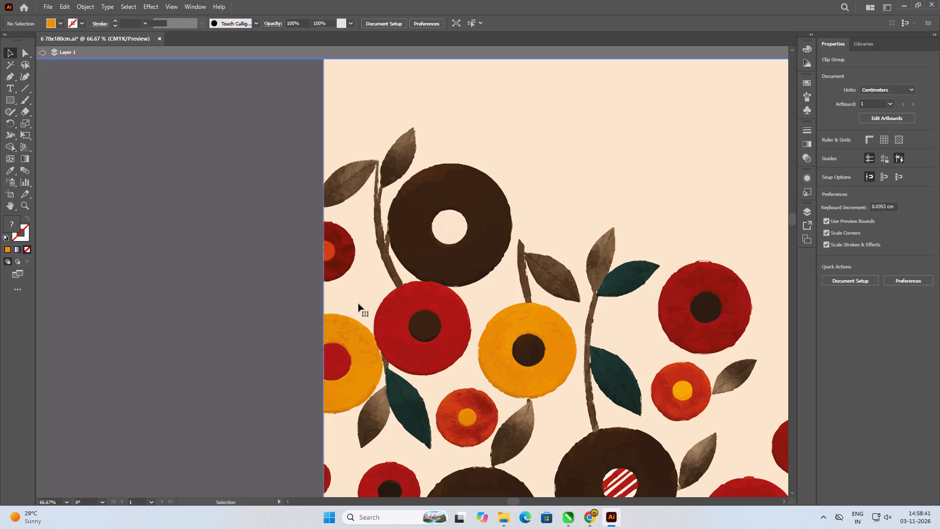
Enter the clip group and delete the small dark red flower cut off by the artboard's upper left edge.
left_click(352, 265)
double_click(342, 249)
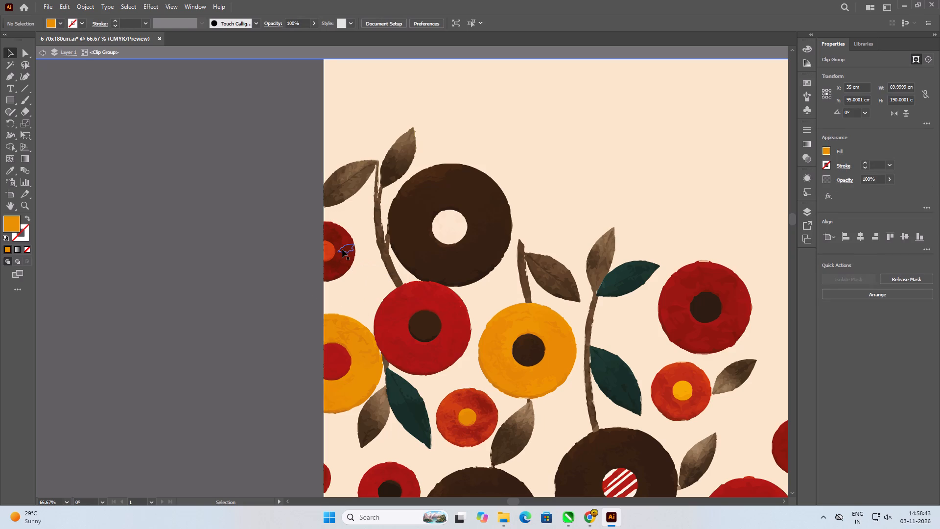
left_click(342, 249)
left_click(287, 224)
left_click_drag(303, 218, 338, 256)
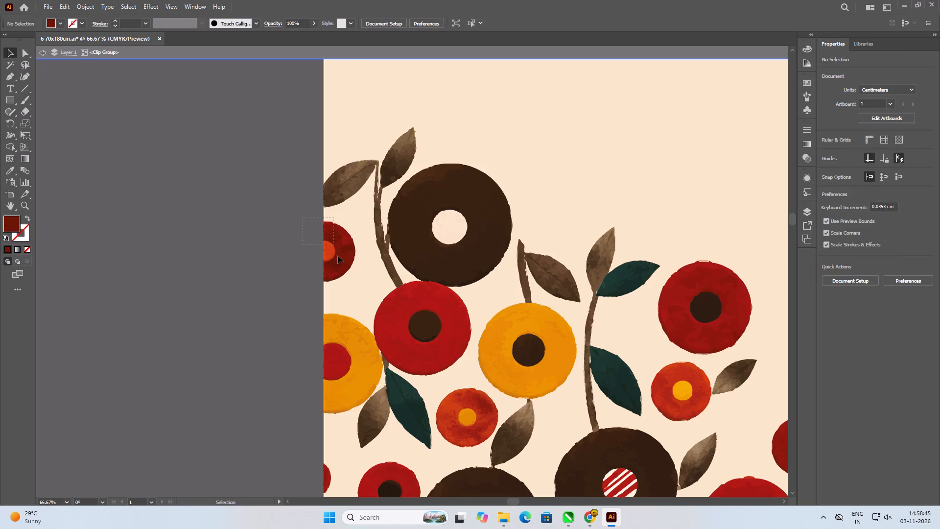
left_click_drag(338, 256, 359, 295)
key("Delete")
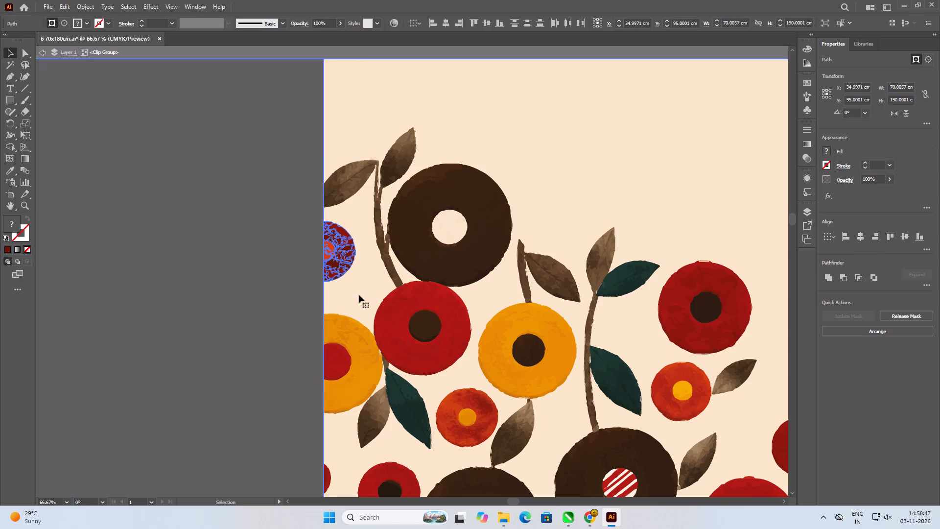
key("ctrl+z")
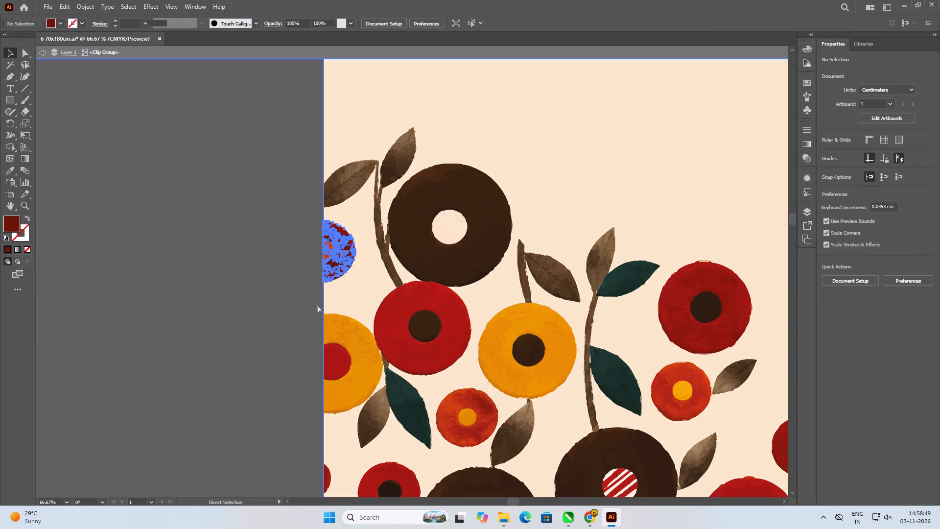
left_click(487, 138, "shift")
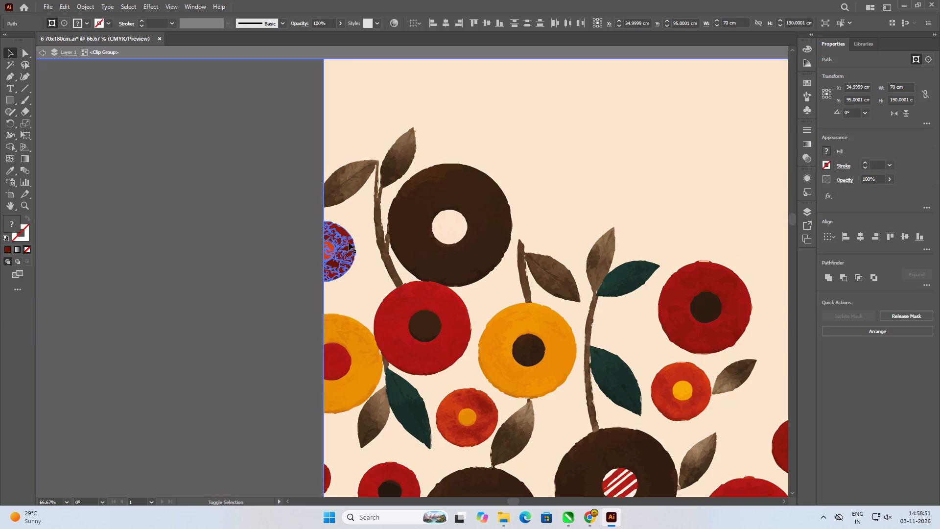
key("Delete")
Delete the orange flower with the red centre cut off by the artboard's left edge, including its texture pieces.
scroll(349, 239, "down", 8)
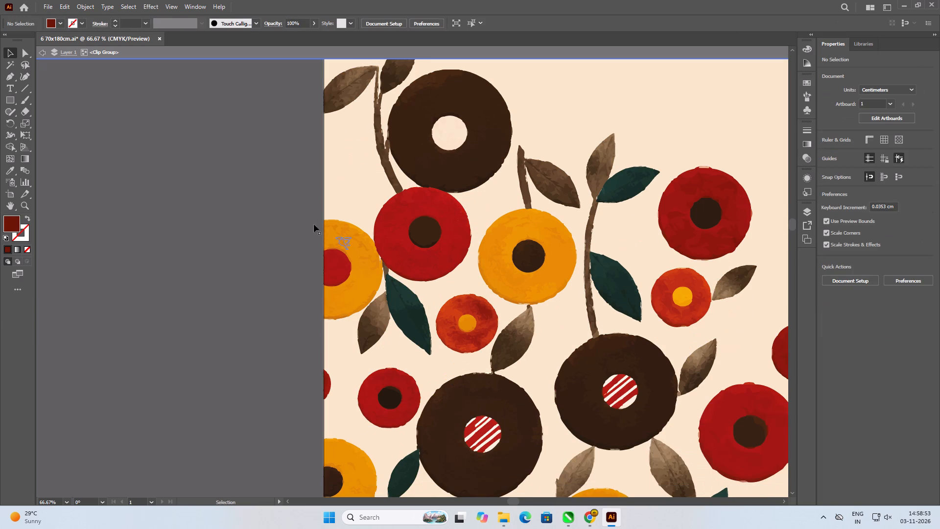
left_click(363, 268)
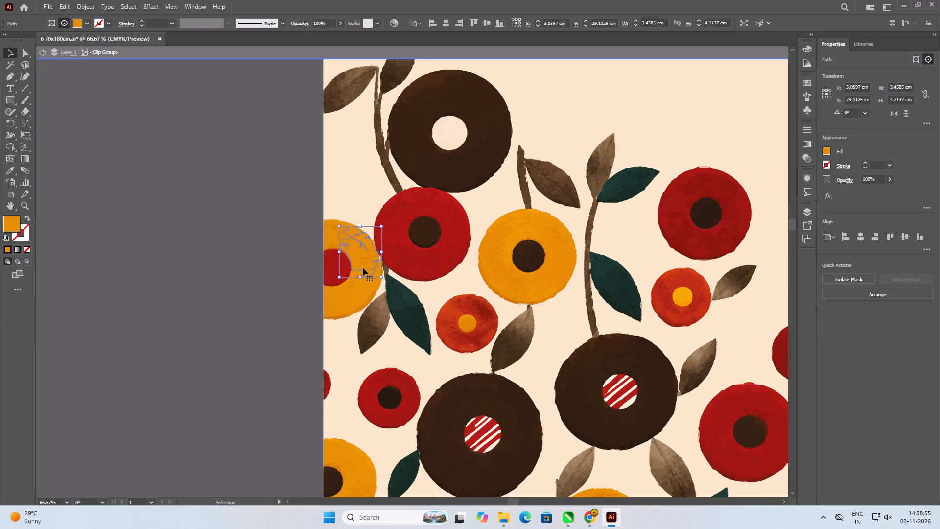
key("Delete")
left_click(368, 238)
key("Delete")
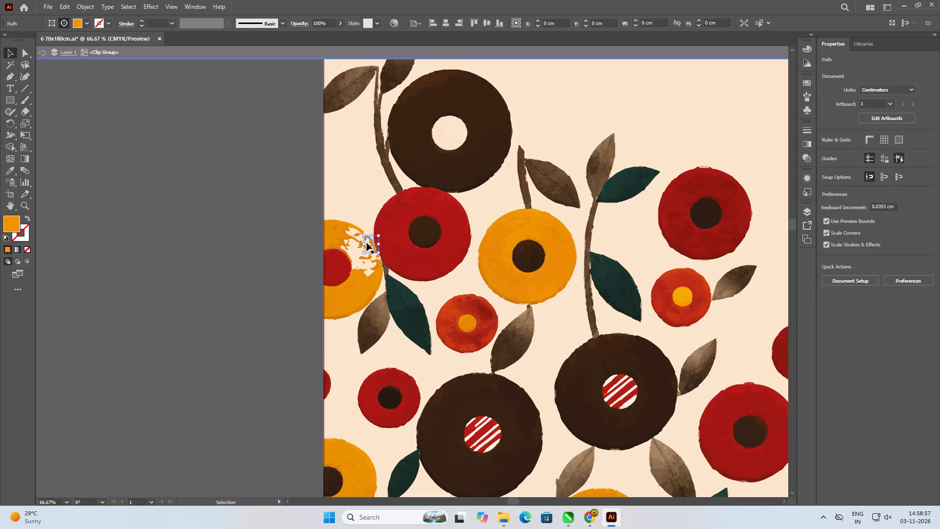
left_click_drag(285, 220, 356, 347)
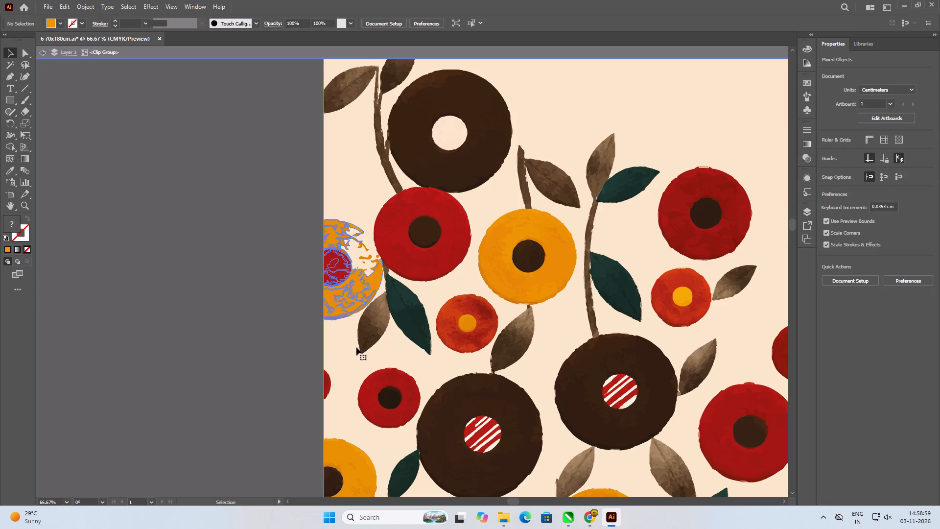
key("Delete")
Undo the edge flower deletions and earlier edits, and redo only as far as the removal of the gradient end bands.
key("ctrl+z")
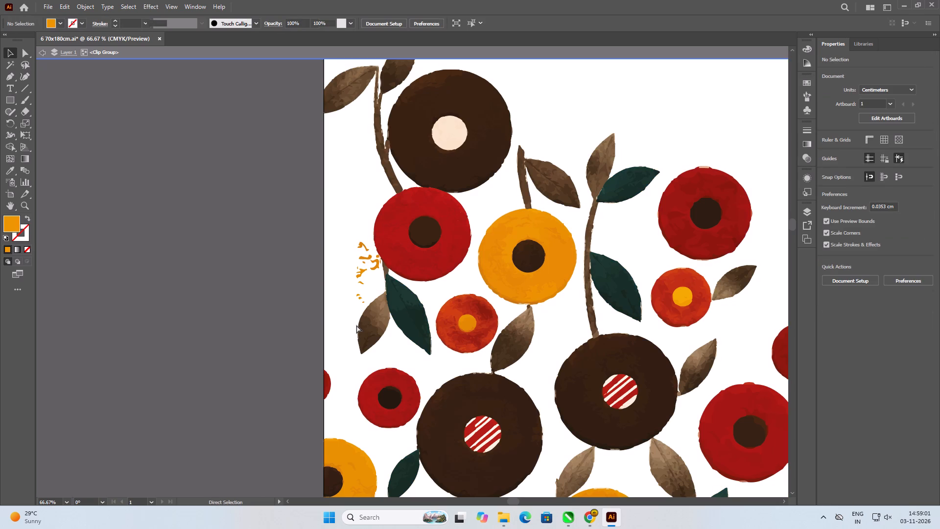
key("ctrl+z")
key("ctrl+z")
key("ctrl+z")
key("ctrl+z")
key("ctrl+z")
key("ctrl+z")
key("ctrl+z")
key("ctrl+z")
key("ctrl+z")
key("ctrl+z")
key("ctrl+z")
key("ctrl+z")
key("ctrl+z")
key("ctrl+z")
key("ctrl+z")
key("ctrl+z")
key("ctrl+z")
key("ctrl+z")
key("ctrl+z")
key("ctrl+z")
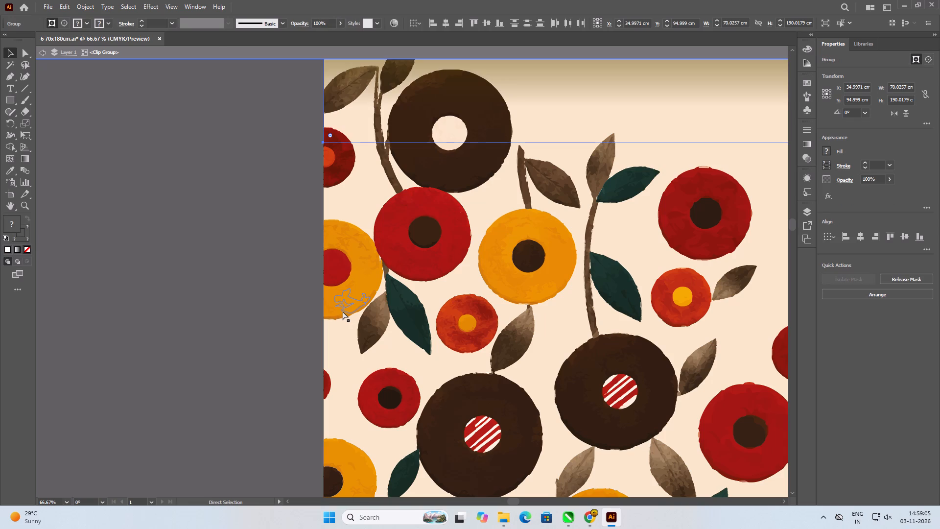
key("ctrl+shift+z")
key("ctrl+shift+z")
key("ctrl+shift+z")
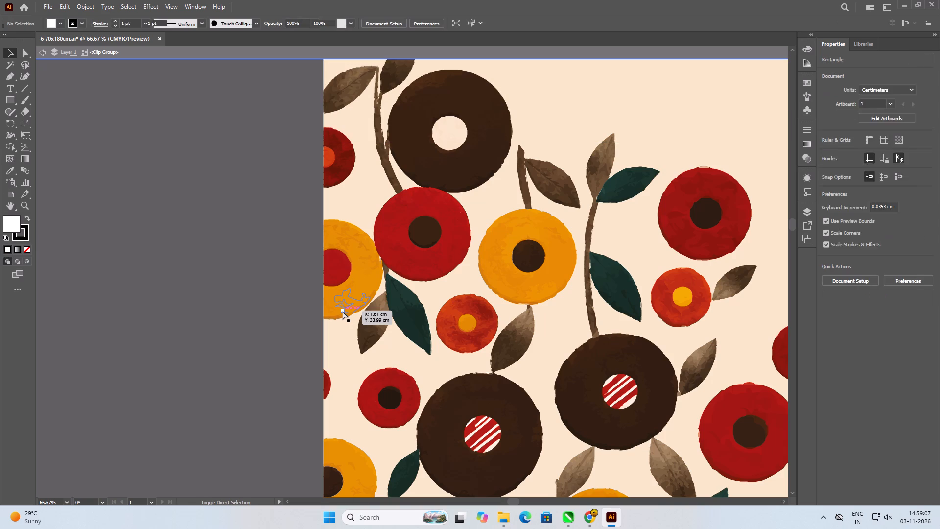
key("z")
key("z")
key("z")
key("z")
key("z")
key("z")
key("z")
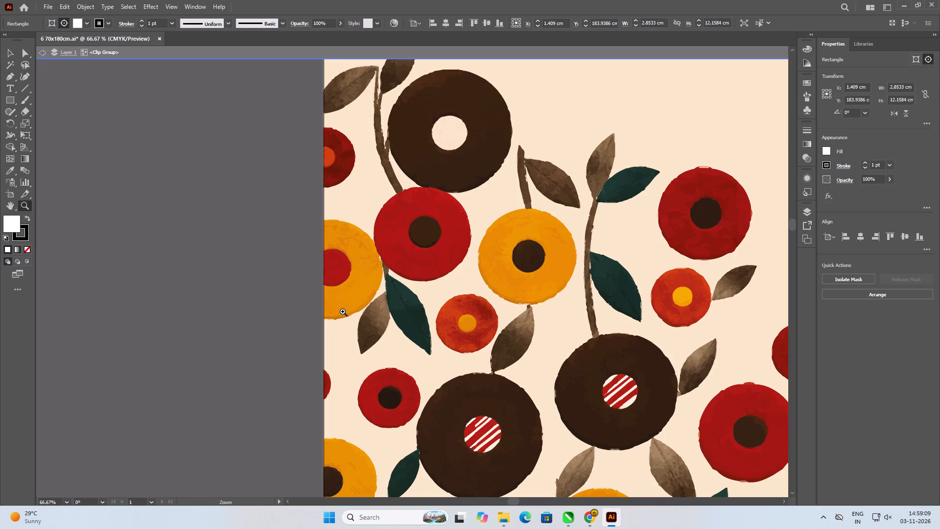
Select all the flowers and leaves inside the clip group, leaving out the cream background and the small white rectangle, and copy them.
key("alt+0")
key("ctrl+0")
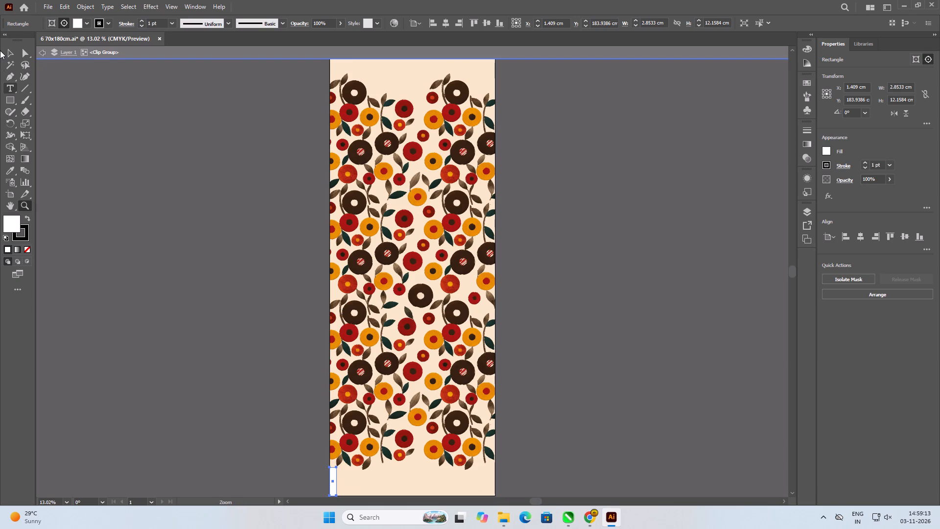
left_click(5, 51)
left_click_drag(322, 72, 519, 475)
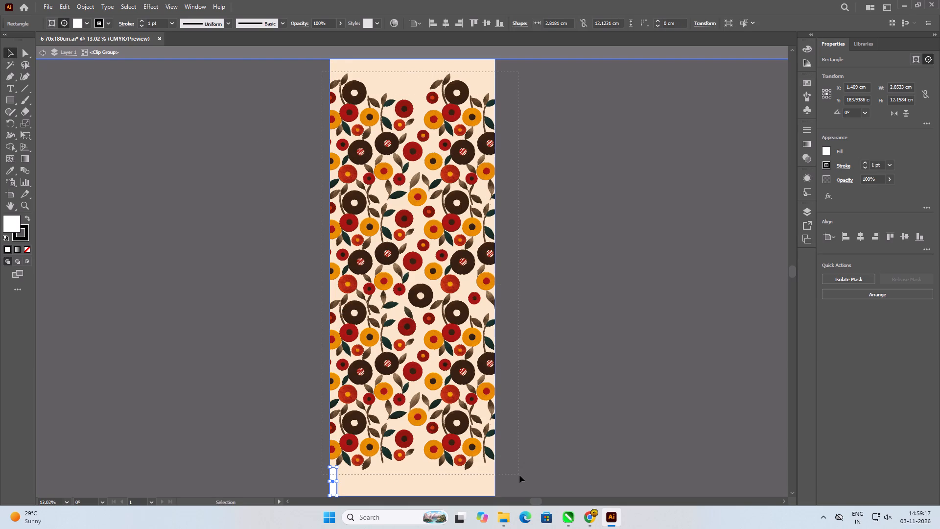
left_click_drag(519, 475, 522, 470)
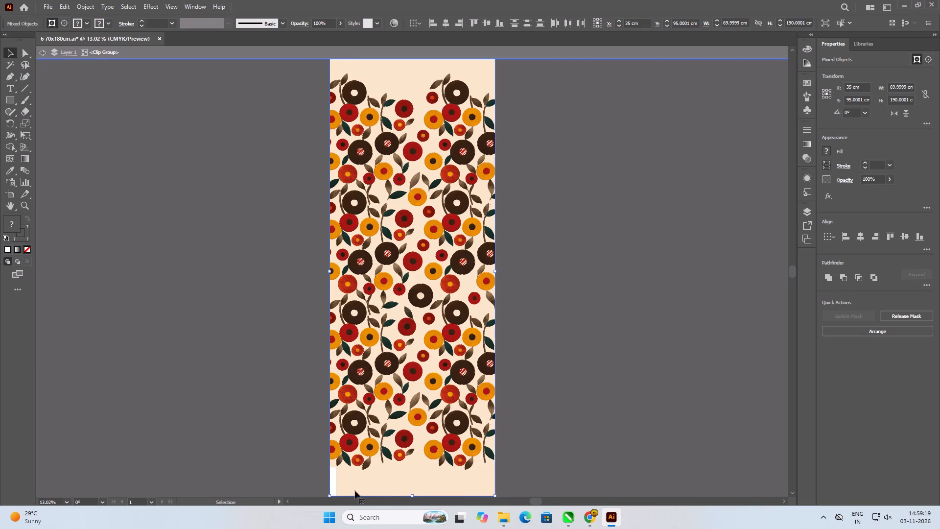
left_click(334, 485, "shift")
left_click(384, 477, "shift")
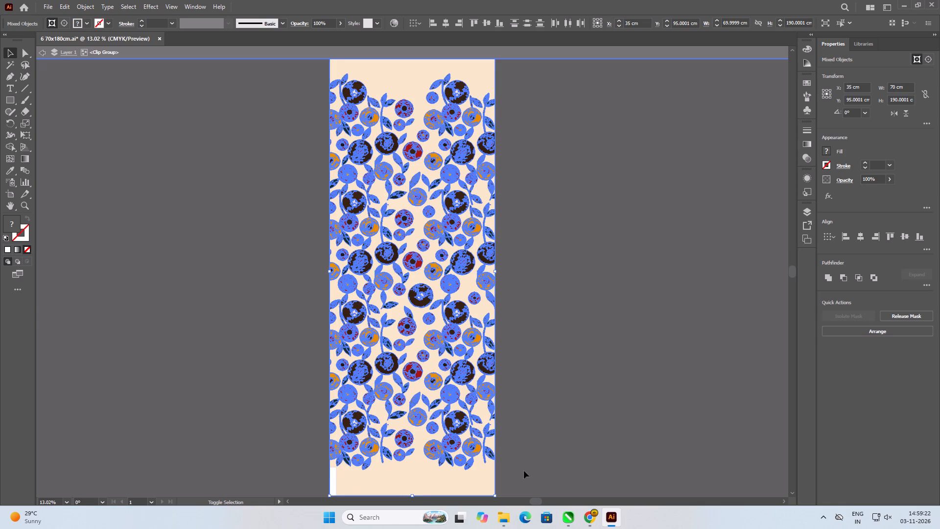
left_click(420, 472, "shift")
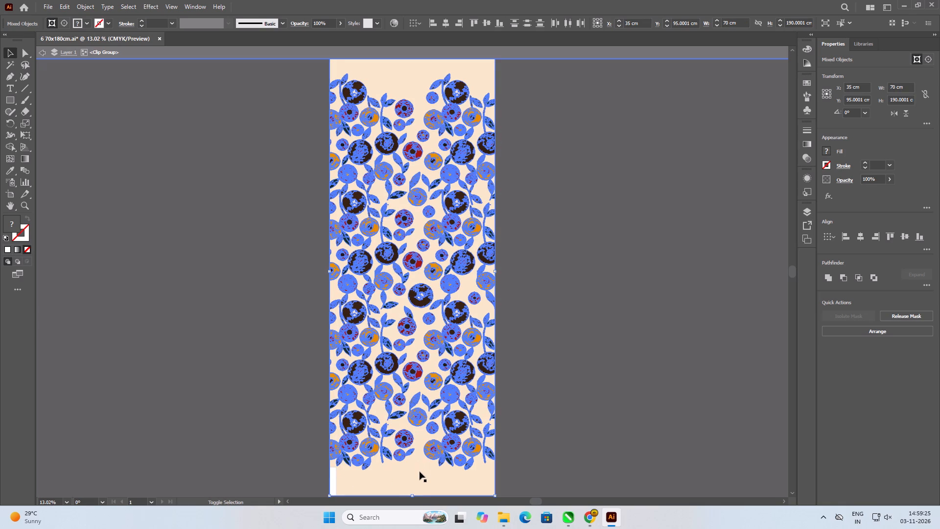
left_click(420, 472, "shift")
key("ctrl+c")
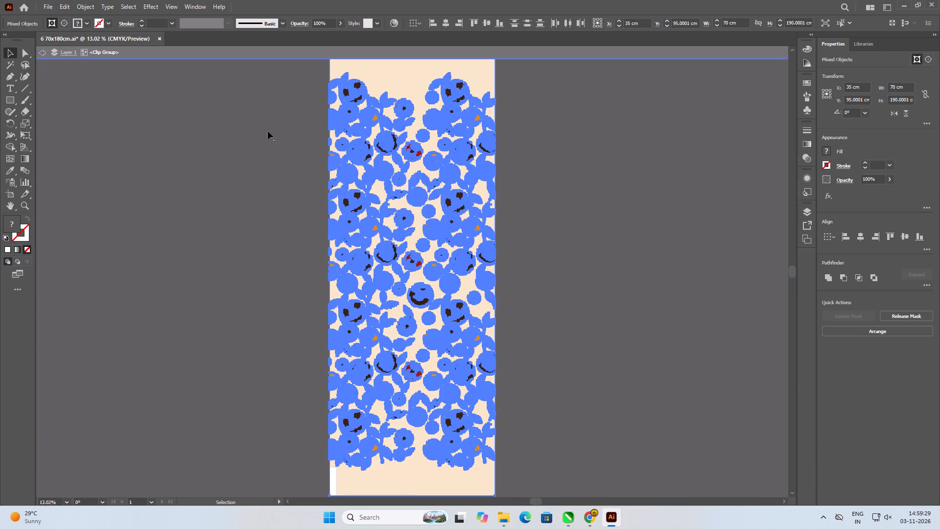
Exit isolation mode and delete the whole floral clip group from the artboard.
left_click(43, 53)
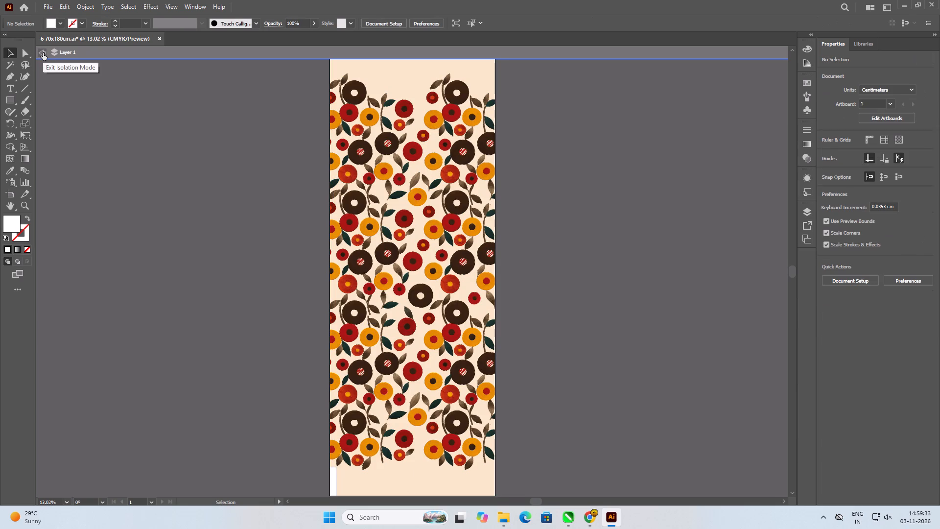
left_click(380, 141)
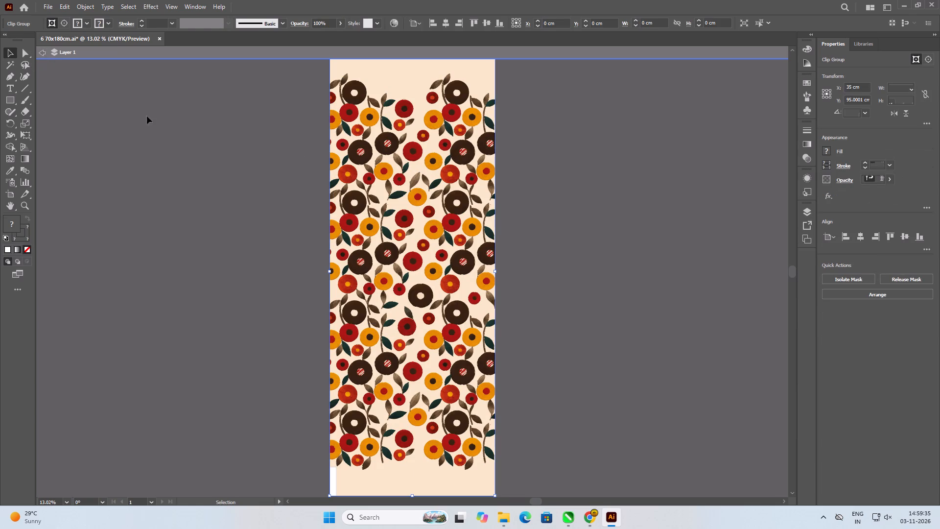
left_click(44, 55)
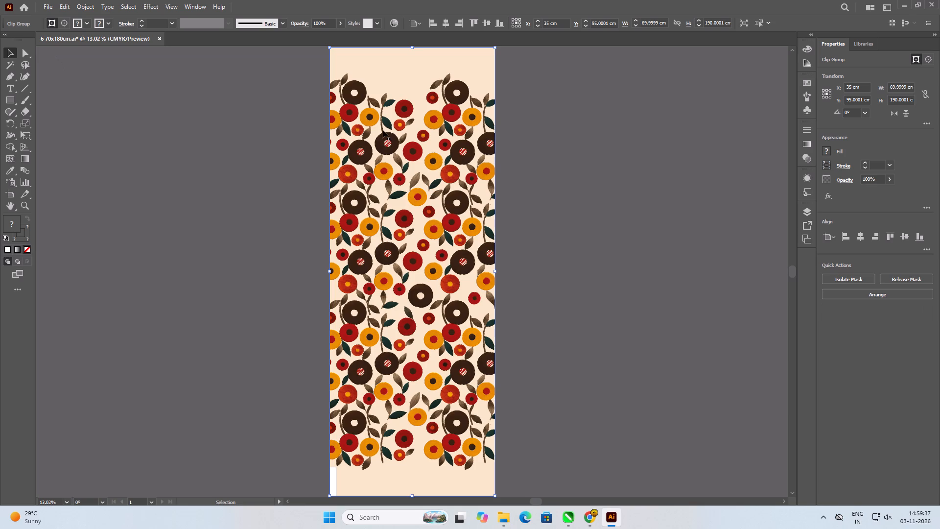
left_click(386, 150)
key("Delete")
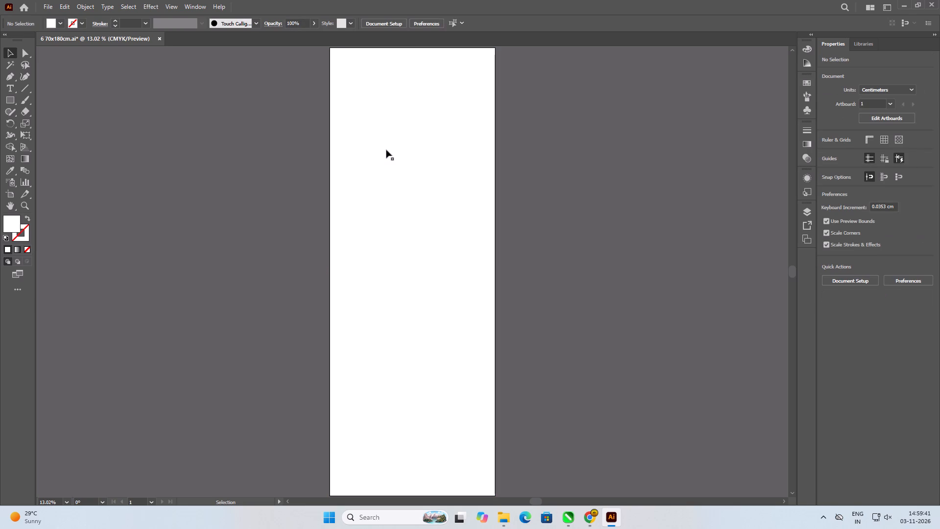
Create a white rectangle 70 cm wide and 190 cm high with no stroke.
left_click(9, 100)
left_click(340, 113)
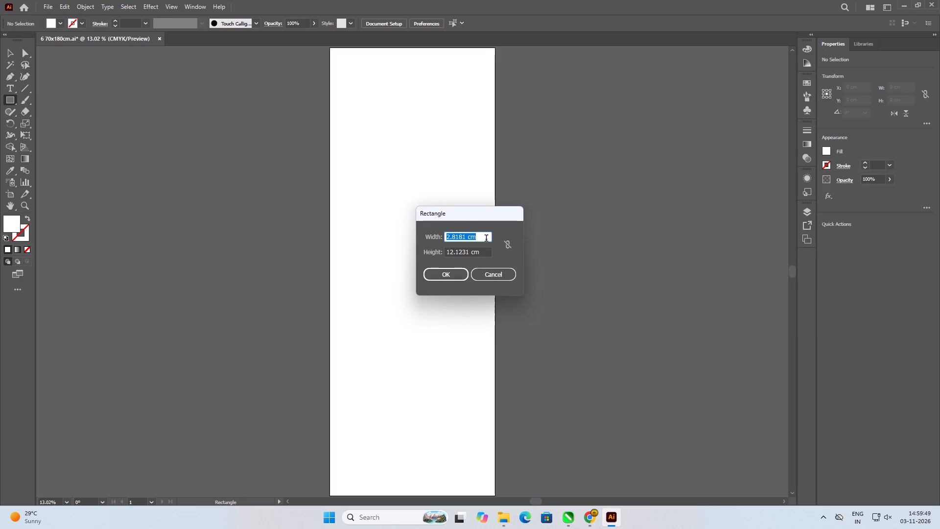
type("70")
key("Tab")
type("19")
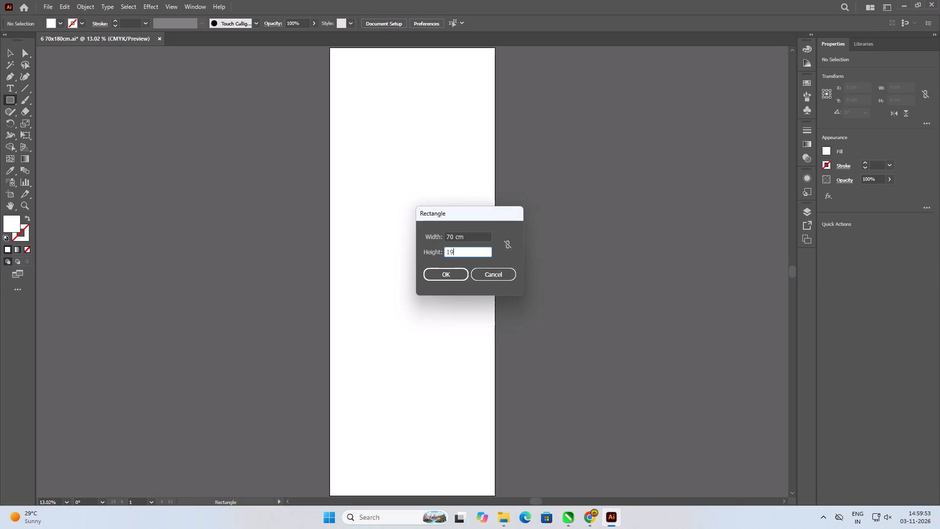
key("0")
key("Return")
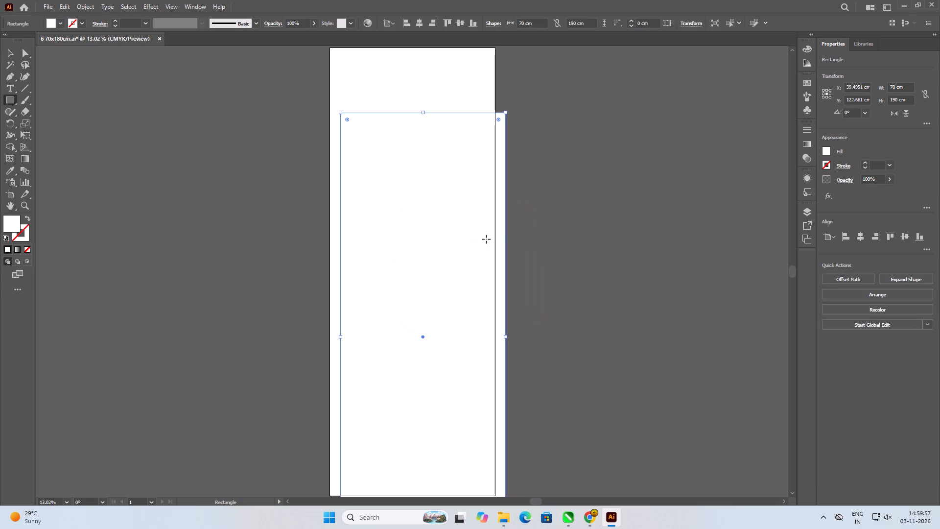
left_click(10, 51)
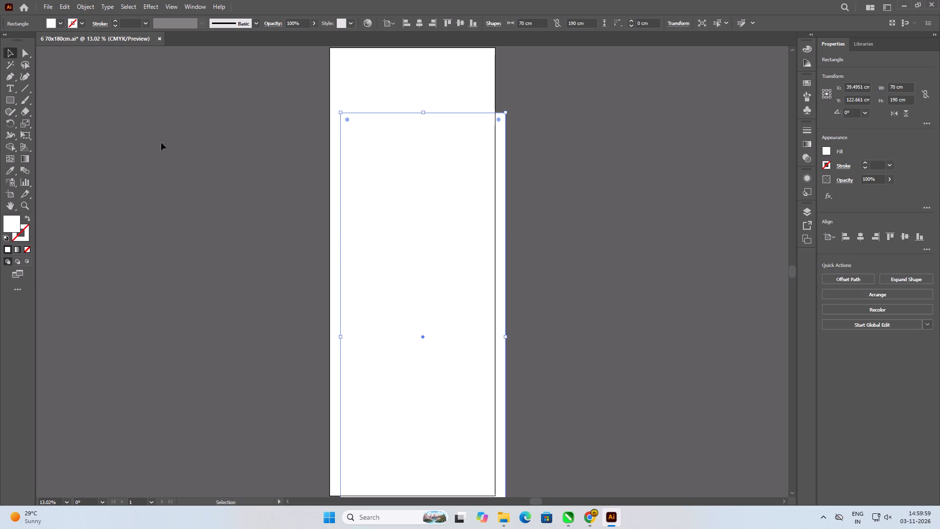
left_click(161, 143)
Paste the copied flowers and leaves in their original place on the artboard and deselect them.
left_click(501, 179)
key("ctrl+shift+v")
key("ctrl+v")
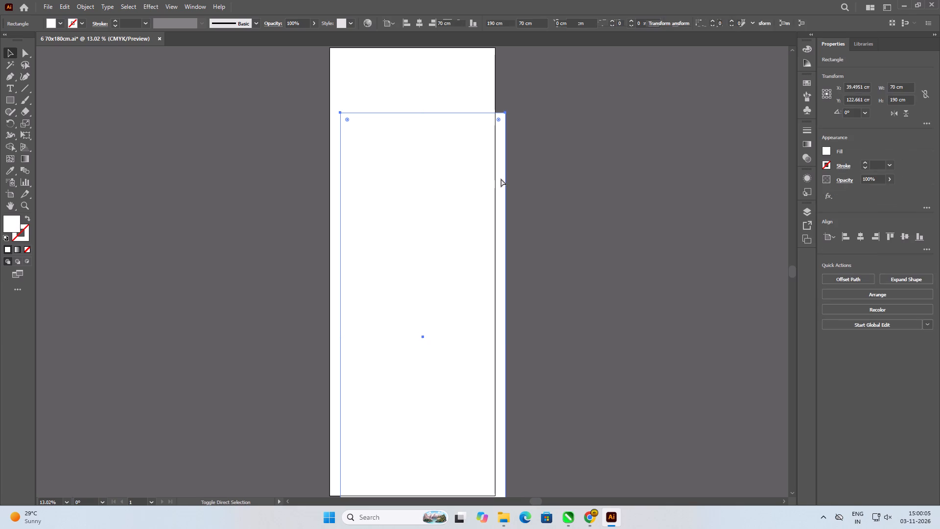
left_click(529, 202)
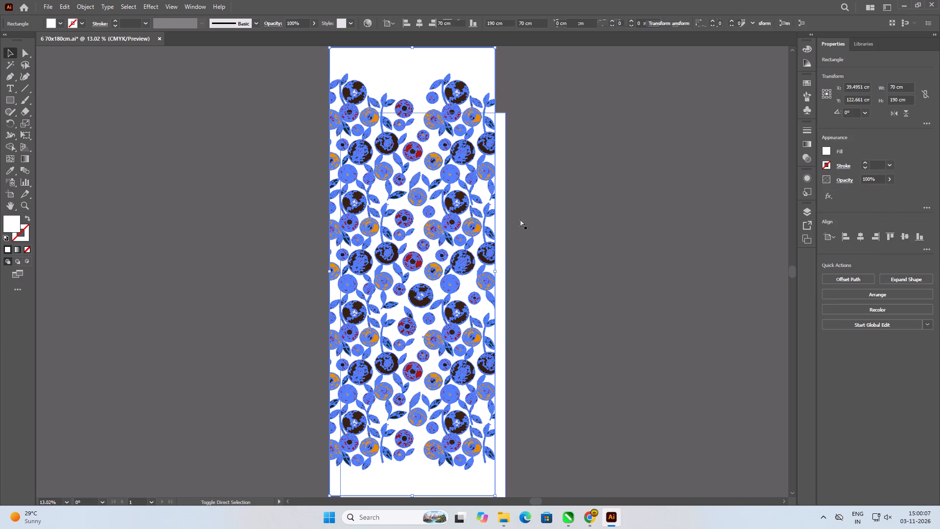
left_click(542, 231)
left_click(504, 244)
left_click(548, 216)
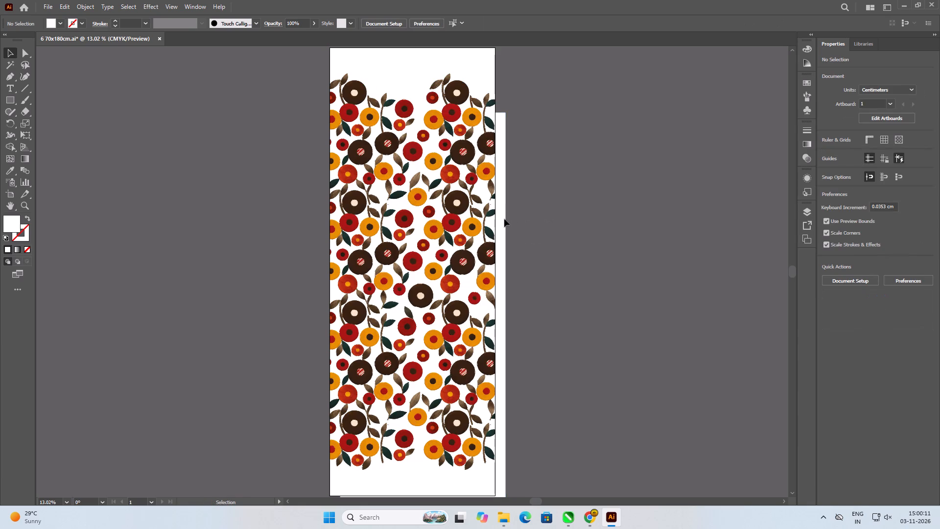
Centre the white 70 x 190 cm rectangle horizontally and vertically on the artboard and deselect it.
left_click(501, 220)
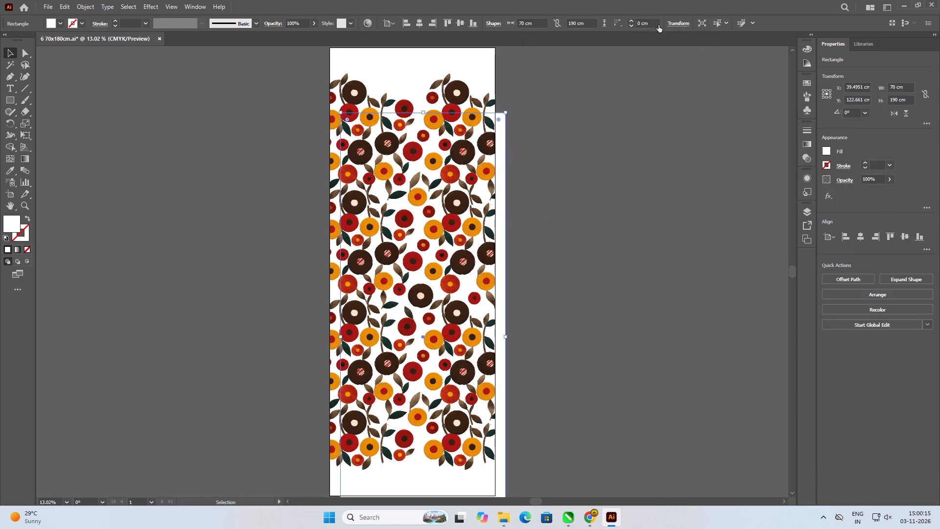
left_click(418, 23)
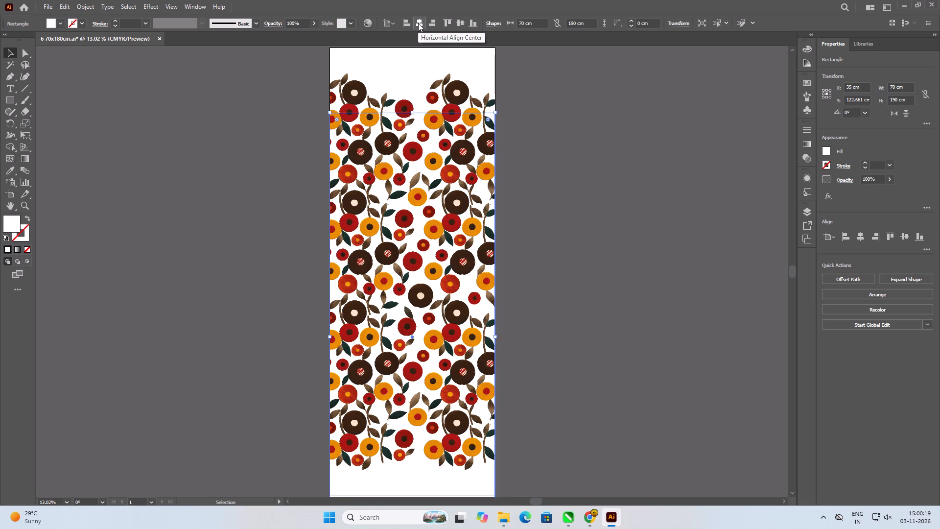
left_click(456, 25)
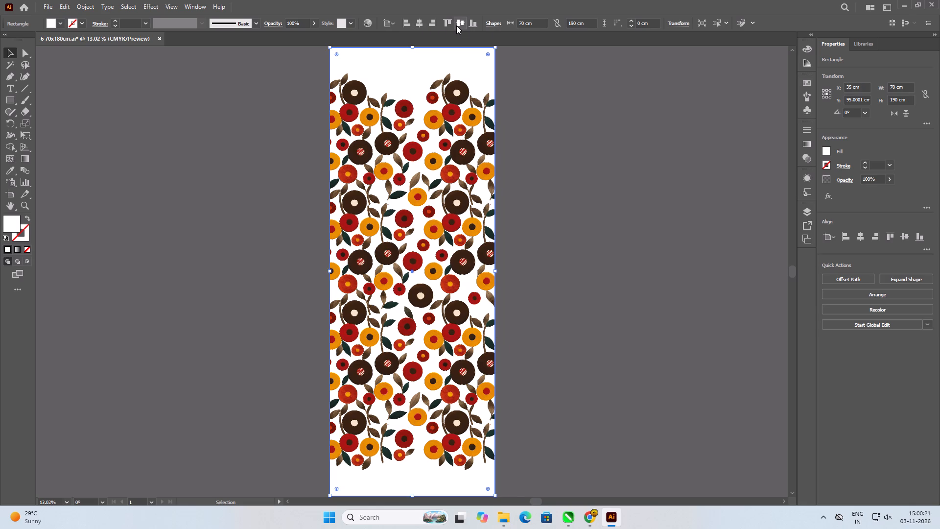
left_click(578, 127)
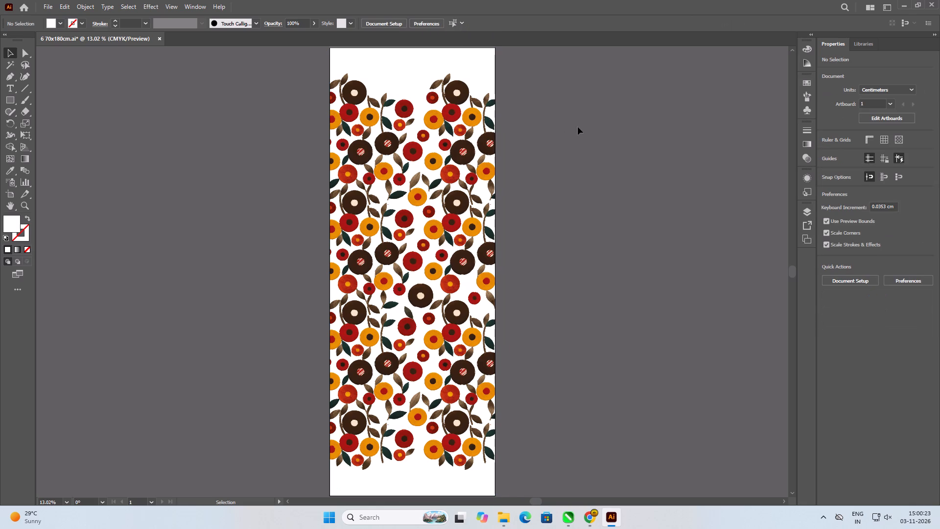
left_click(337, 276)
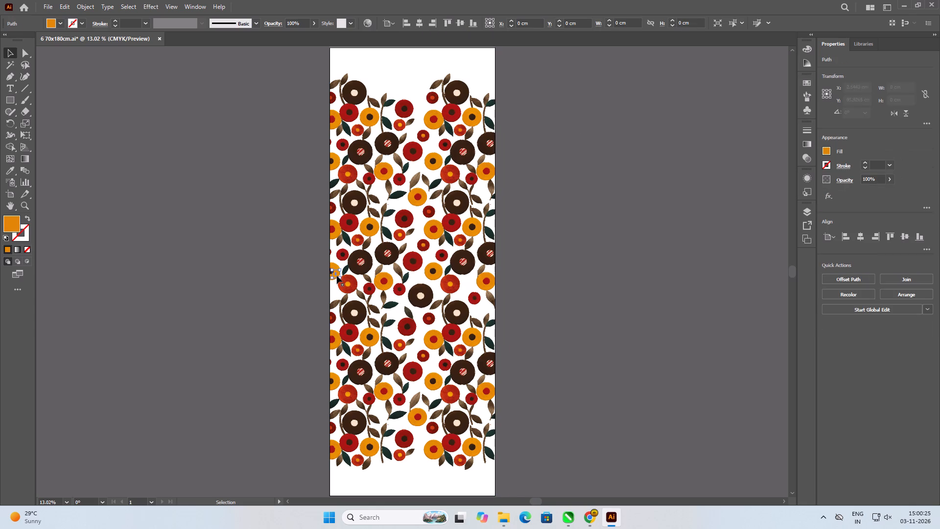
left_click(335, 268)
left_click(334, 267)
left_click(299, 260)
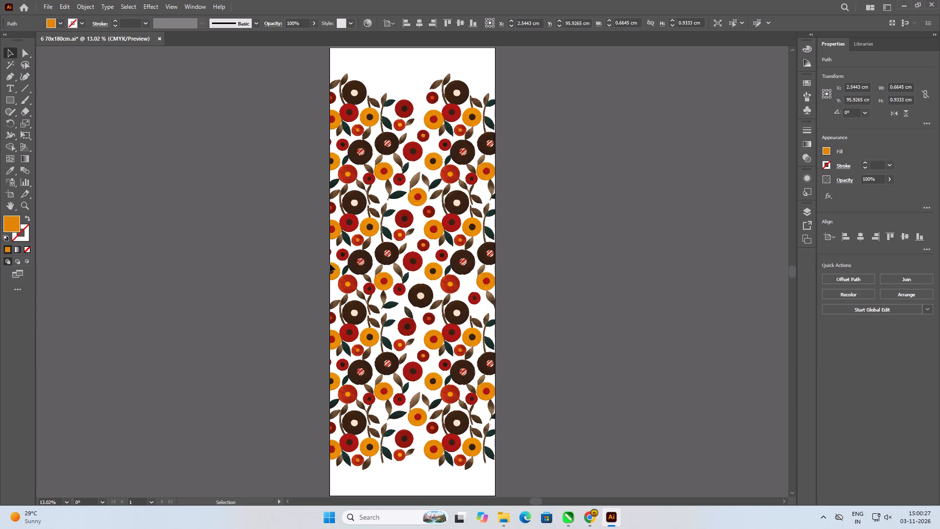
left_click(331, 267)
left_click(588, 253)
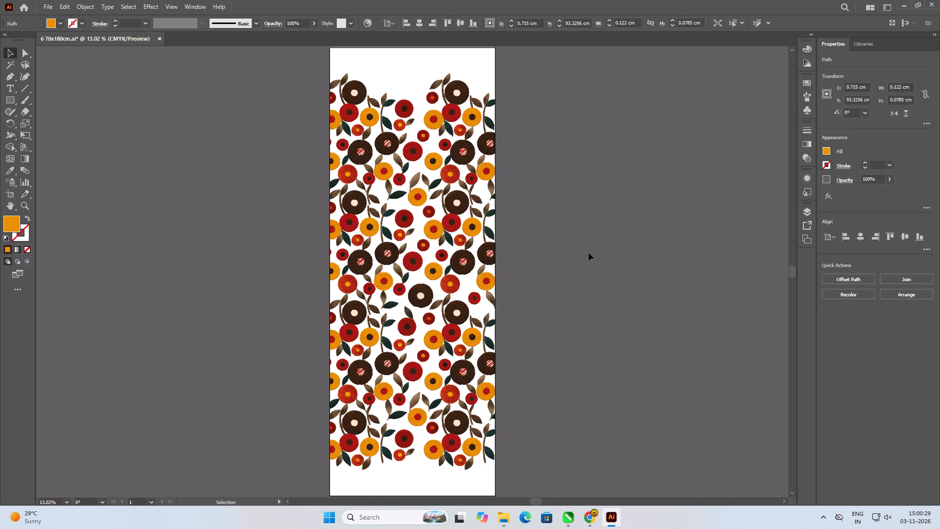
Close the 6 70x180cm.ai document without saving its changes.
left_click(159, 39)
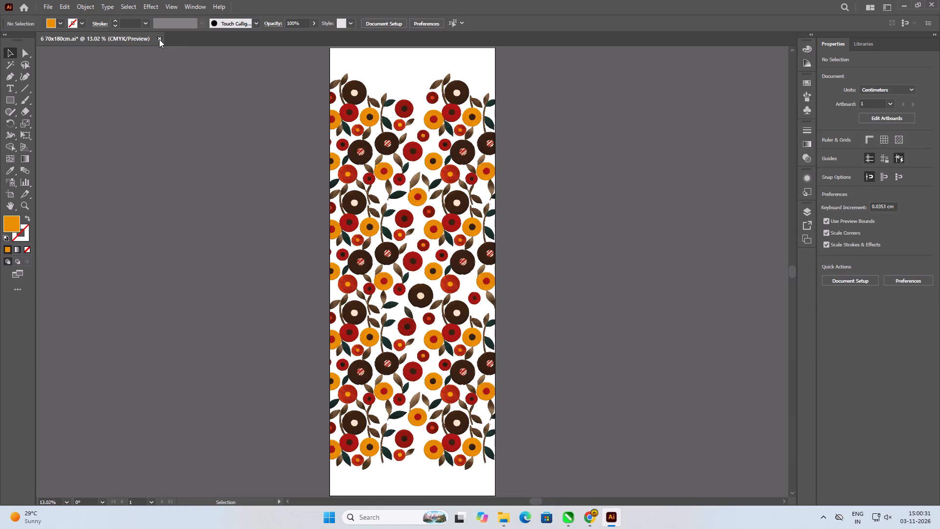
left_click(525, 264)
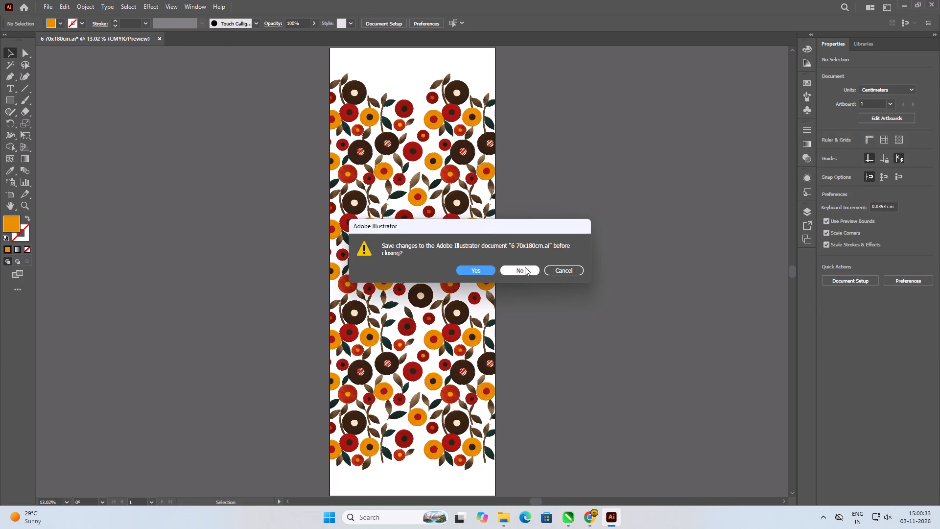
left_click(525, 267)
Switch to CorelDRAW and open the recent file hfbgn.cdr.
left_click(575, 527)
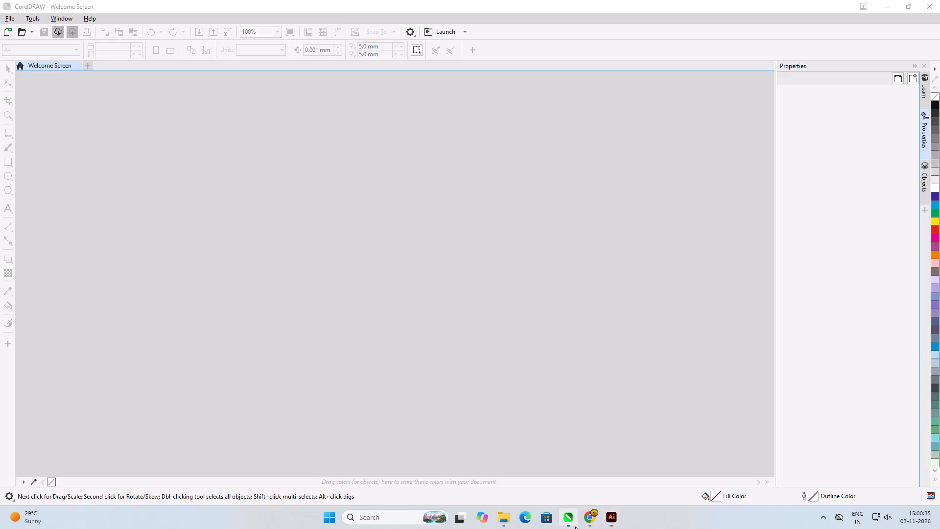
left_click(351, 136)
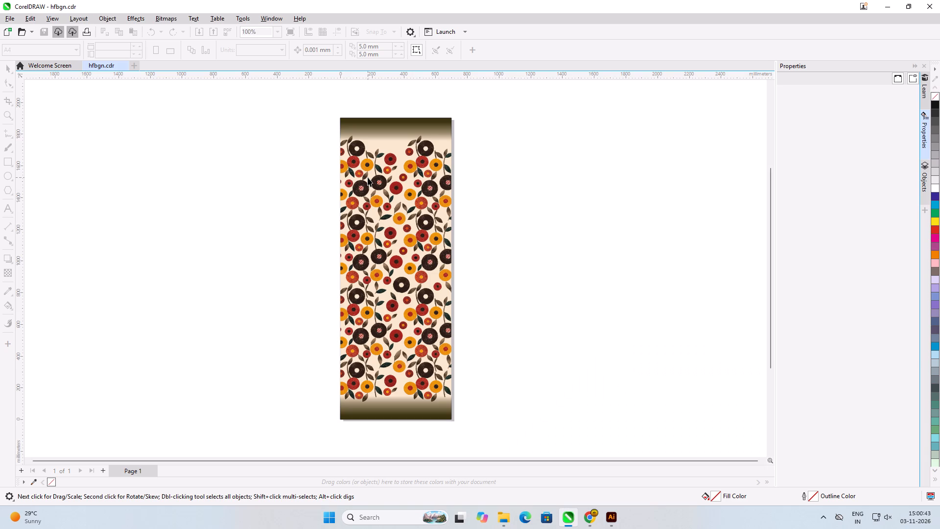
Delete the dark gradient bands at the top and bottom ends of the floral panel.
scroll(410, 237, "up", 2)
left_click(395, 128)
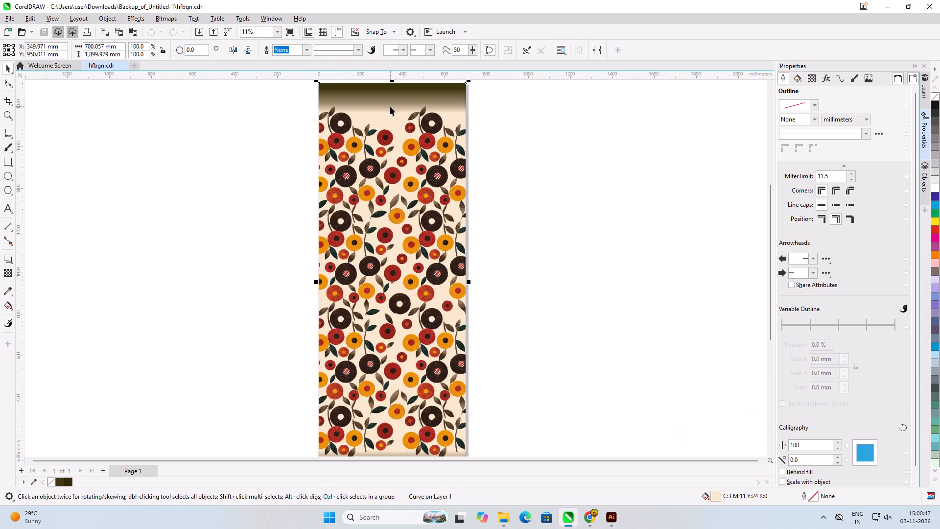
left_click(524, 144)
scroll(507, 202, "up", 2)
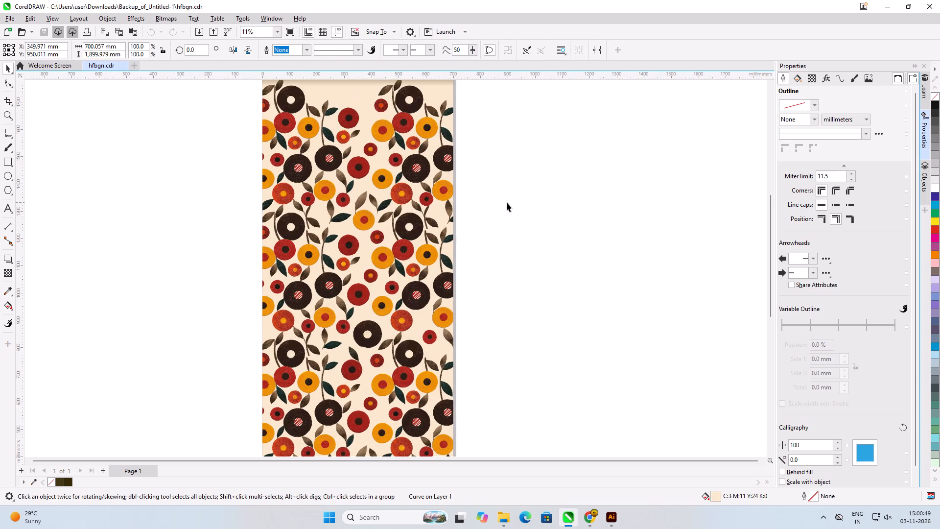
scroll(507, 202, "down", 2)
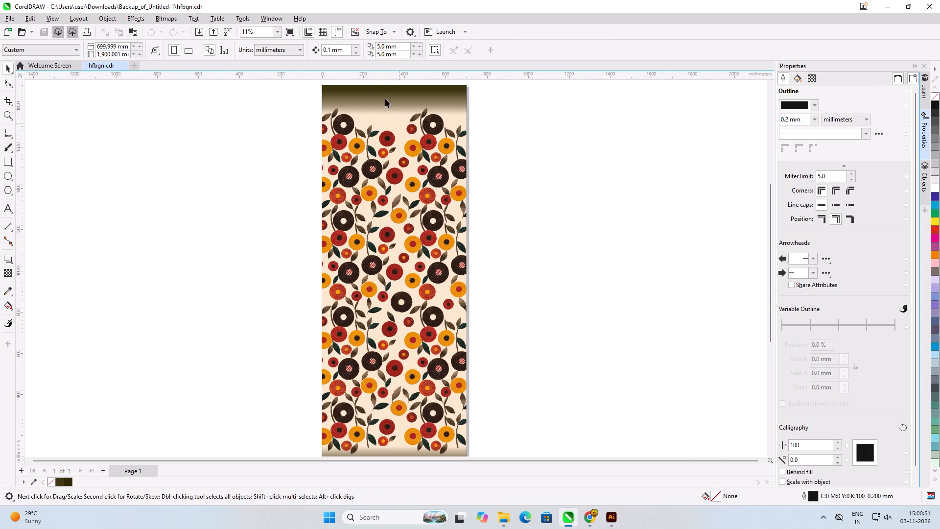
left_click(382, 93)
key("Delete")
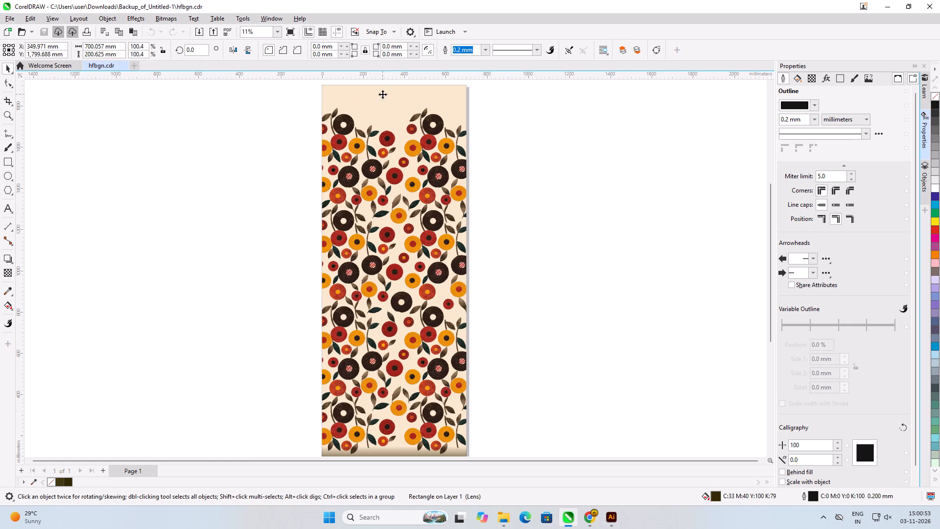
scroll(402, 212, "down", 6)
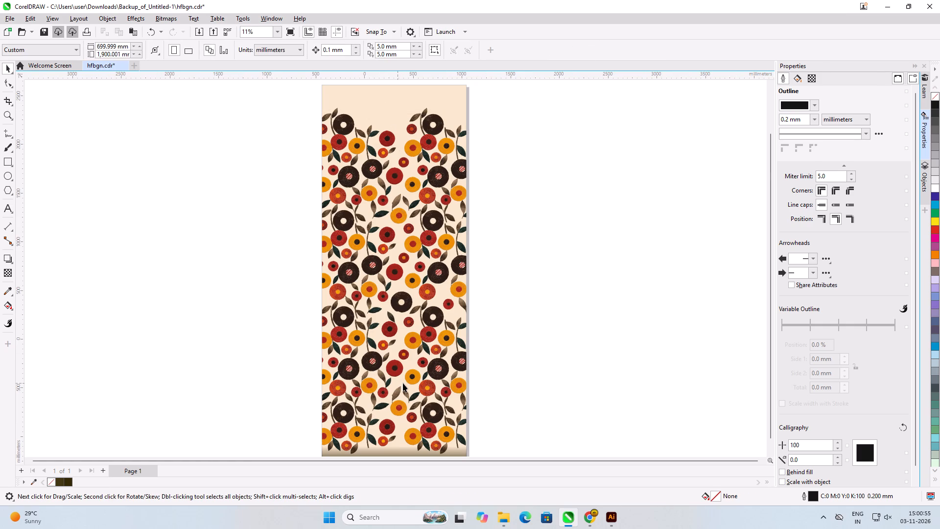
left_click(403, 337)
key("Delete")
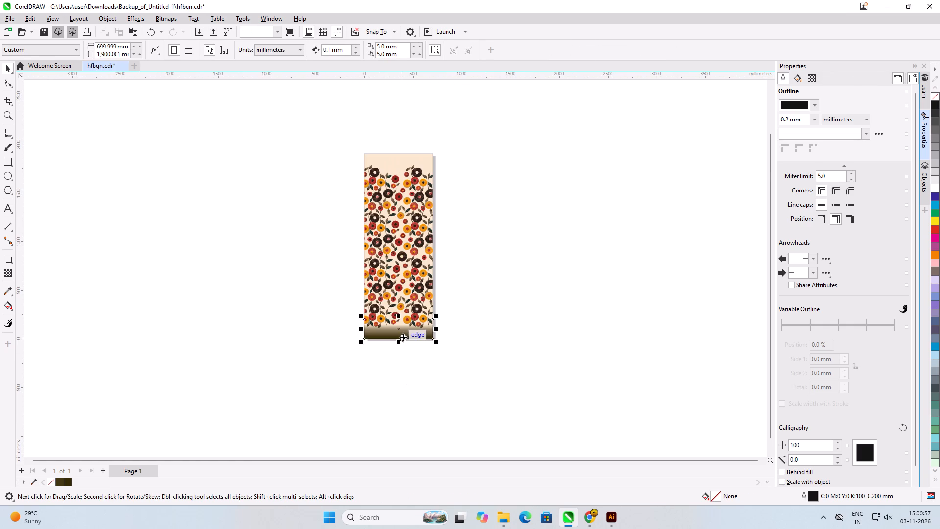
Select the pieces of the cut-off orange flower at the bottom of the panel's left edge and delete them.
scroll(398, 337, "up", 1, "alt")
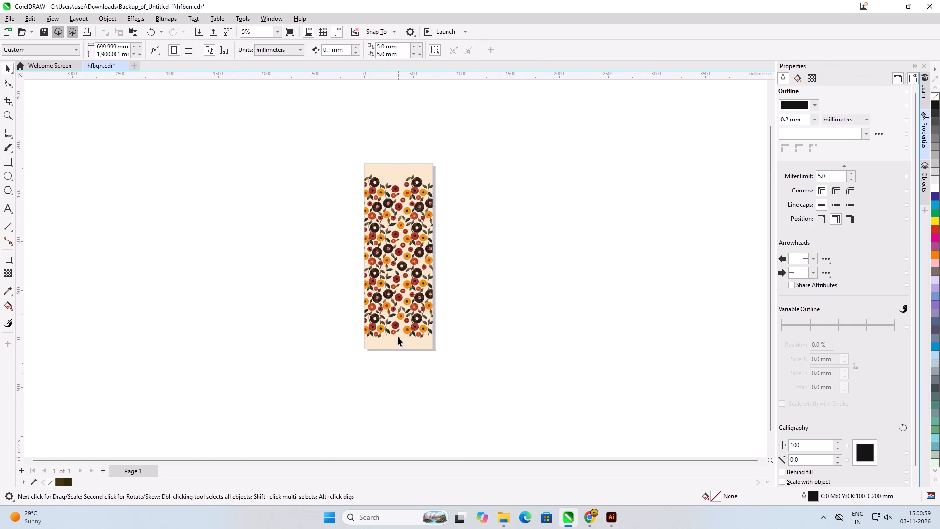
scroll(398, 337, "up", 1, "alt")
scroll(400, 326, "up", 6)
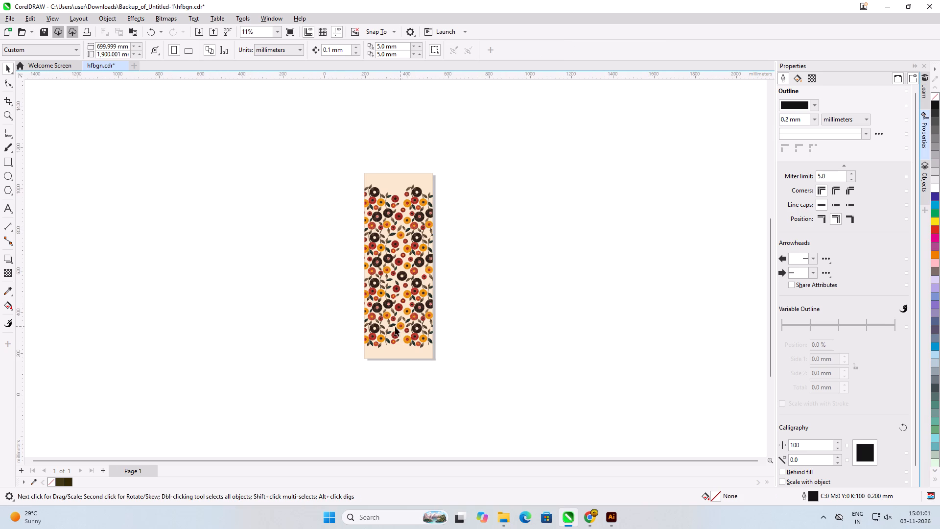
scroll(284, 357, "up", 6)
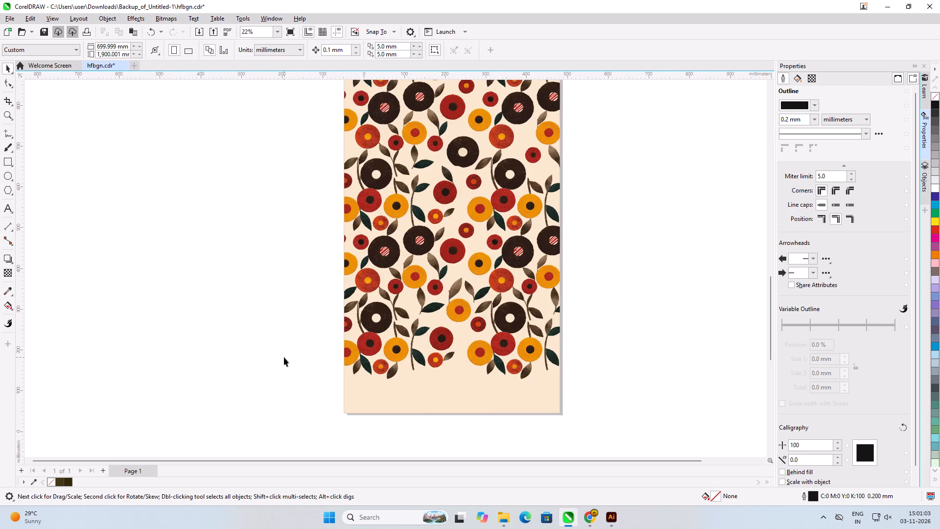
scroll(284, 357, "up", 1)
left_click(404, 350)
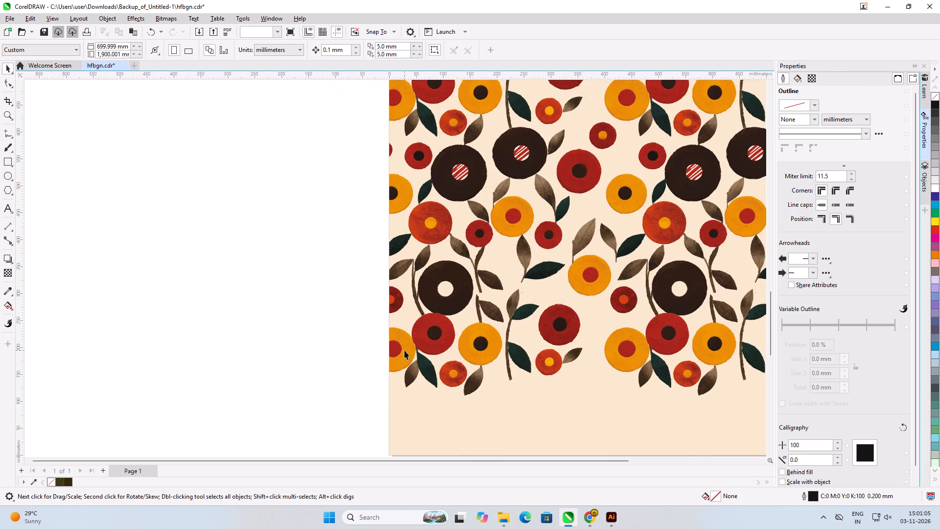
left_click(376, 336)
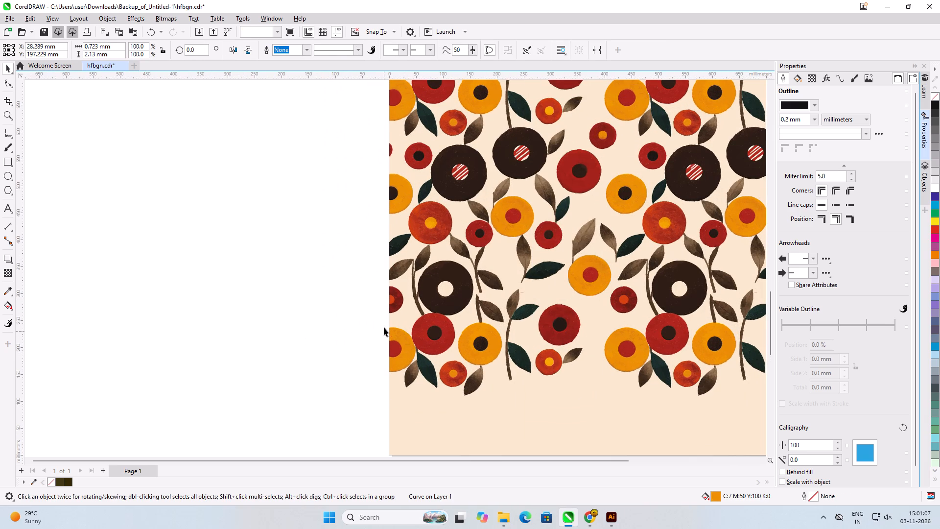
left_click_drag(384, 327, 404, 401)
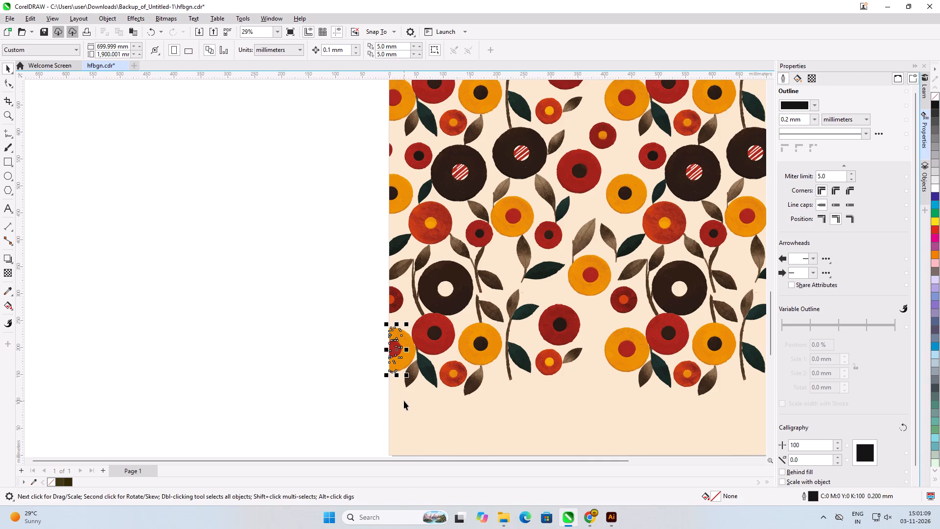
key("Delete")
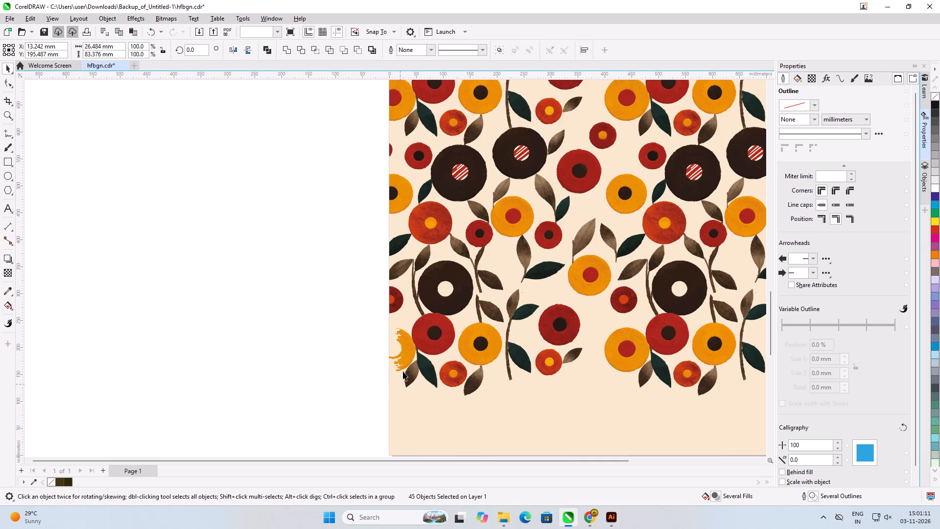
Delete the larger leftover orange pieces of the cut-off flower at the bottom of the panel's left edge.
left_click(407, 342)
key("Delete")
key("Delete")
key("Delete")
left_click(407, 360)
key("Delete")
key("Delete")
left_click(407, 358)
key("Delete")
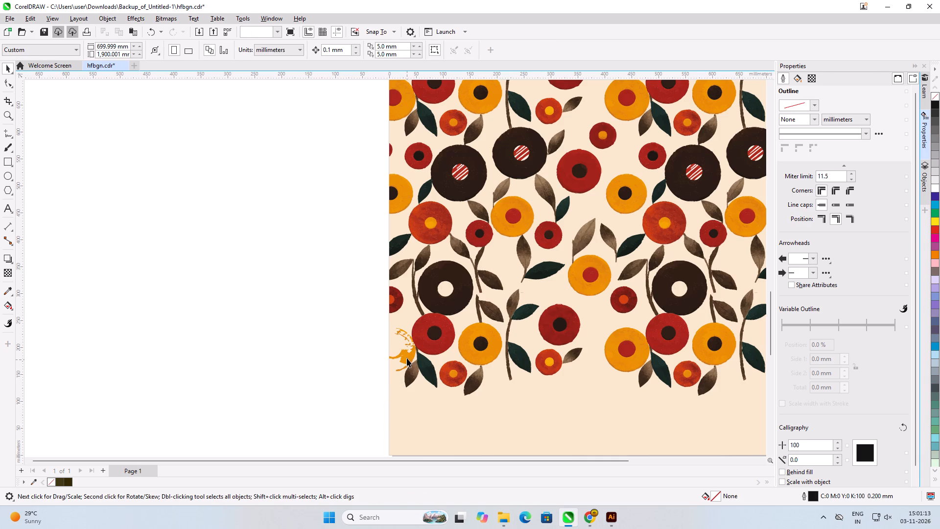
key("Delete")
left_click(404, 354)
key("Delete")
key("Delete")
key("Delete")
left_click(404, 354)
key("Delete")
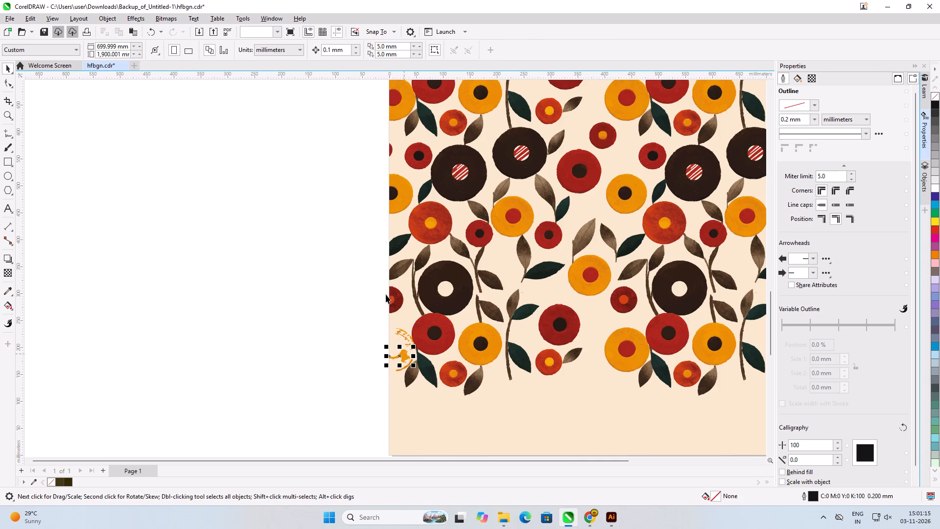
Select all pieces of the small cut-off red flower on the left edge, just above the orange remnants, and delete them.
left_click(384, 290)
left_click_drag(382, 282, 405, 317)
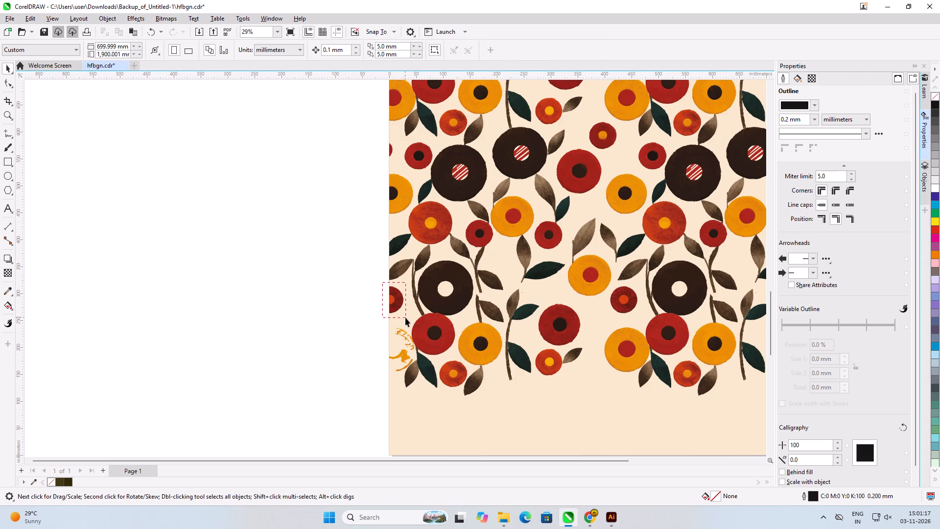
left_click_drag(405, 317, 405, 318)
key("Delete")
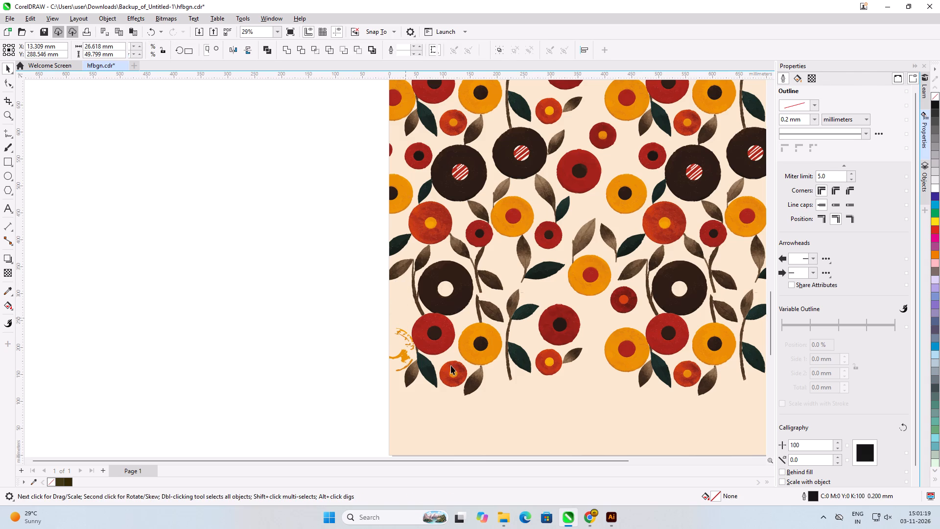
Delete the upper leftover orange fragments of the removed flower, up to the edge of the large red flower.
scroll(451, 366, "up", 6, "alt")
scroll(423, 337, "down", 7, "alt")
scroll(415, 358, "up", 8)
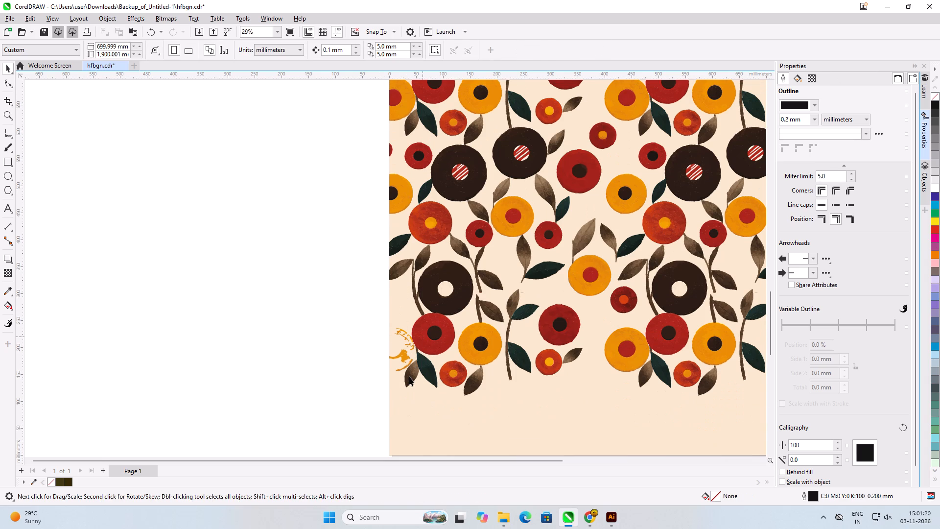
scroll(409, 377, "up", 7)
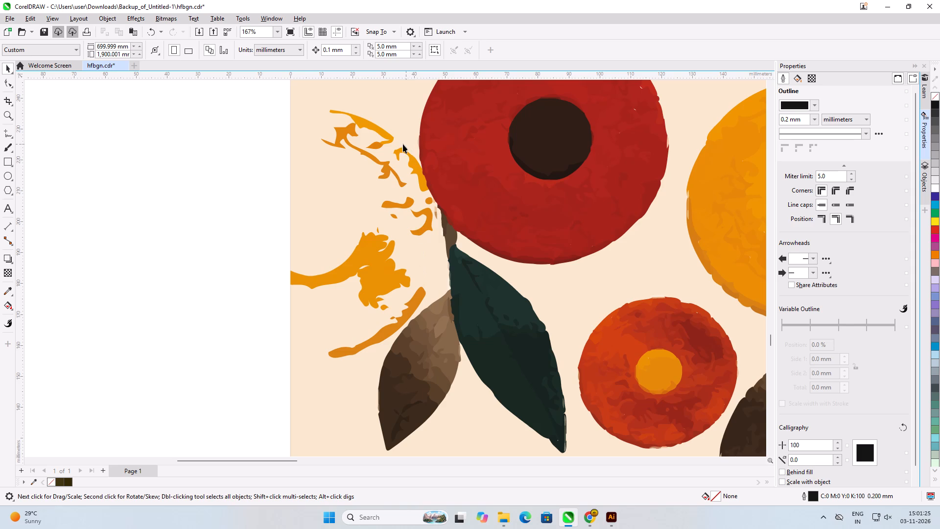
left_click(385, 130)
key("Delete")
left_click(348, 133)
key("Delete")
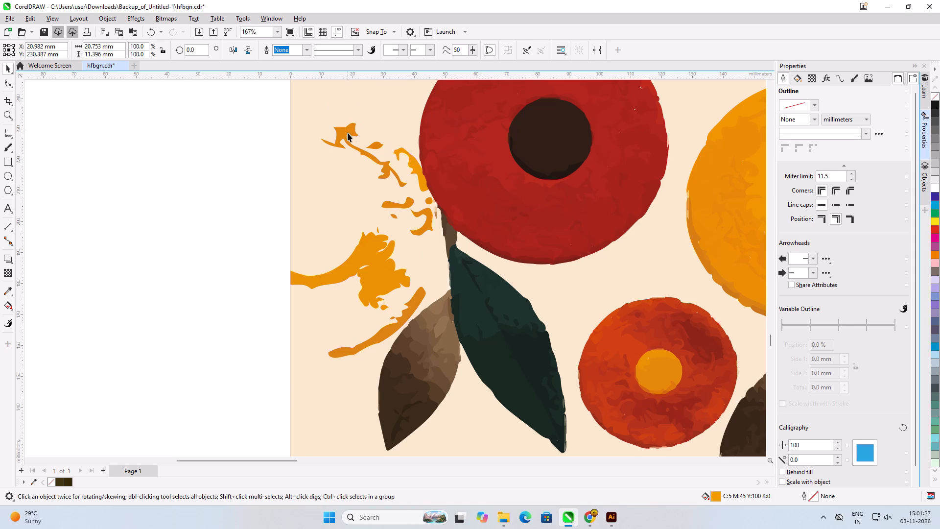
left_click(378, 147)
key("Delete")
left_click(415, 166)
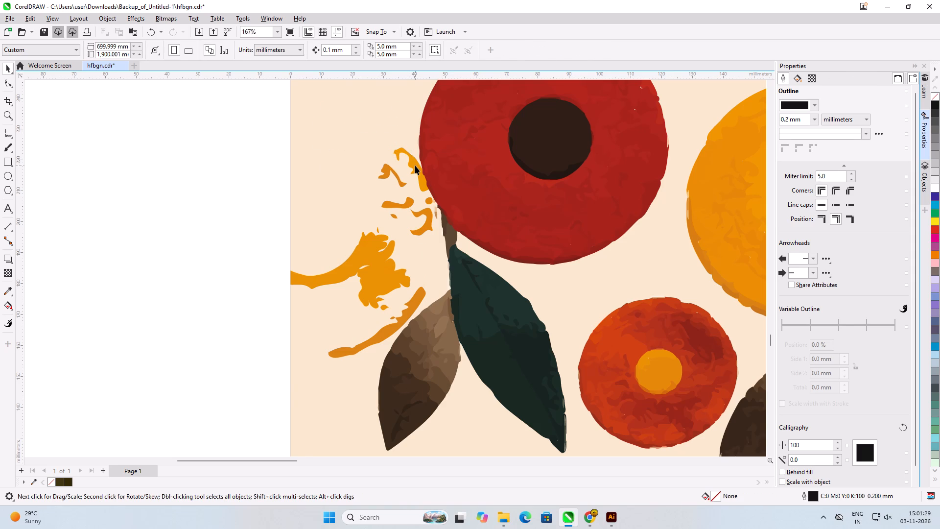
key("Delete")
left_click(388, 171)
key("Delete")
Delete the small leftover orange and pale peach fragments beside the large red flower's lower edge and its stem.
left_click(405, 203)
key("Delete")
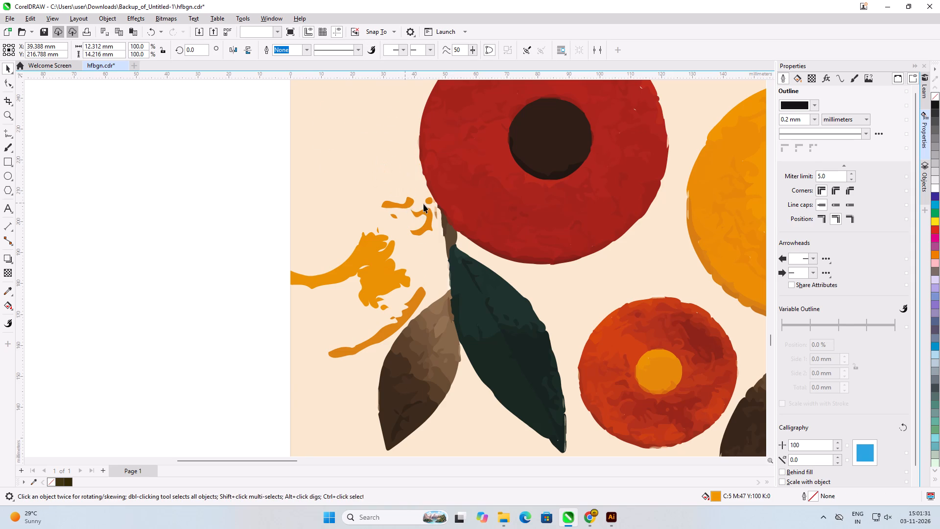
left_click(429, 204)
key("Delete")
left_click(431, 220)
key("Delete")
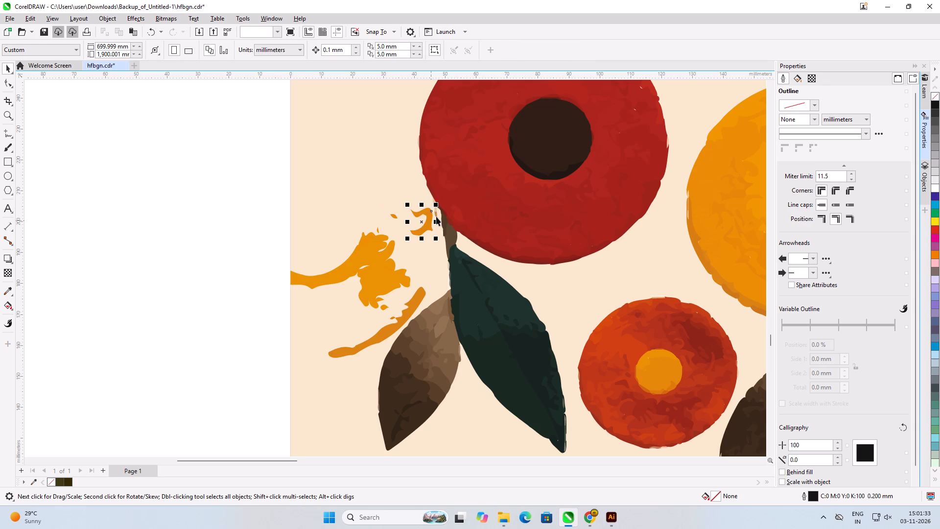
left_click(436, 216)
key("Delete")
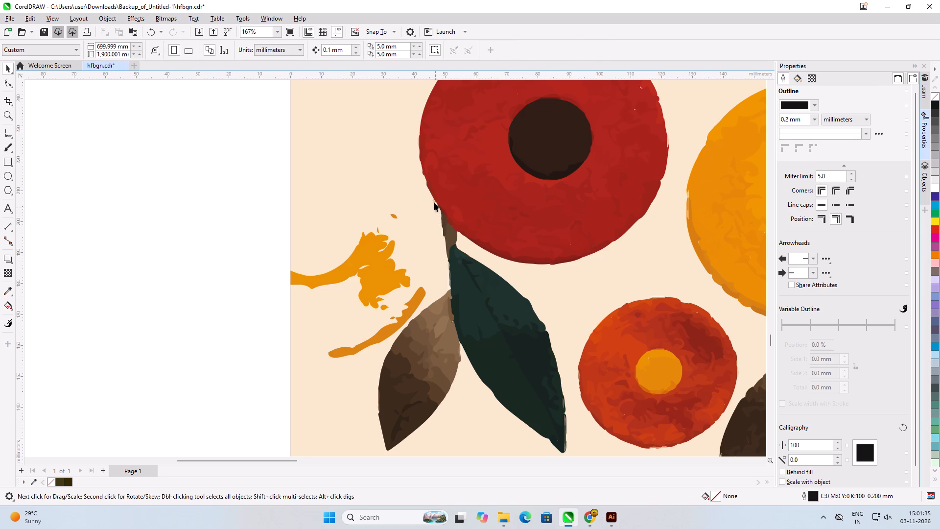
left_click(434, 202)
key("Delete")
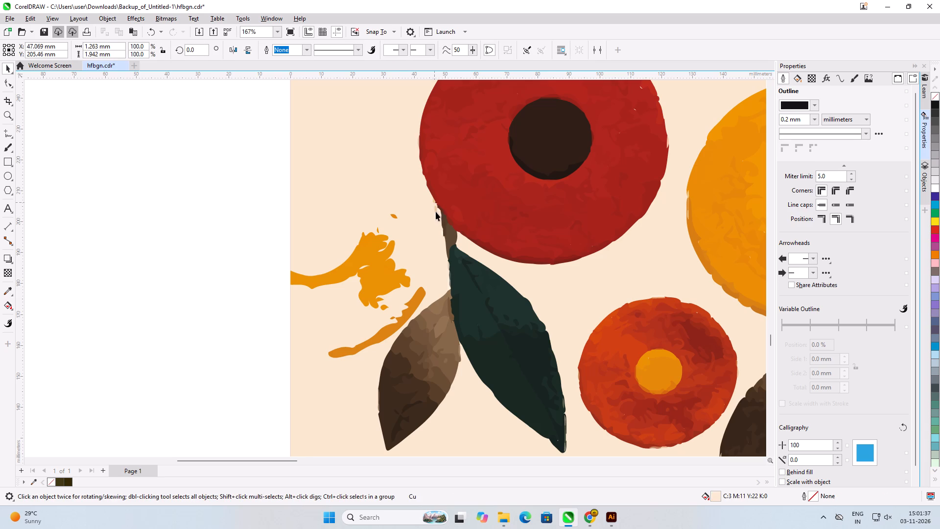
left_click(436, 211)
key("Delete")
scroll(434, 209, "up", 8)
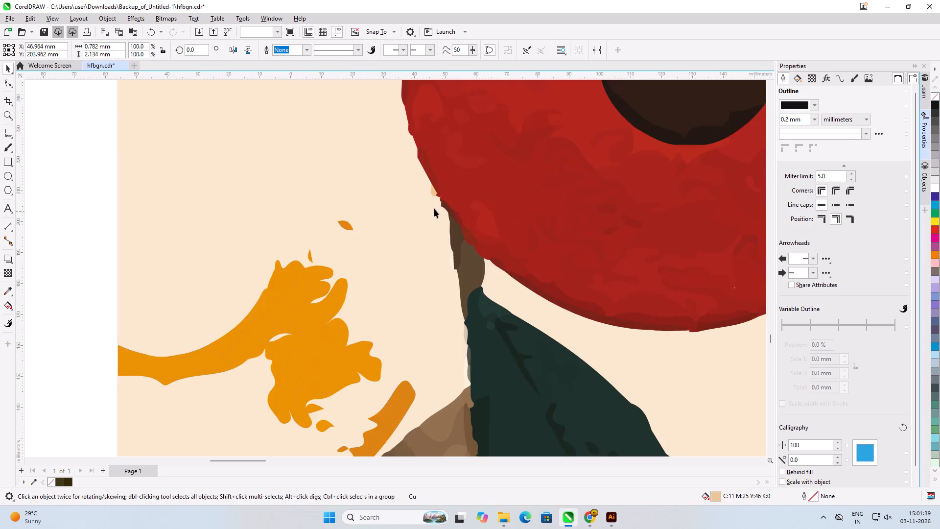
scroll(434, 209, "up", 7)
left_click(438, 177)
key("Delete")
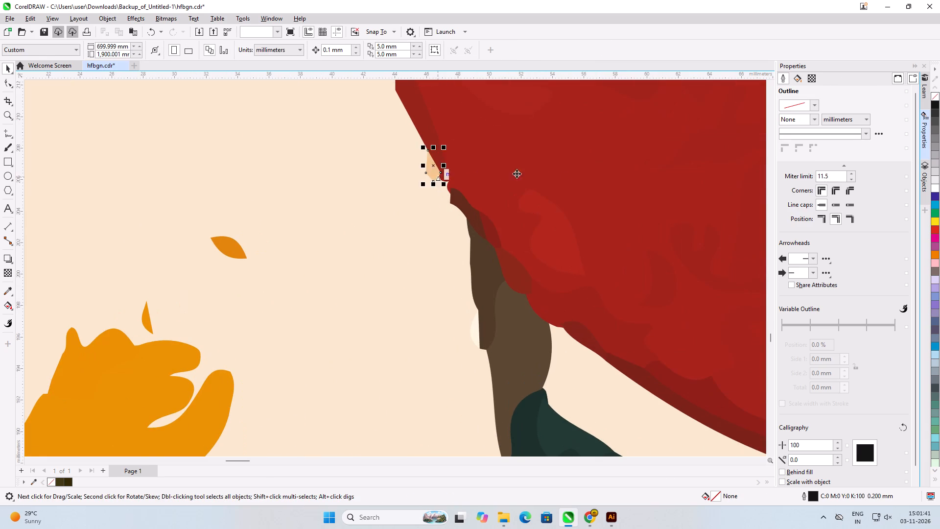
Delete the orange strip beside the brown leaf and all remaining orange pieces reaching the panel's left edge.
scroll(567, 173, "down", 13)
left_click(517, 282)
key("Delete")
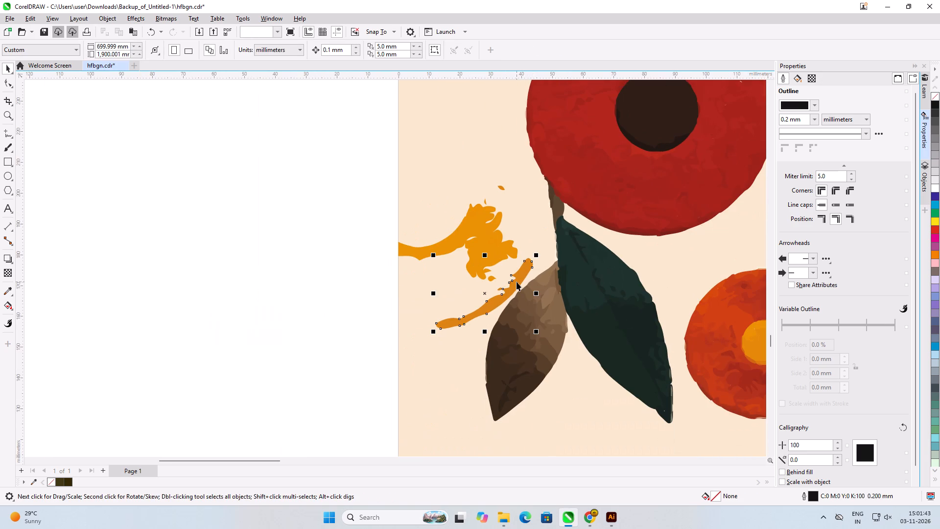
left_click_drag(363, 156, 516, 294)
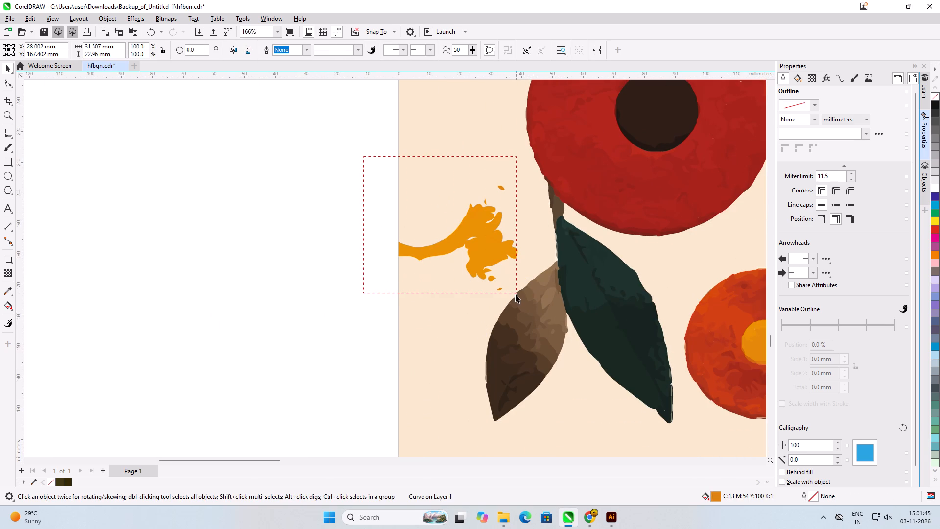
left_click_drag(516, 294, 518, 292)
key("Delete")
Delete the main pieces of the cut-off dark green leaf on the panel's left edge, below the orange-red flower.
scroll(383, 351, "down", 8)
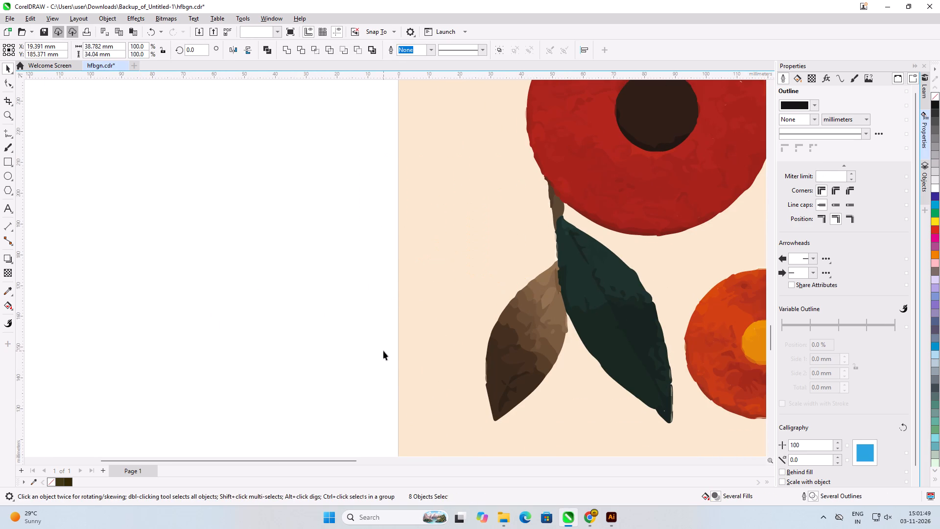
scroll(383, 351, "down", 5)
scroll(385, 137, "up", 6)
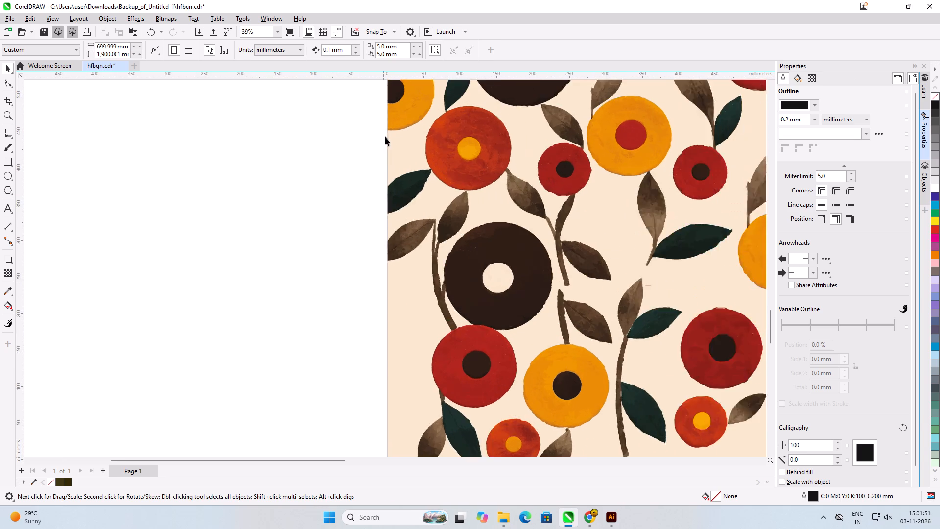
left_click(422, 191)
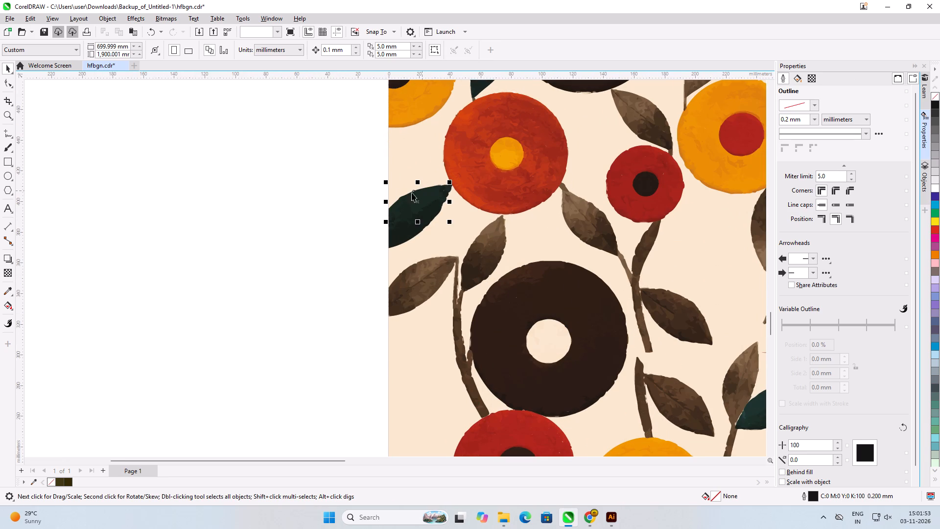
left_click(370, 182)
left_click_drag(369, 167, 453, 238)
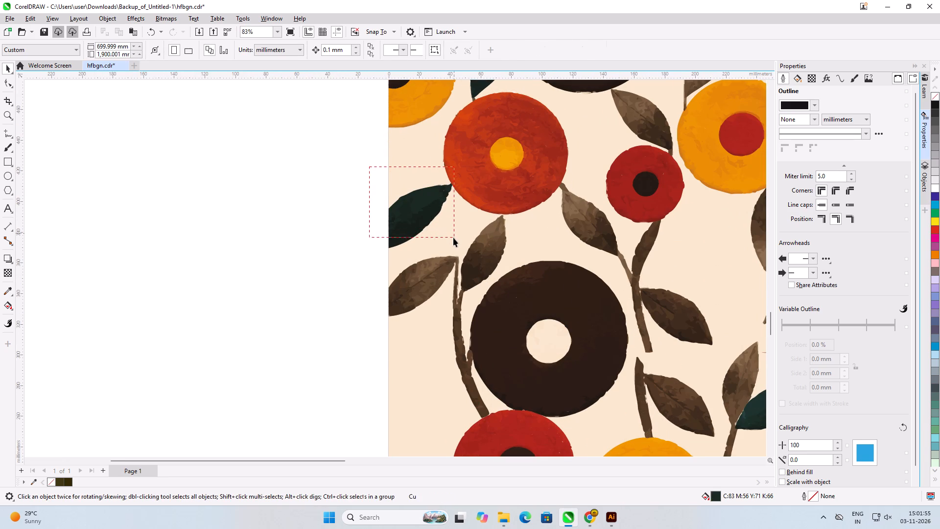
left_click_drag(453, 238, 436, 282)
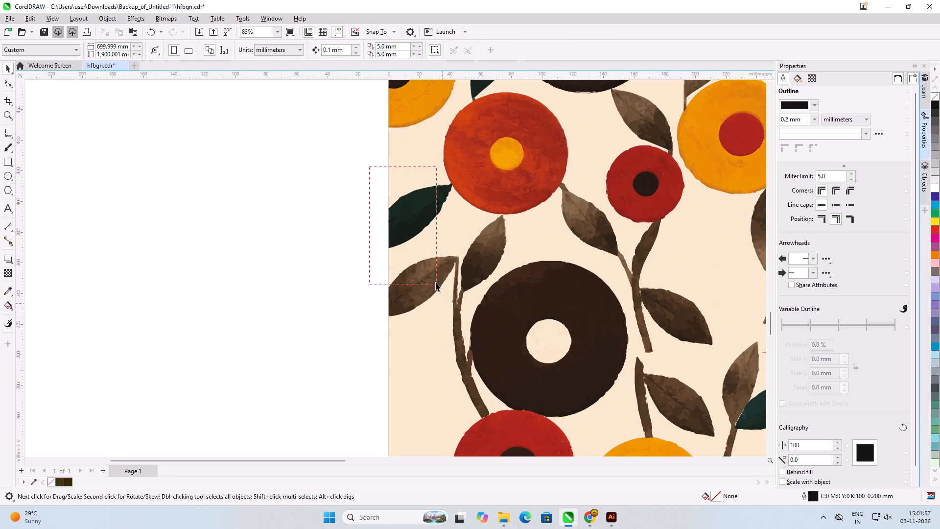
left_click_drag(436, 282, 434, 257)
key("Delete")
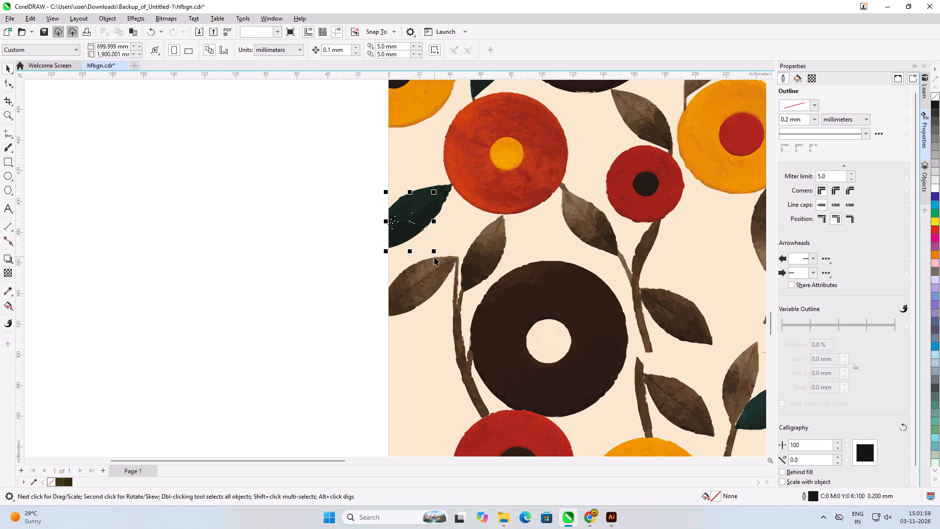
left_click_drag(374, 187, 430, 224)
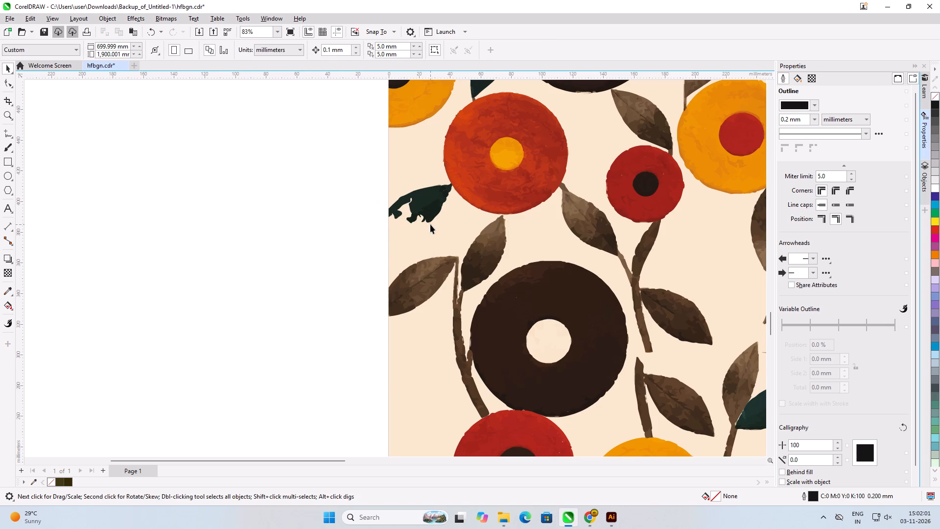
left_click(426, 196)
key("Delete")
left_click(437, 212)
key("Delete")
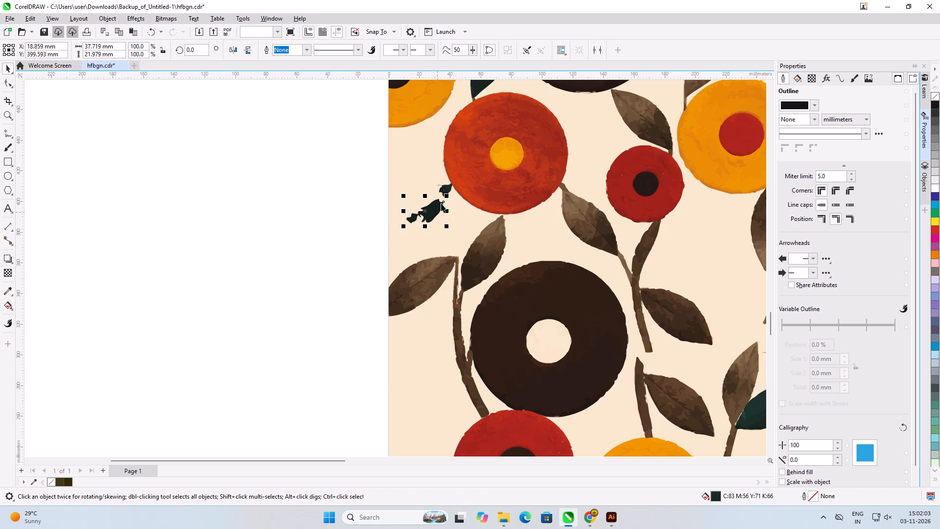
left_click(448, 188)
key("Delete")
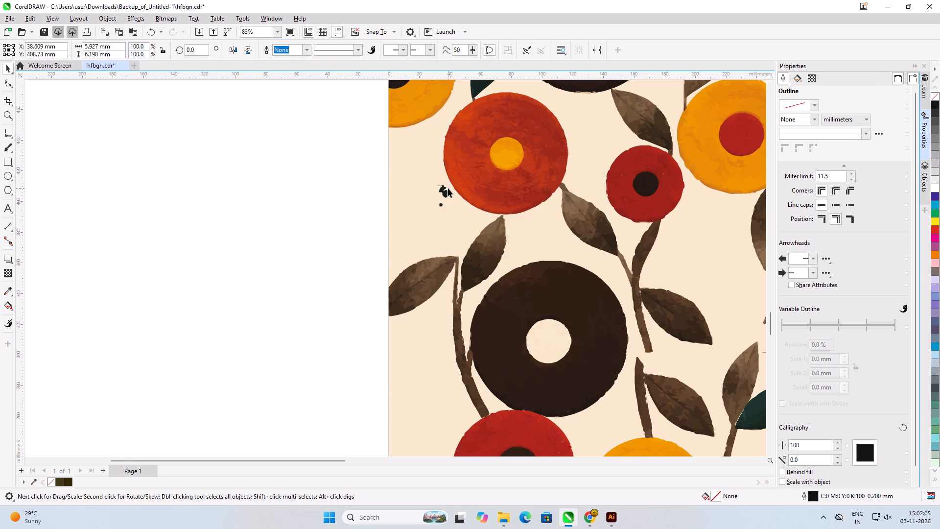
Delete the tiny dark fragments left from the green leaf beside the orange-red flower.
scroll(448, 188, "up", 10)
left_click(444, 204)
key("Delete")
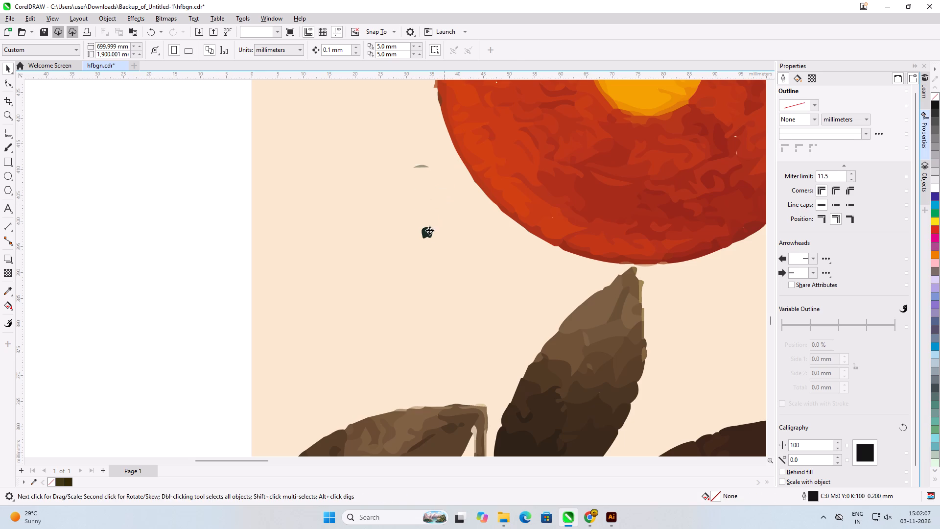
left_click(429, 233)
key("Delete")
left_click(423, 165)
key("Delete")
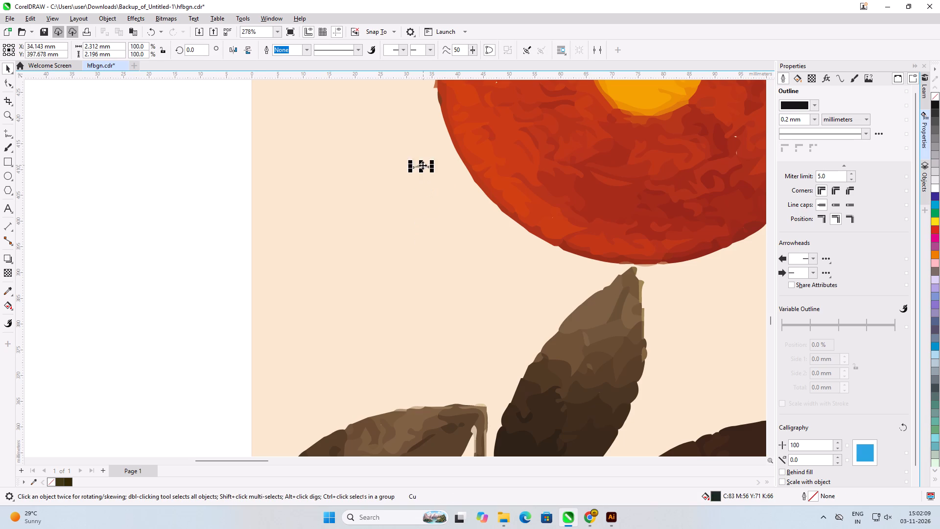
Select the pieces of the cut-off brown leaf on the panel's left edge, beside the large dark flower, and delete them.
scroll(450, 235, "down", 8)
scroll(459, 326, "up", 6)
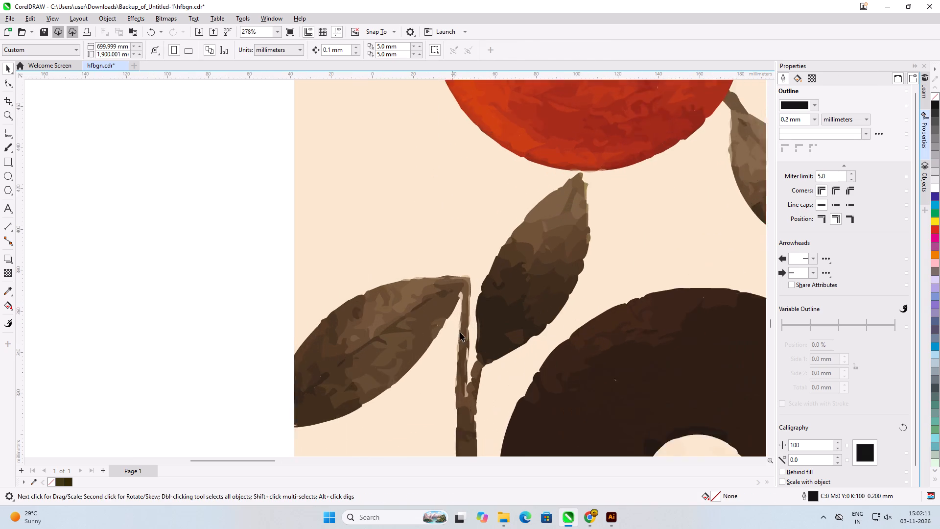
scroll(453, 254, "down", 5)
scroll(452, 330, "up", 3)
left_click_drag(257, 217, 260, 227)
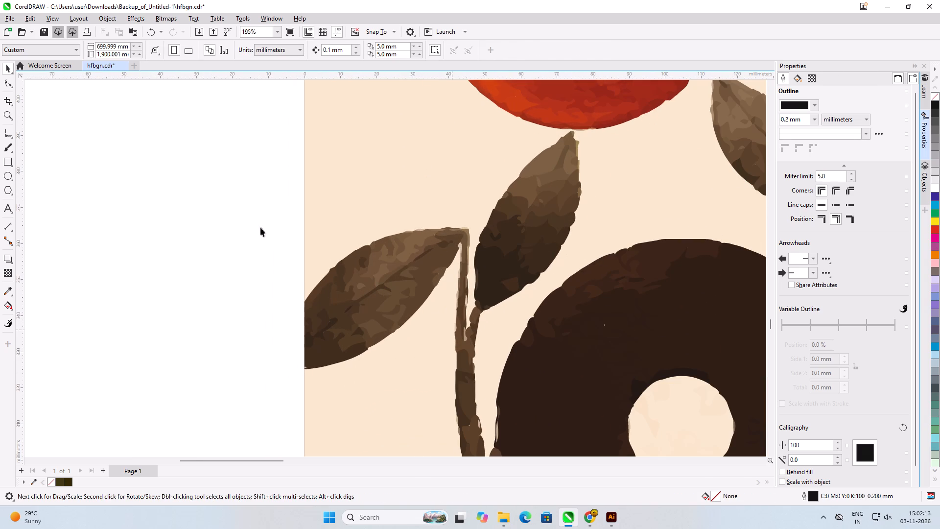
left_click_drag(260, 227, 441, 405)
key("Delete")
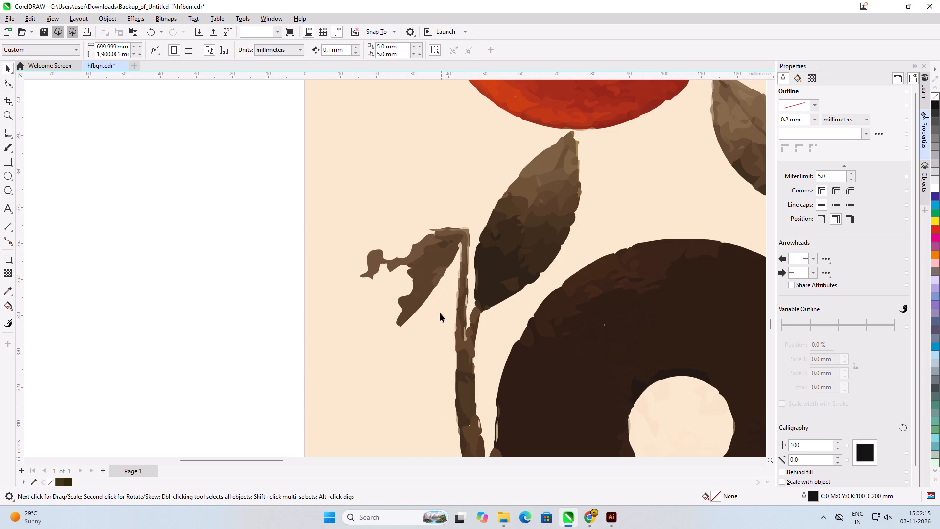
Delete the leftover brown pieces of the cut-off leaf, including its joint at the top of the stem.
left_click_drag(286, 197, 453, 276)
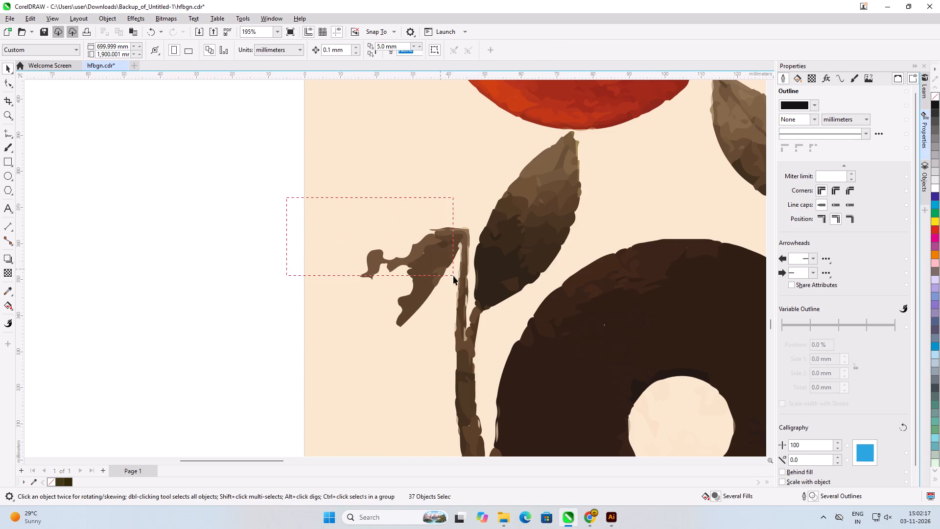
left_click_drag(453, 276, 471, 282)
key("Delete")
left_click(424, 295)
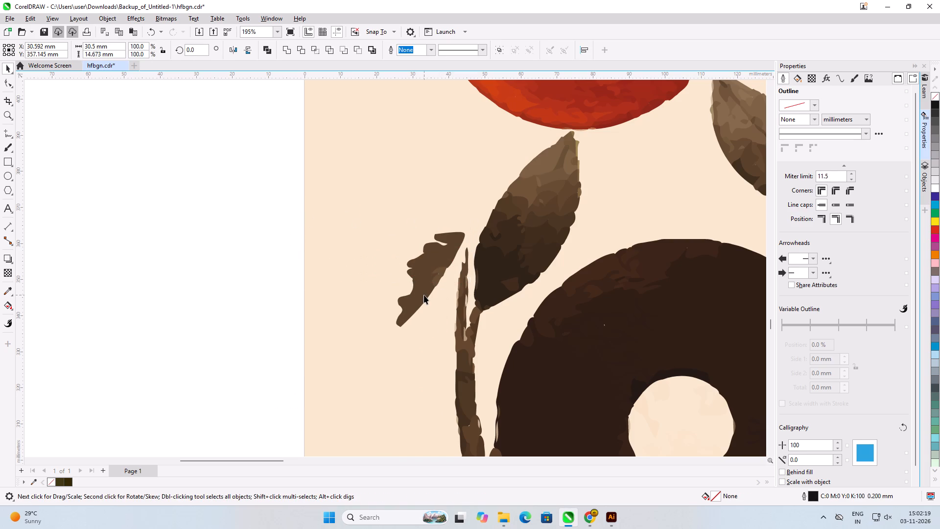
key("Delete")
left_click(440, 270)
key("Delete")
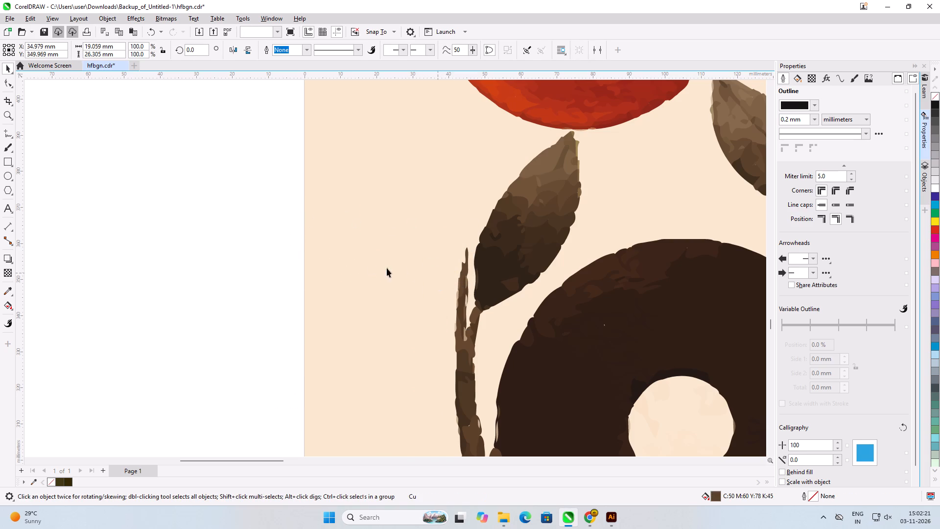
Delete the upper pieces of the thin stem stub that carried the removed brown leaf.
left_click_drag(290, 229, 468, 317)
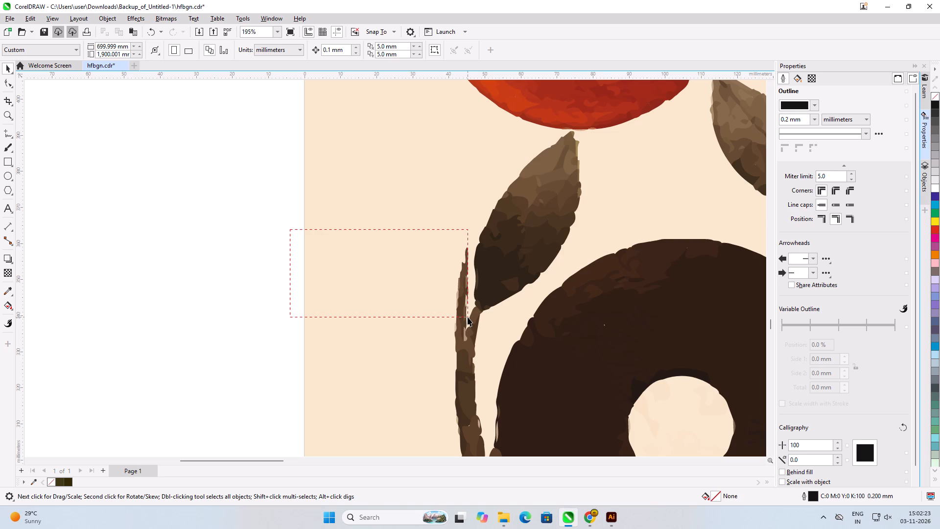
left_click_drag(468, 317, 469, 318)
key("Delete")
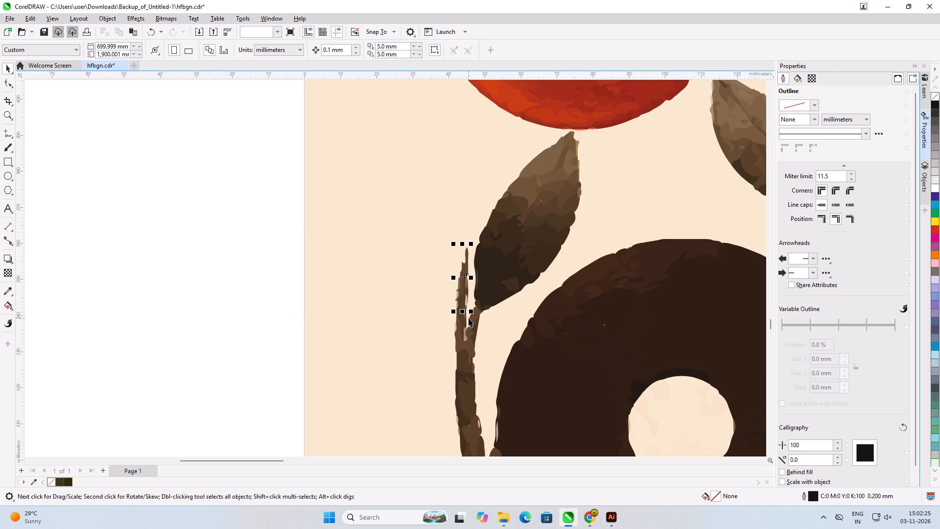
left_click(462, 307)
key("Delete")
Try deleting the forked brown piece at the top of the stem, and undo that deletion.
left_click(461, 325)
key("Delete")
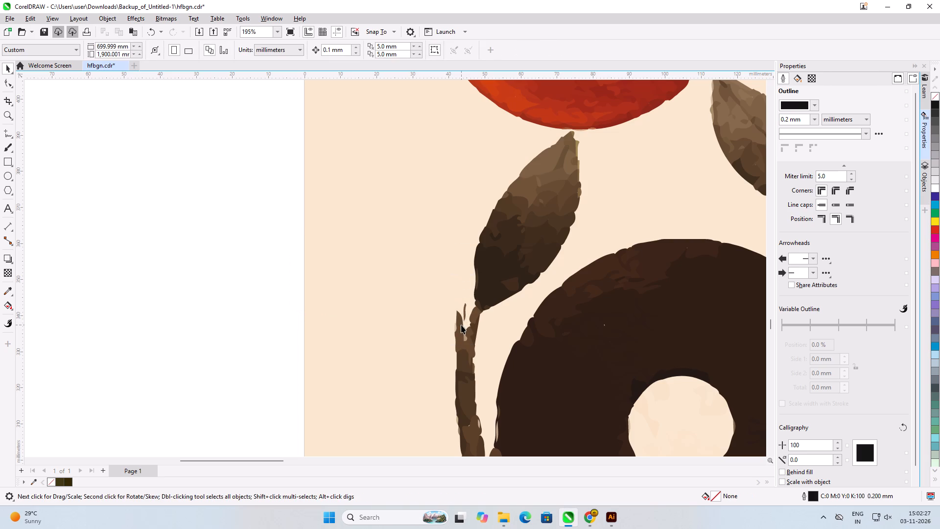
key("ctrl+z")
Delete the small loose slivers beside and inside the fork at the top of the brown stem.
scroll(467, 361, "up", 7, "alt")
scroll(468, 327, "down", 1, "alt")
scroll(468, 327, "up", 1, "alt")
scroll(468, 327, "down", 6, "alt")
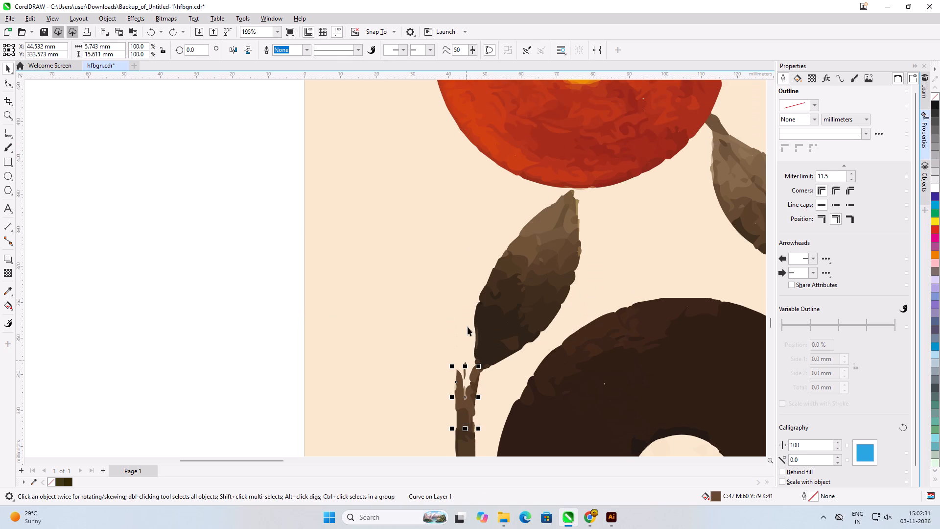
scroll(466, 364, "up", 9)
left_click(204, 252)
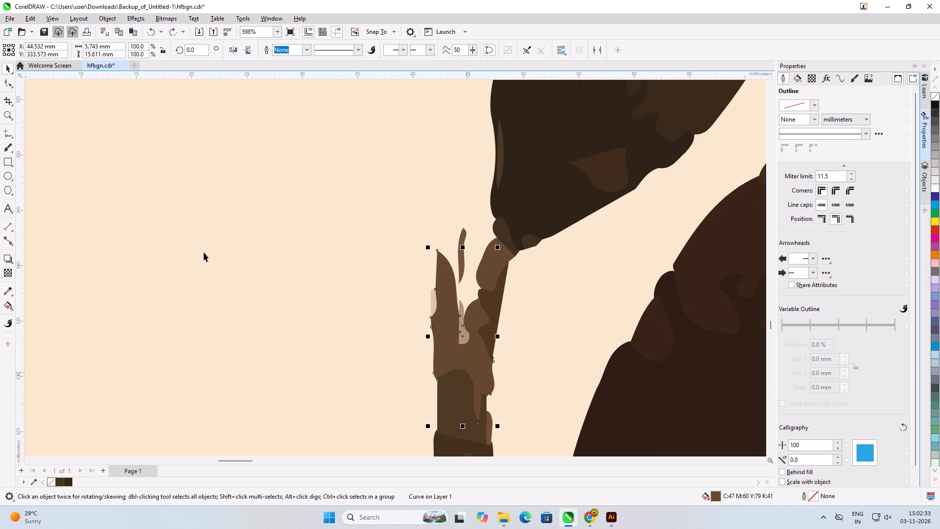
left_click(433, 299)
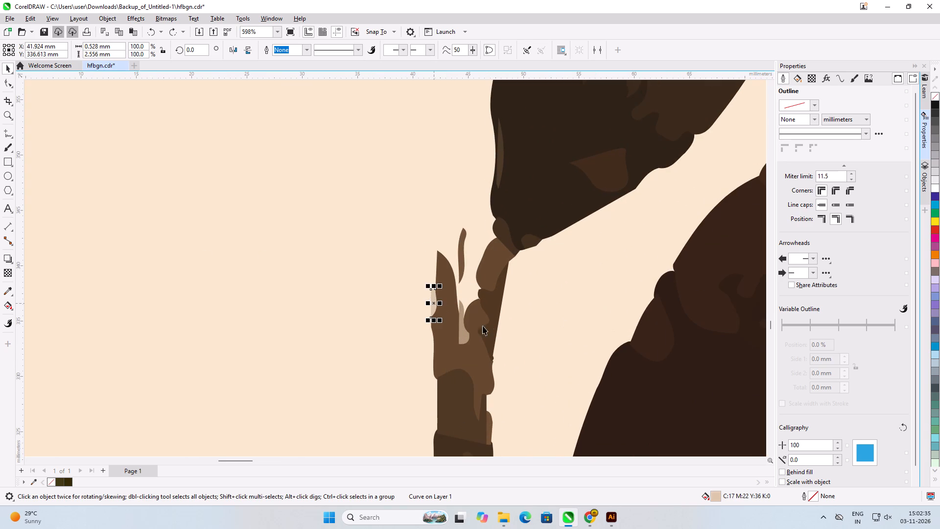
key("Delete")
left_click(461, 263)
key("Delete")
left_click(462, 314)
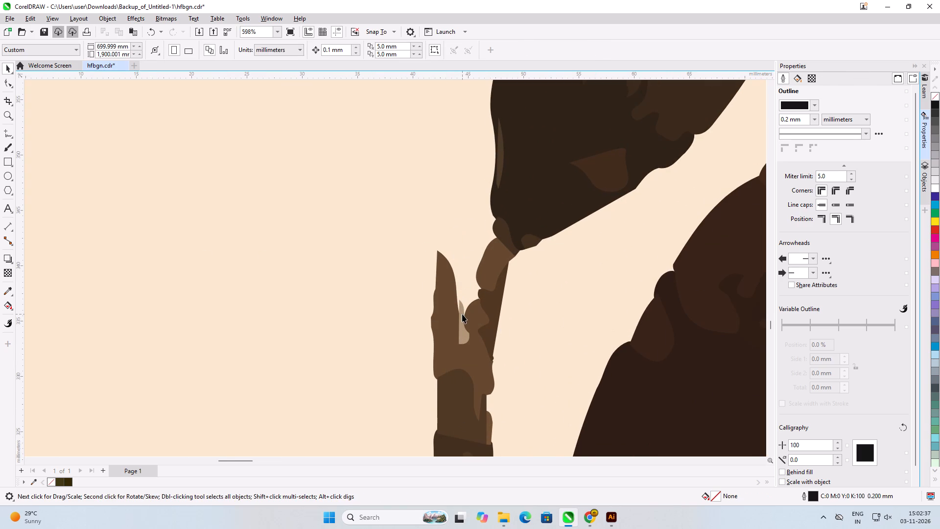
key("Delete")
Remove the nodes that form the notch and the taller prong of the forked brown piece at the top of the stem.
left_click(459, 352)
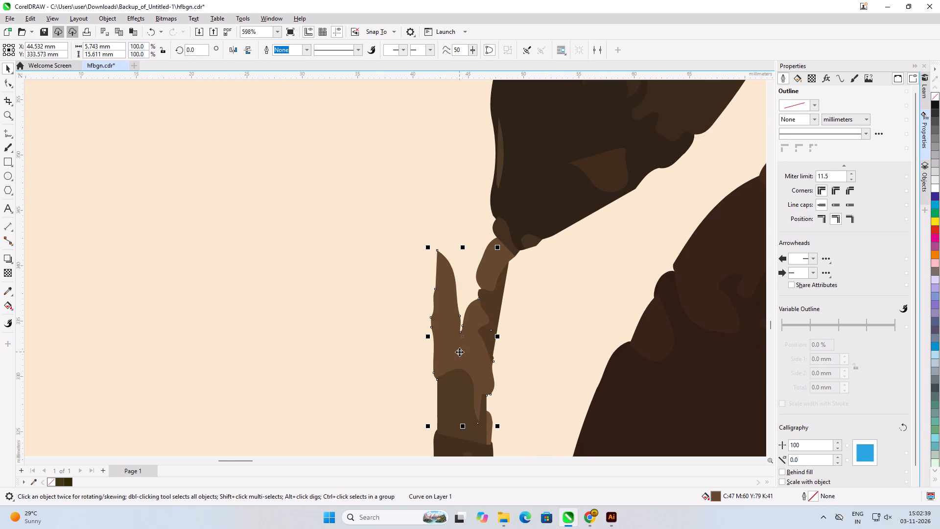
left_click(6, 80)
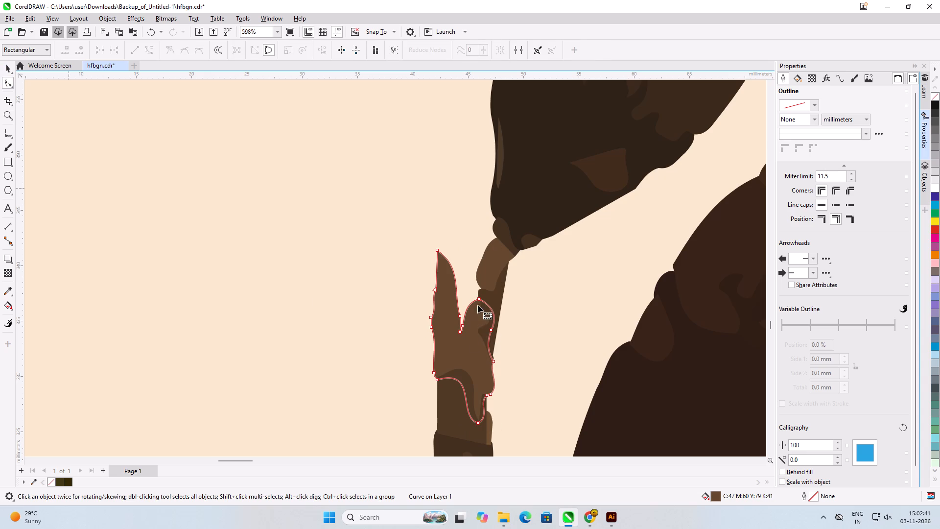
scroll(470, 293, "down", 6)
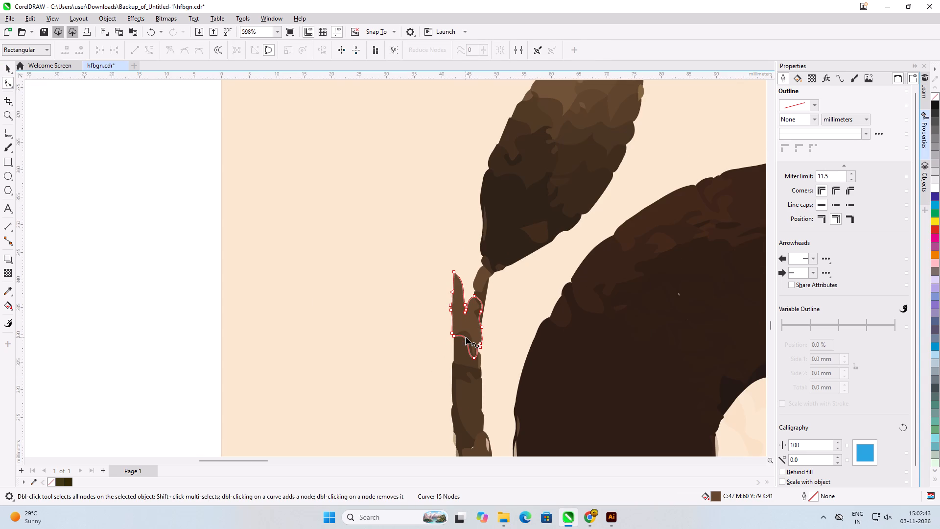
scroll(466, 337, "up", 7)
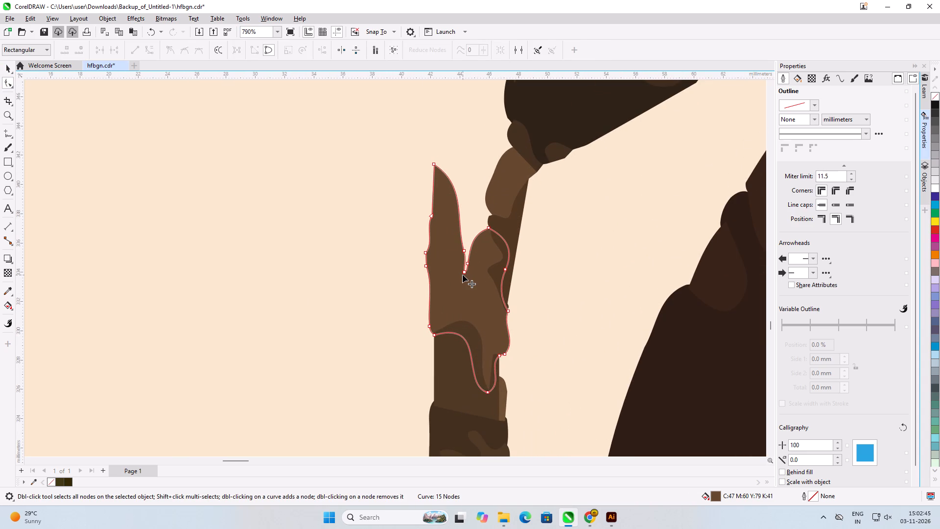
double_click(464, 273)
double_click(468, 264)
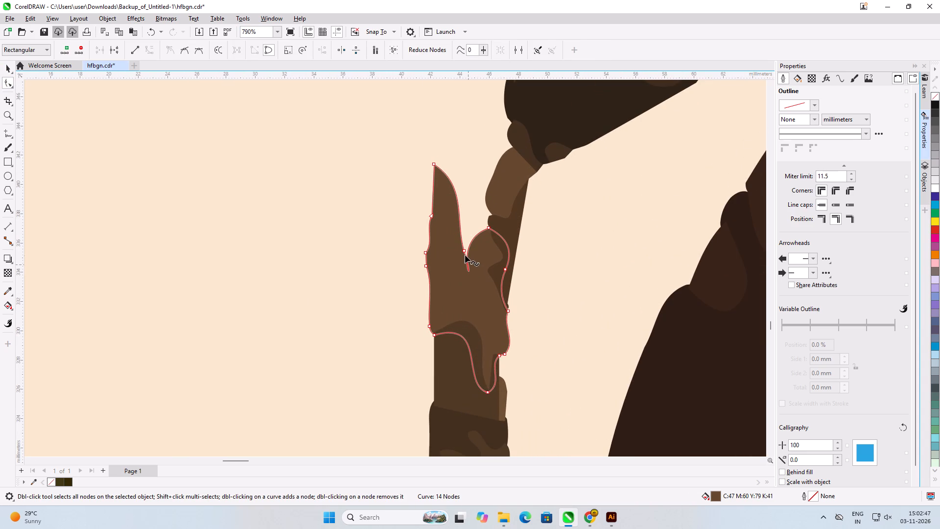
double_click(465, 252)
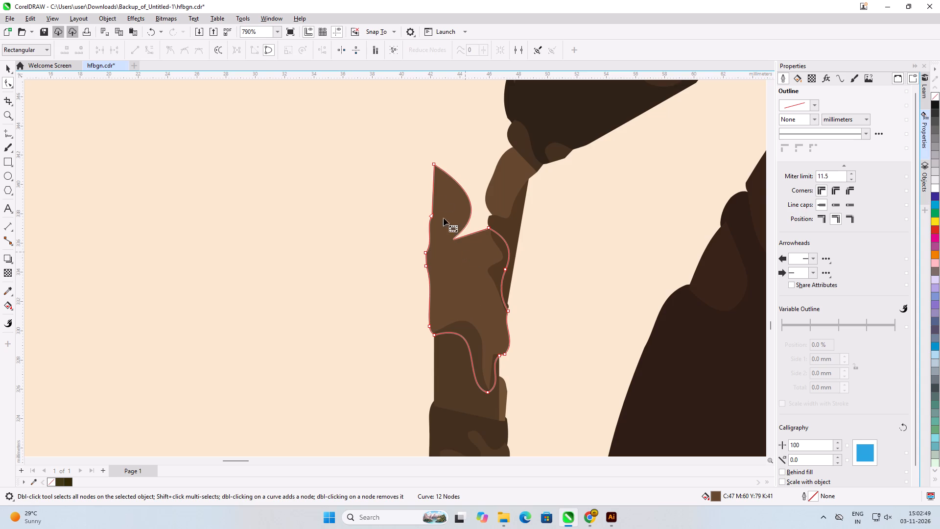
double_click(436, 167)
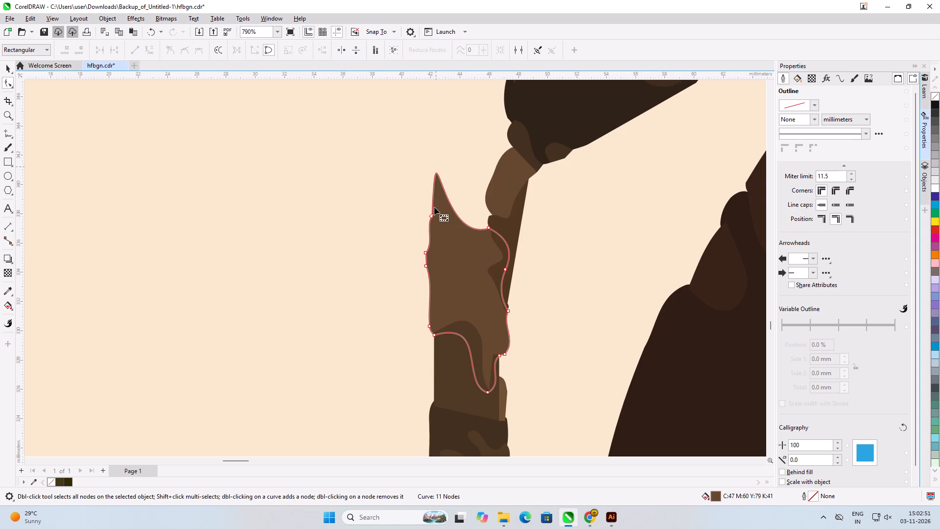
double_click(433, 216)
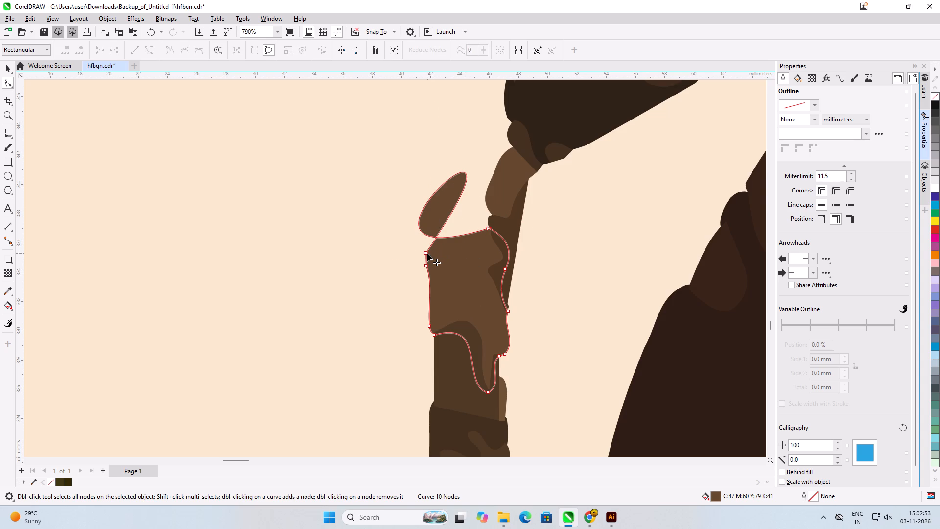
double_click(427, 253)
Reshape the piece's remaining top outline into a slope that rises from the stem's outer side to the leaf branch.
left_click(427, 265)
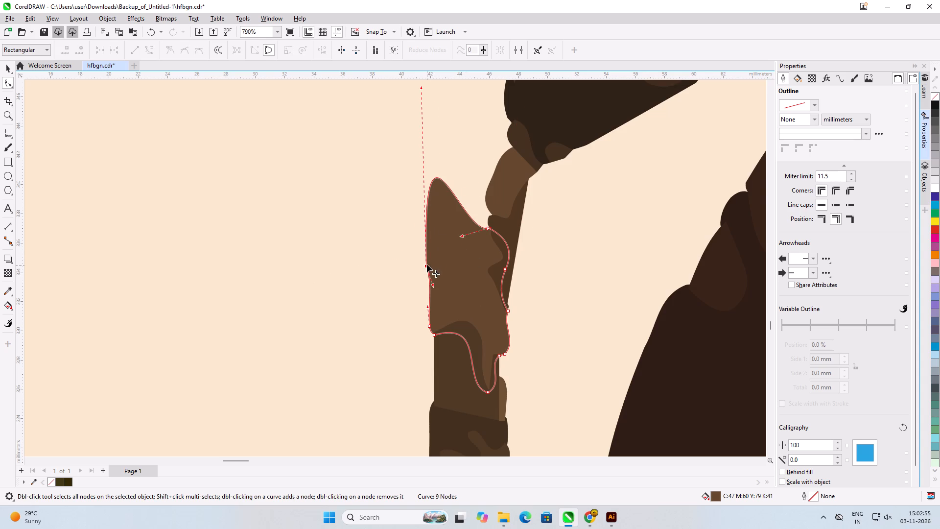
left_click_drag(461, 235, 484, 231)
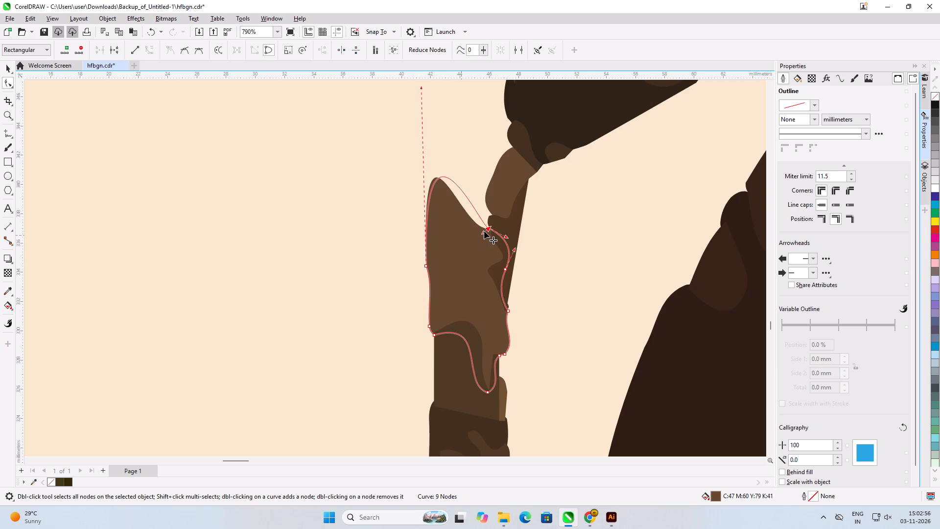
left_click_drag(484, 231, 481, 242)
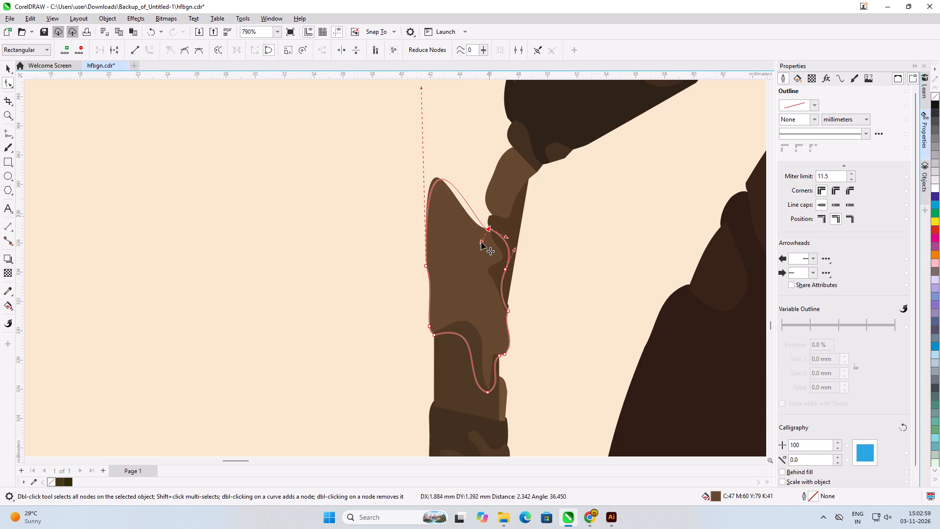
left_click_drag(481, 242, 489, 247)
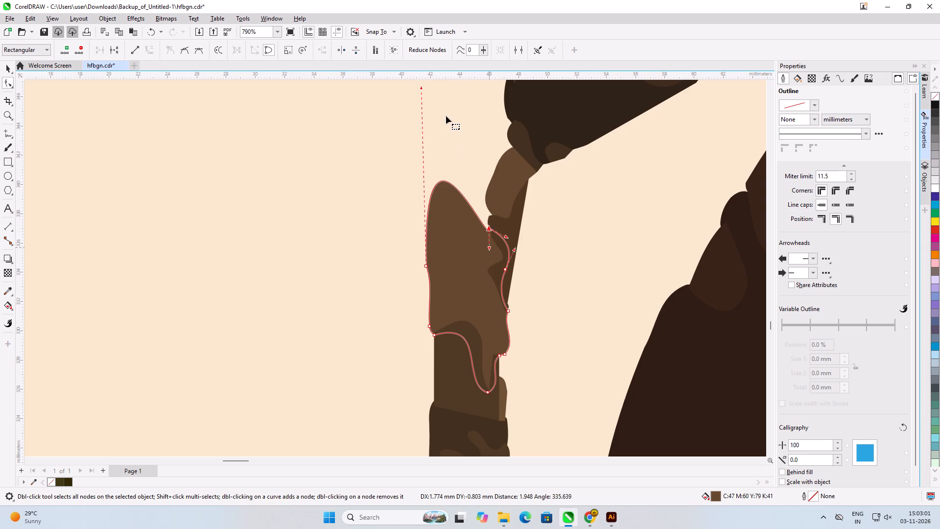
left_click_drag(421, 88, 445, 248)
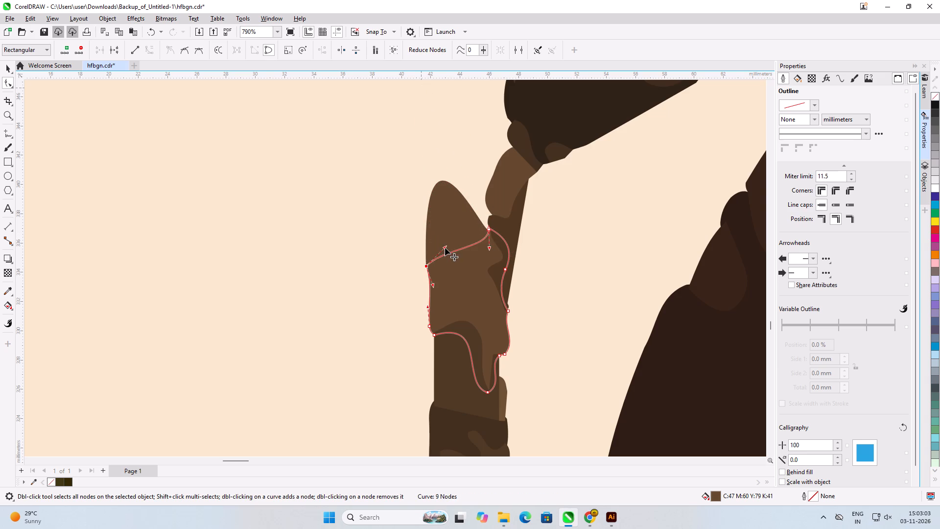
left_click_drag(445, 248, 461, 235)
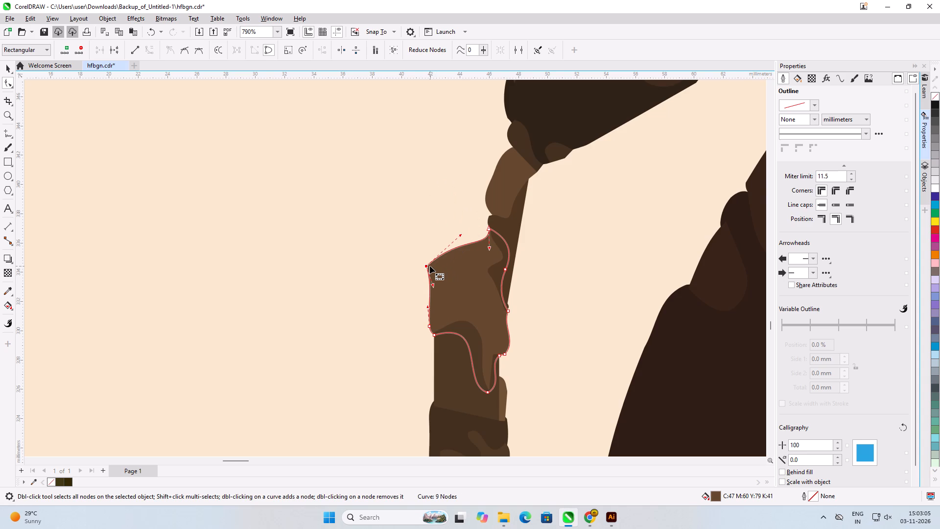
left_click_drag(427, 266, 456, 278)
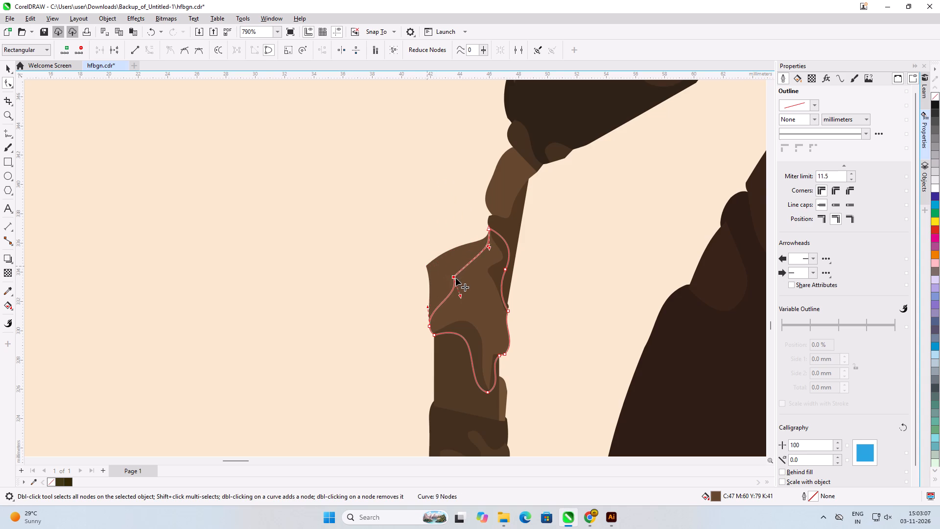
left_click_drag(456, 278, 457, 274)
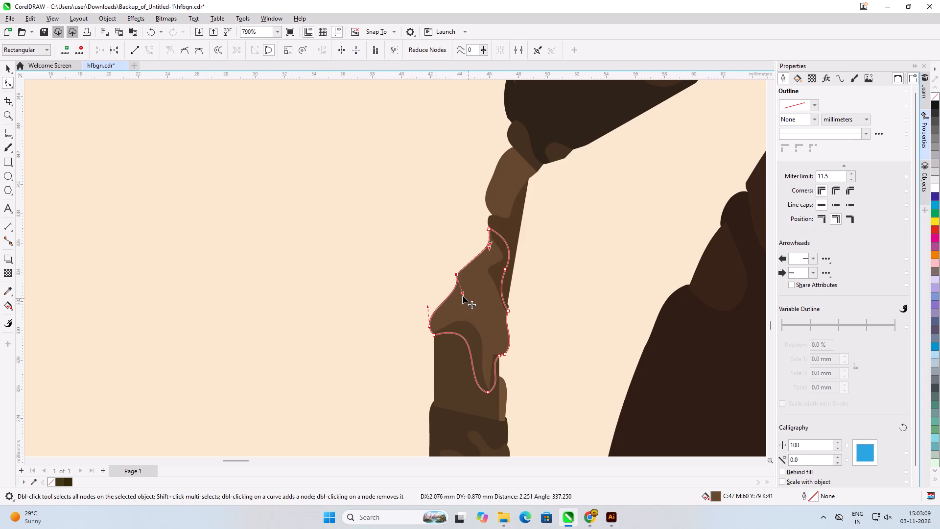
left_click_drag(463, 294, 445, 287)
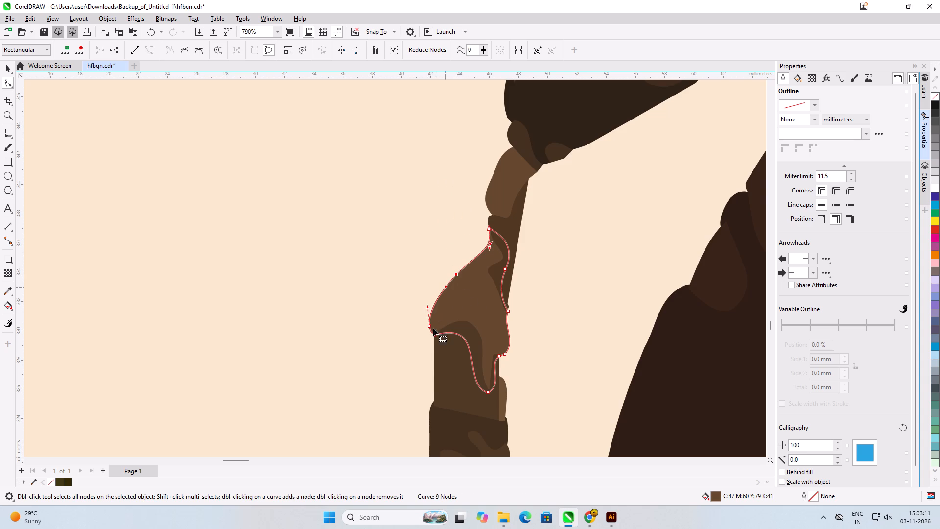
Delete the surplus node at the foot of the slope and smooth the curve along the piece's outer edge.
double_click(431, 327)
scroll(431, 339, "up", 2)
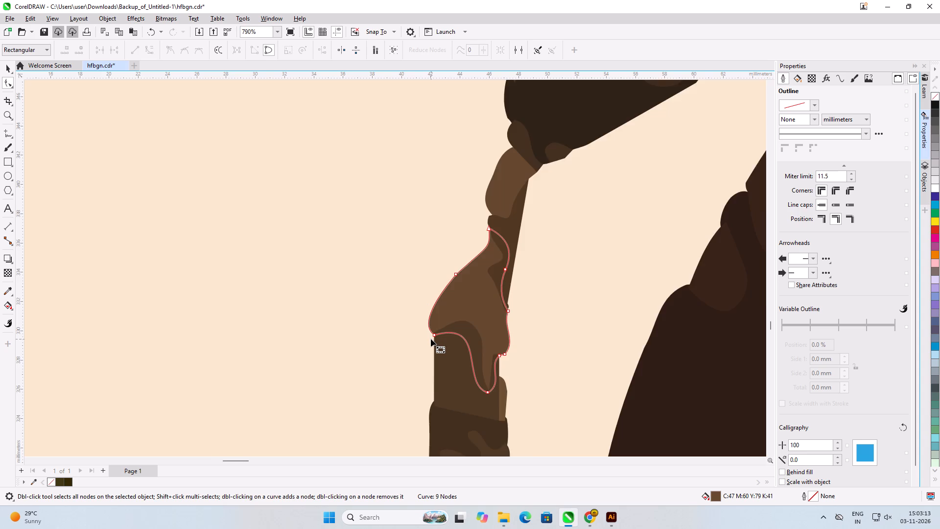
scroll(431, 339, "up", 6)
left_click(439, 329)
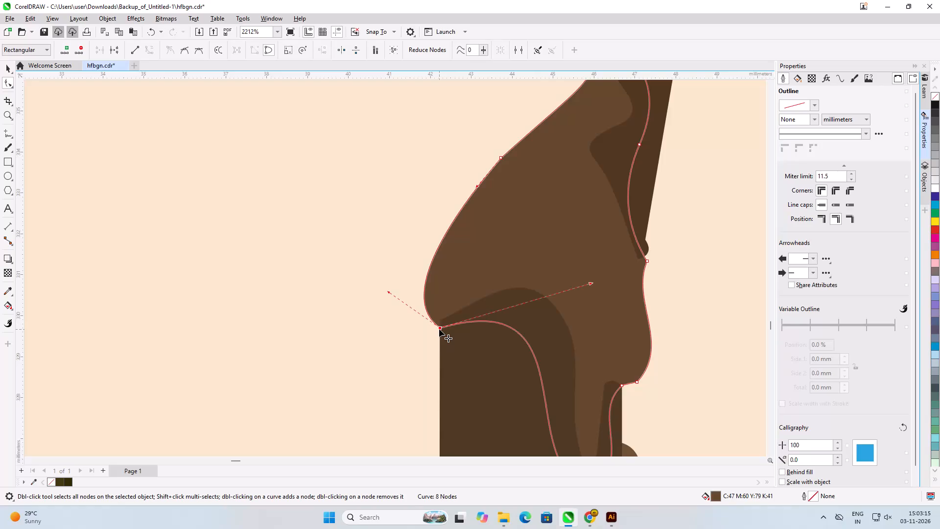
left_click_drag(388, 293, 418, 314)
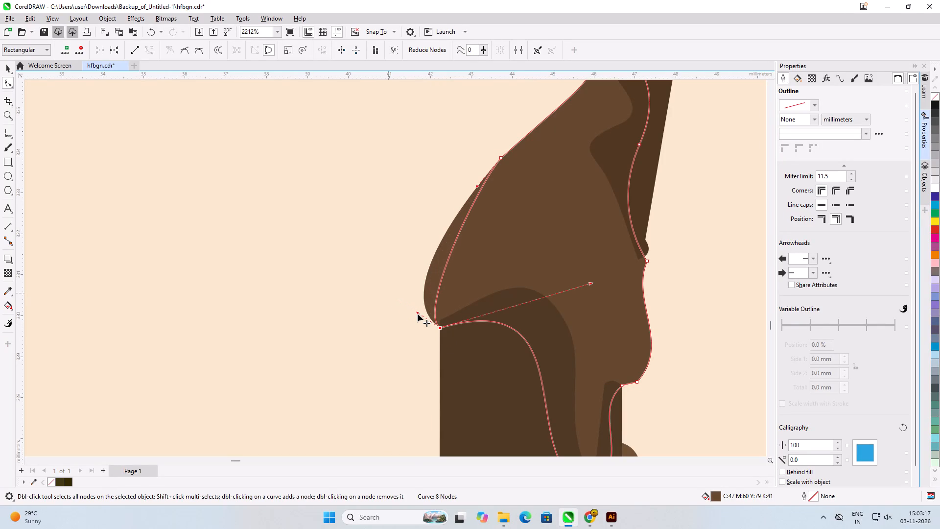
left_click_drag(418, 314, 419, 315)
scroll(417, 347, "down", 7)
scroll(472, 254, "up", 6)
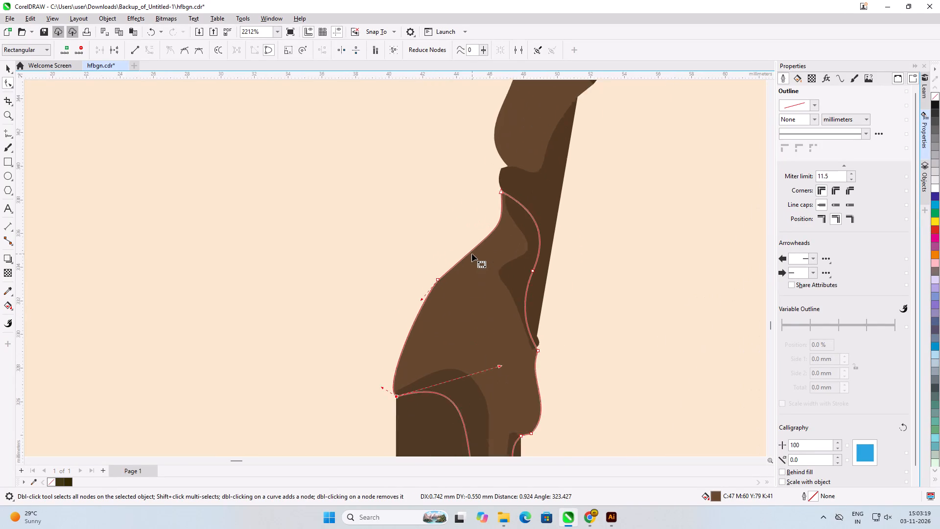
left_click_drag(427, 288, 443, 301)
left_click_drag(531, 222, 528, 222)
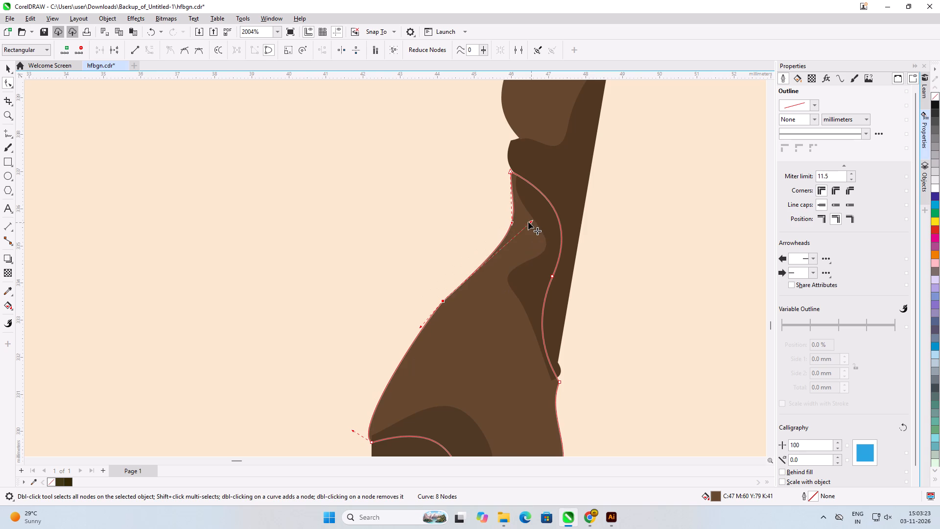
left_click_drag(528, 222, 514, 208)
left_click(370, 208)
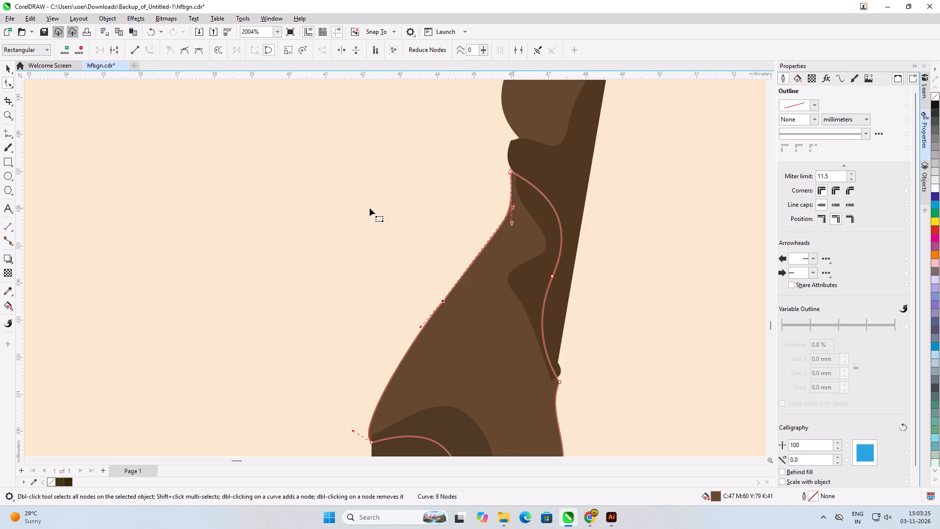
Move the piece's top node up to the stem segment below the leaf and smooth the outer edge joining them.
scroll(370, 208, "down", 3, "alt")
scroll(370, 208, "down", 12)
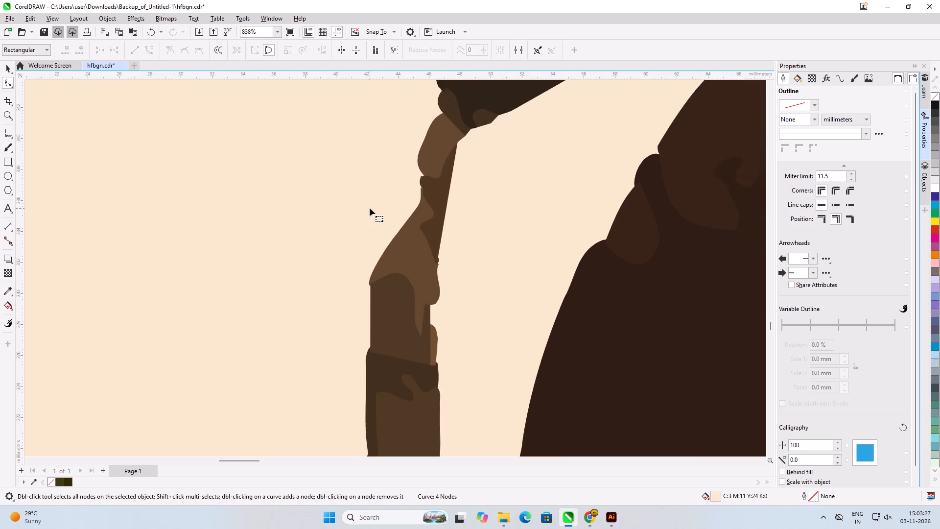
scroll(370, 208, "down", 11)
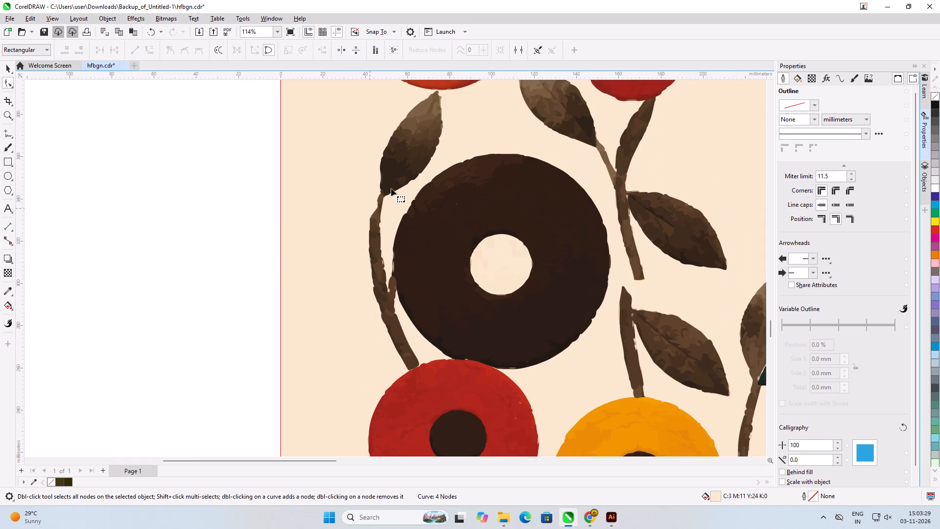
scroll(398, 181, "up", 5)
scroll(358, 223, "up", 7)
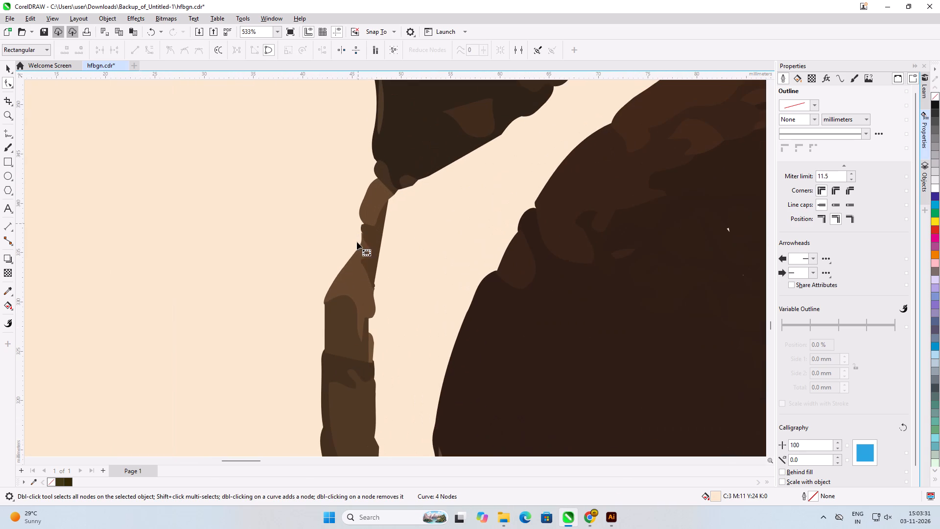
left_click(357, 258)
scroll(357, 219, "up", 7)
left_click_drag(367, 252, 361, 203)
left_click_drag(369, 275, 366, 275)
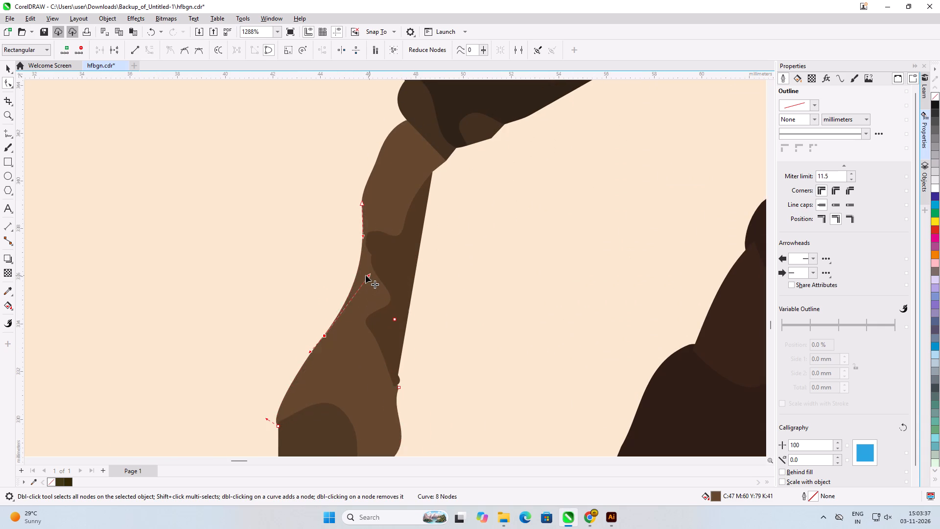
left_click_drag(366, 275, 350, 262)
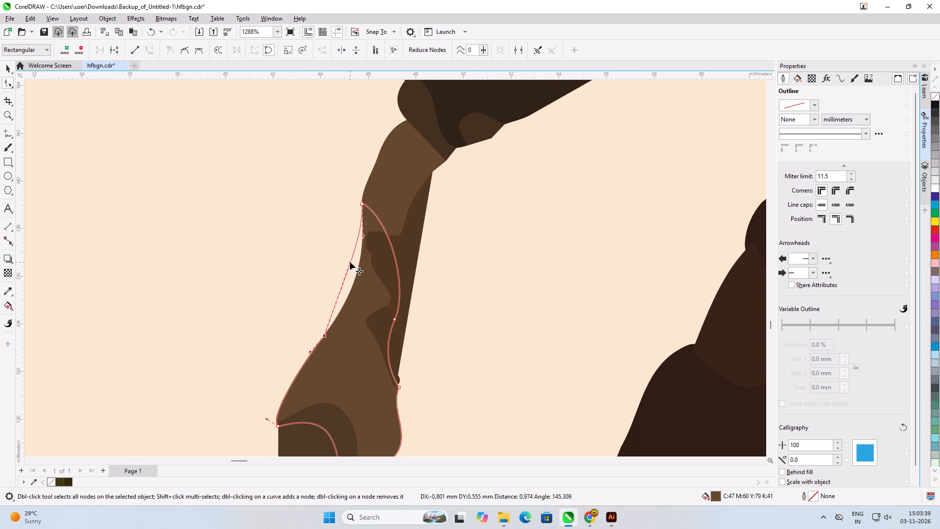
left_click_drag(363, 237, 356, 227)
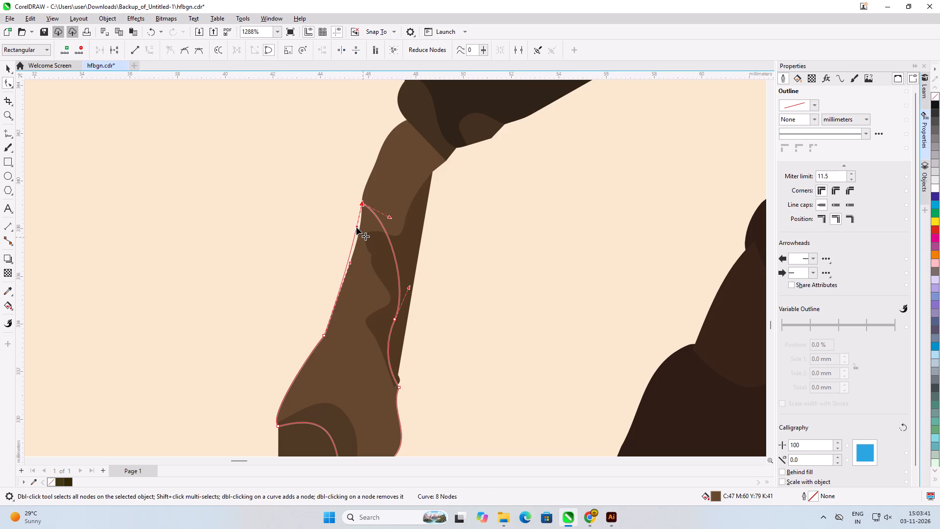
left_click_drag(356, 227, 358, 225)
left_click(459, 230)
Delete the main orange petal shape of the cut-off yellow flower with the dark centre on the panel's left edge.
scroll(142, 231, "down", 6, "alt")
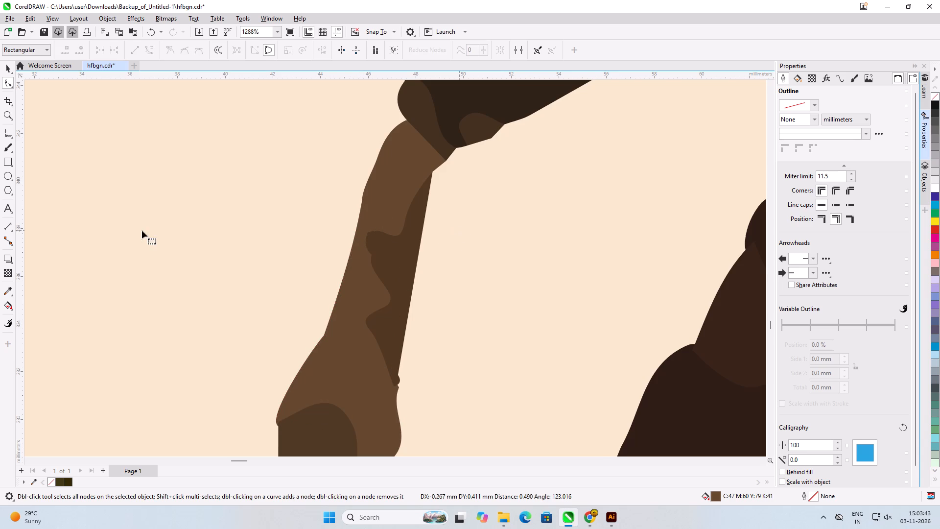
scroll(248, 231, "down", 3, "alt")
scroll(248, 231, "down", 20)
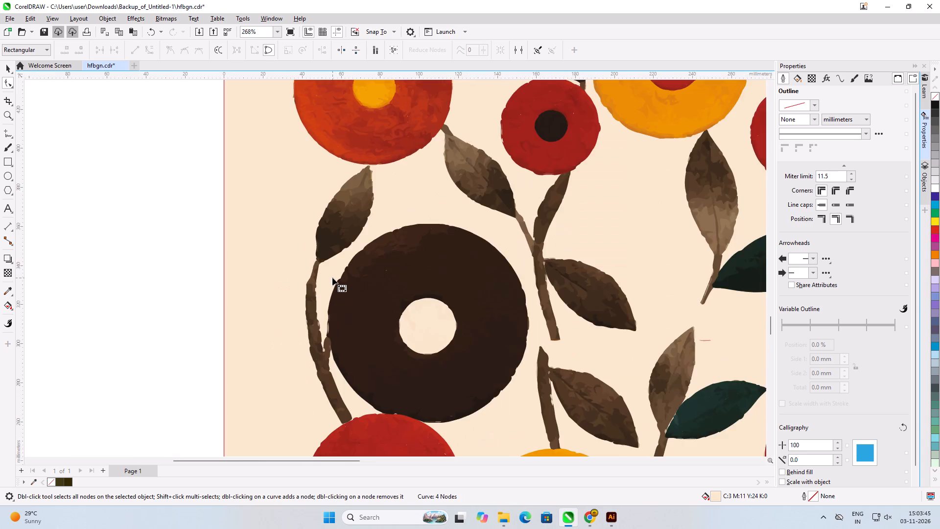
scroll(332, 278, "down", 9)
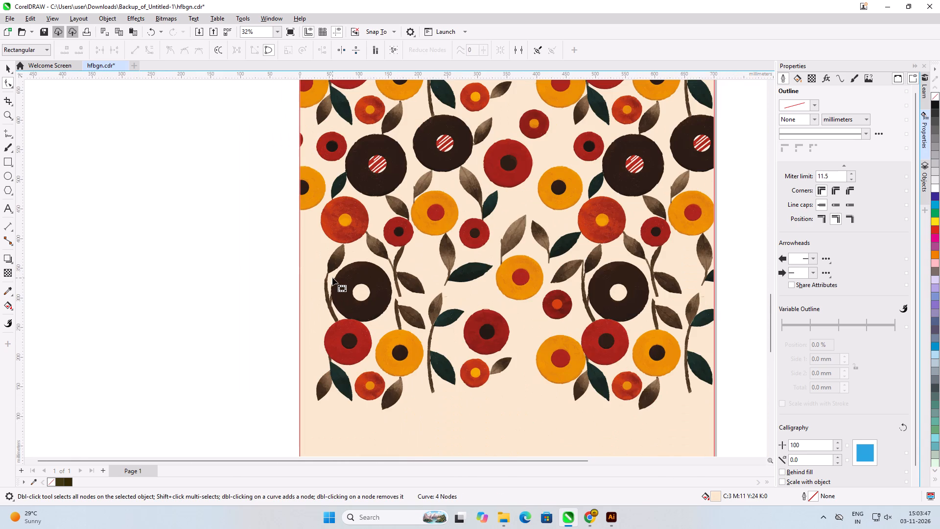
scroll(279, 119, "up", 7)
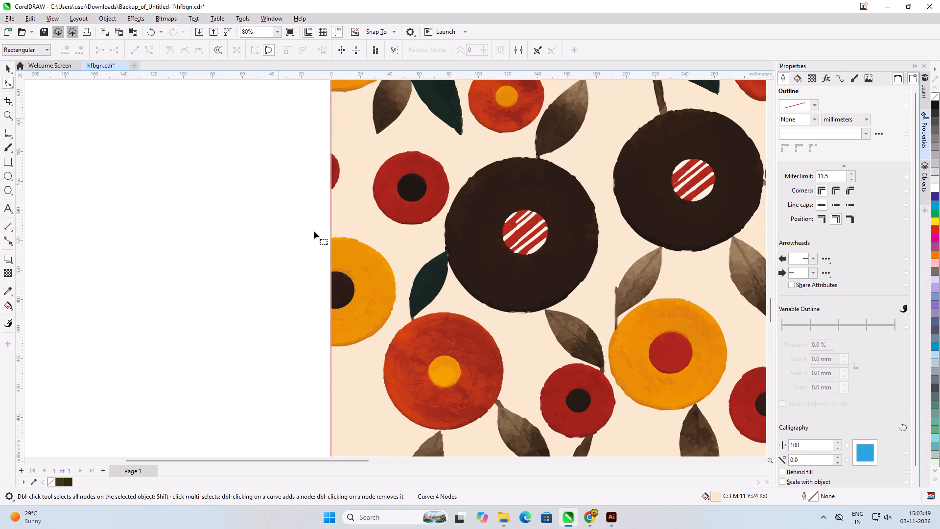
left_click_drag(314, 231, 398, 335)
left_click_drag(398, 335, 396, 335)
left_click_drag(305, 224, 386, 350)
left_click(376, 321)
key("Delete")
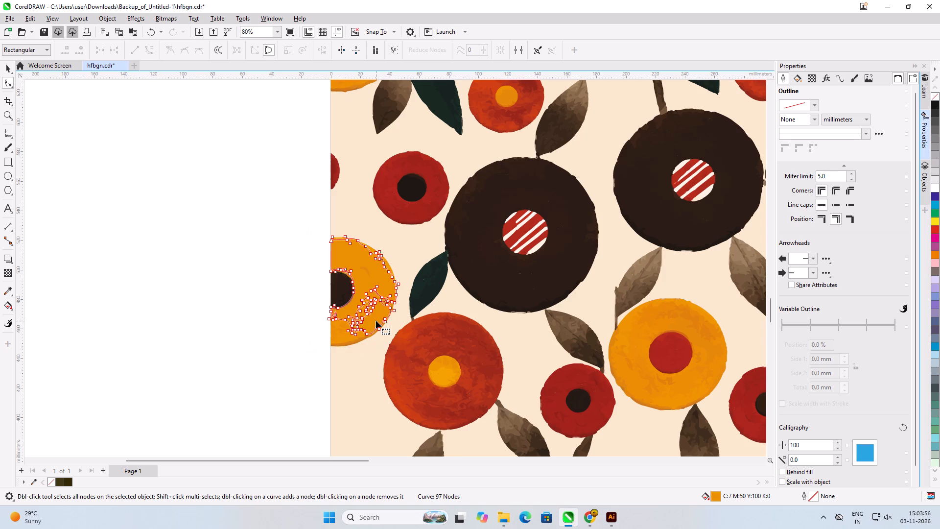
Delete the dark centre and all remaining orange fragments of that cut-off flower.
left_click(10, 73)
left_click(122, 178)
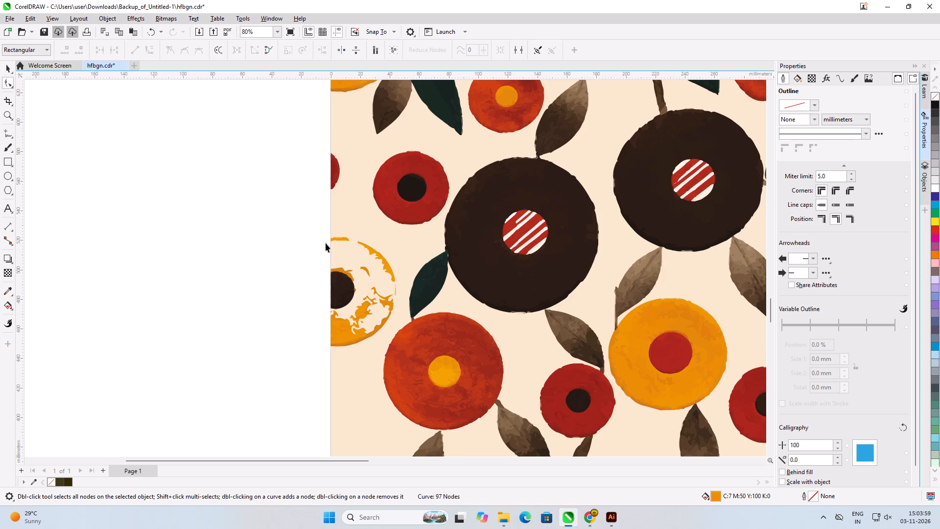
left_click_drag(316, 229, 395, 336)
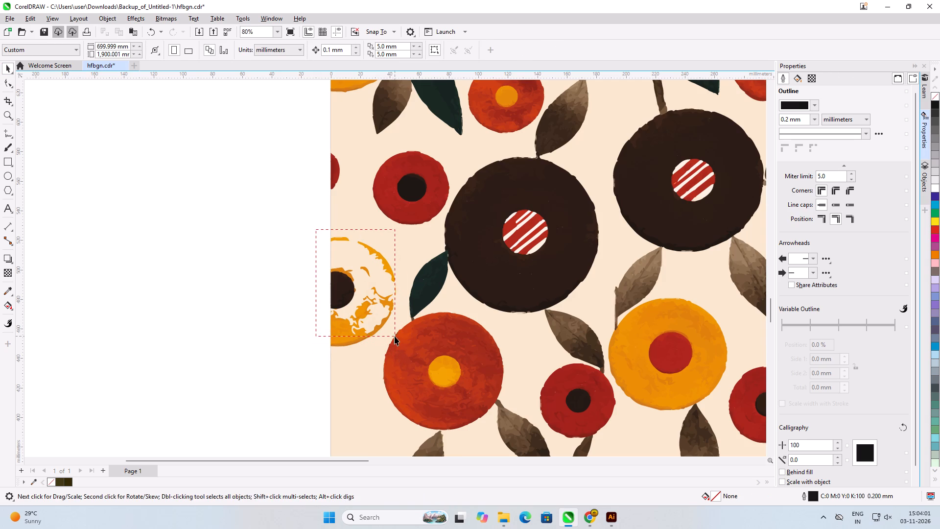
left_click_drag(395, 336, 397, 336)
key("Delete")
left_click_drag(291, 300, 389, 347)
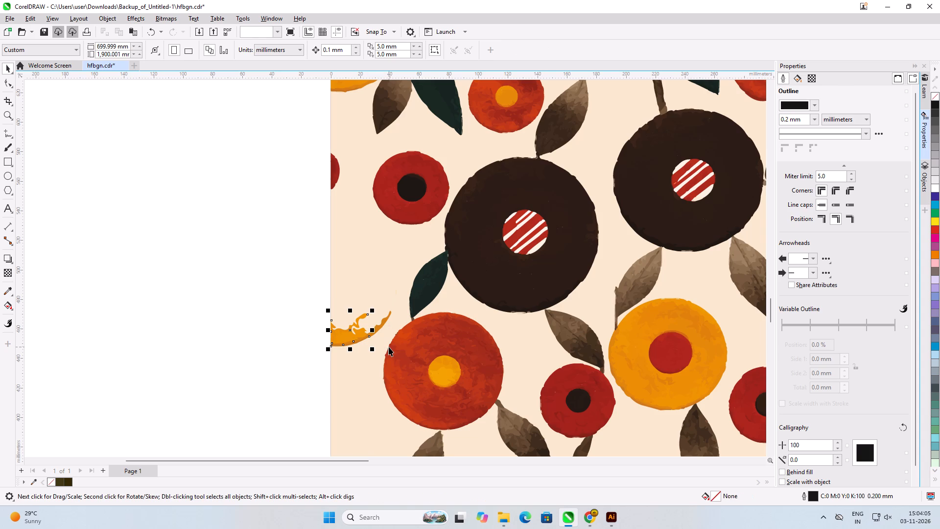
key("Delete")
left_click(381, 326)
key("Delete")
key("Delete")
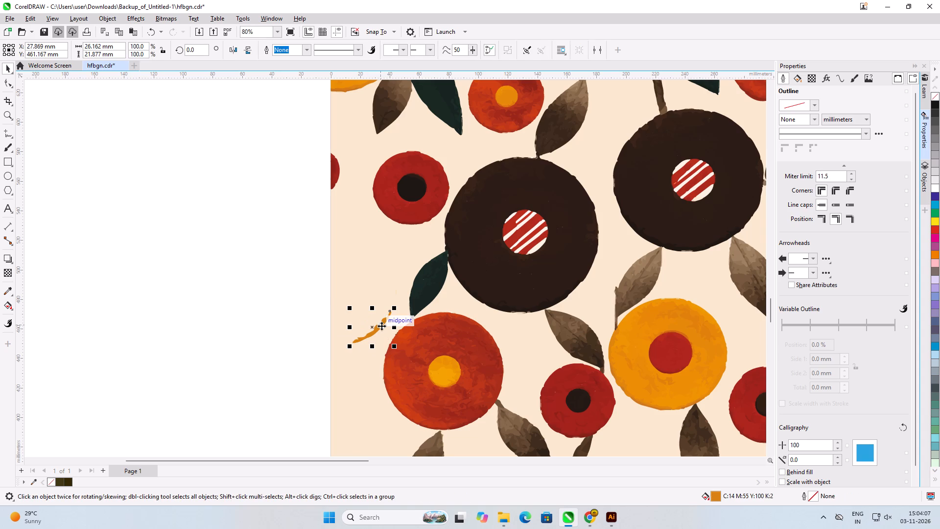
Delete the sliver of the cut-off red flower on the panel's left edge, beside the small red flower.
scroll(381, 326, "up", 7)
scroll(351, 292, "down", 3)
scroll(381, 364, "down", 6)
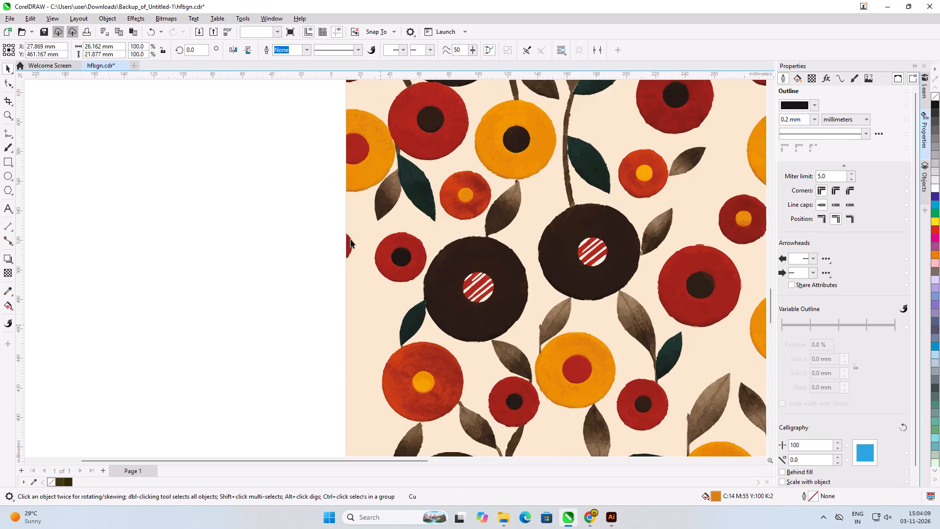
scroll(334, 169, "up", 6)
left_click_drag(343, 284, 390, 413)
key("Delete")
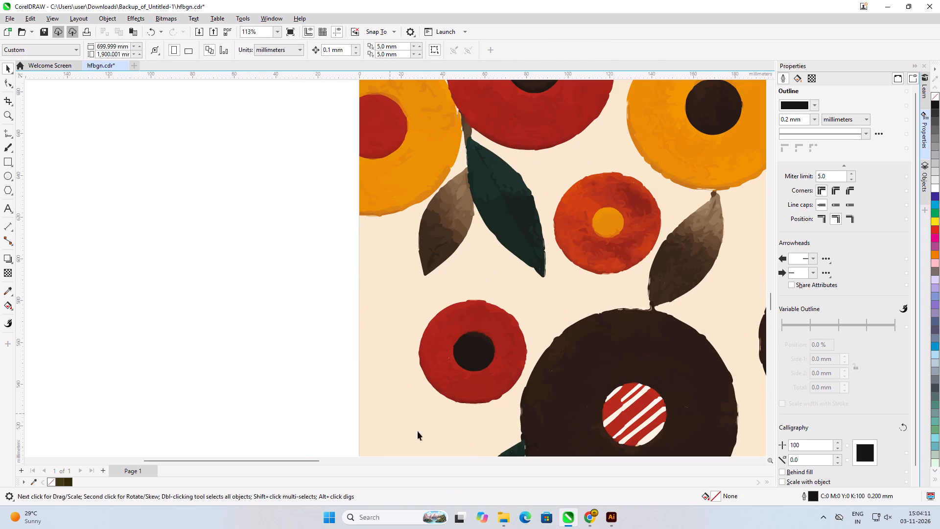
Delete the red centre and the surrounding inner and upper petal shapes of the cut-off yellow flower further up the left edge.
scroll(436, 447, "up", 6)
scroll(436, 448, "down", 12)
scroll(410, 289, "up", 6)
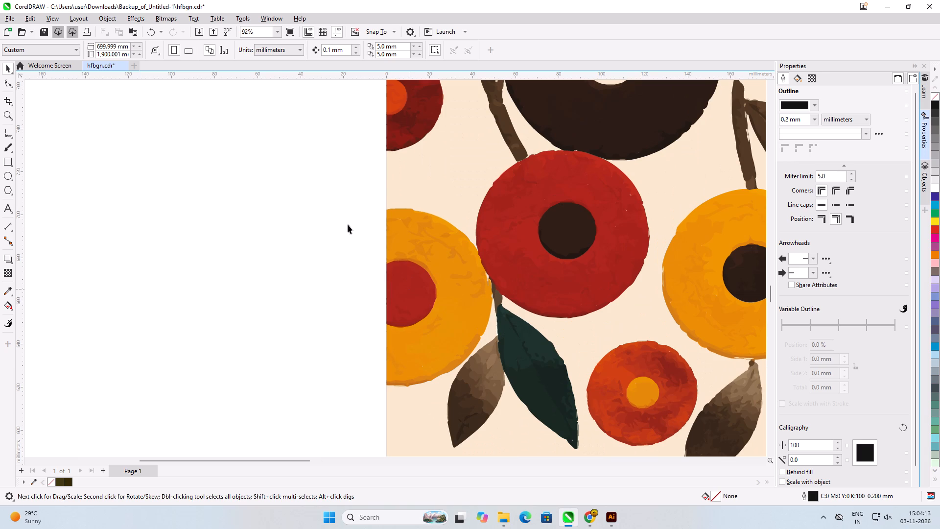
left_click_drag(347, 216, 437, 443)
key("Delete")
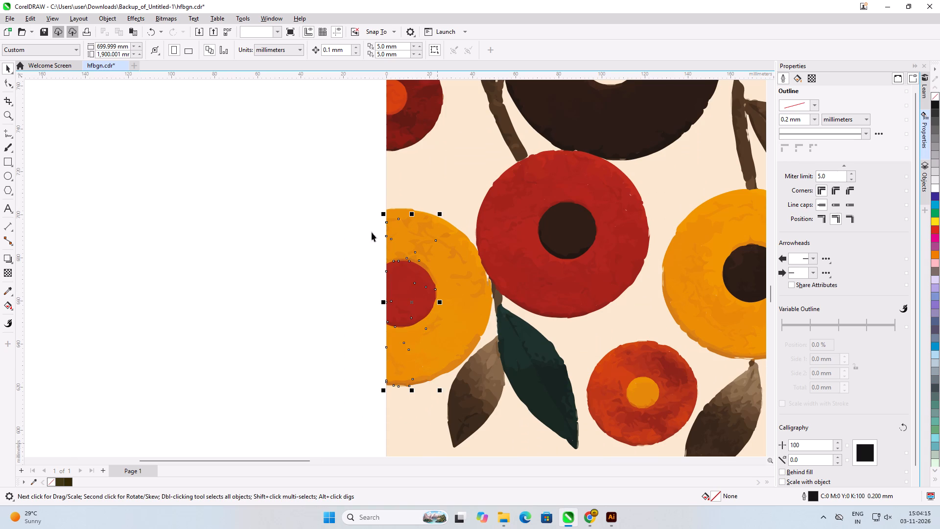
left_click_drag(361, 204, 480, 327)
key("Delete")
Delete the larger orange petal pieces left on the upper and outer side of the cut-off yellow flower.
left_click(475, 303)
key("Delete")
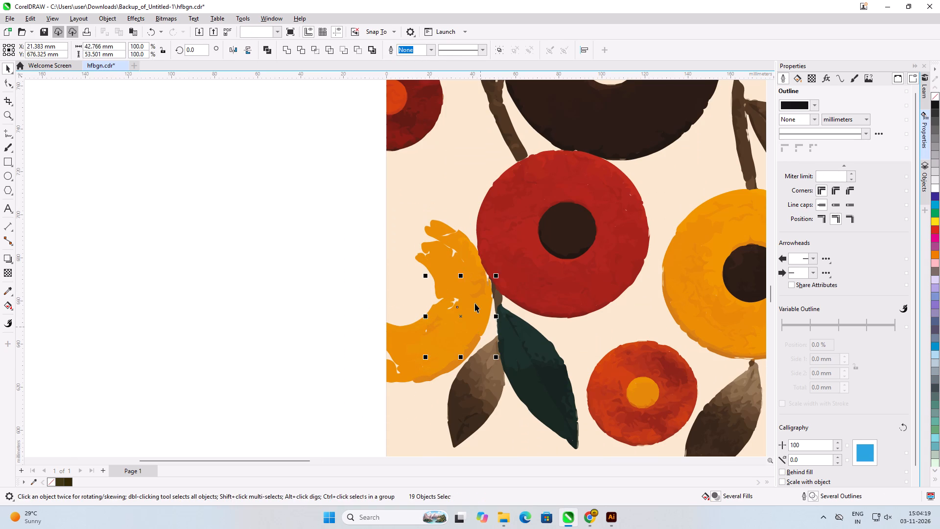
left_click(474, 295)
key("Delete")
key("Delete")
key("Delete")
left_click(439, 271)
key("Delete")
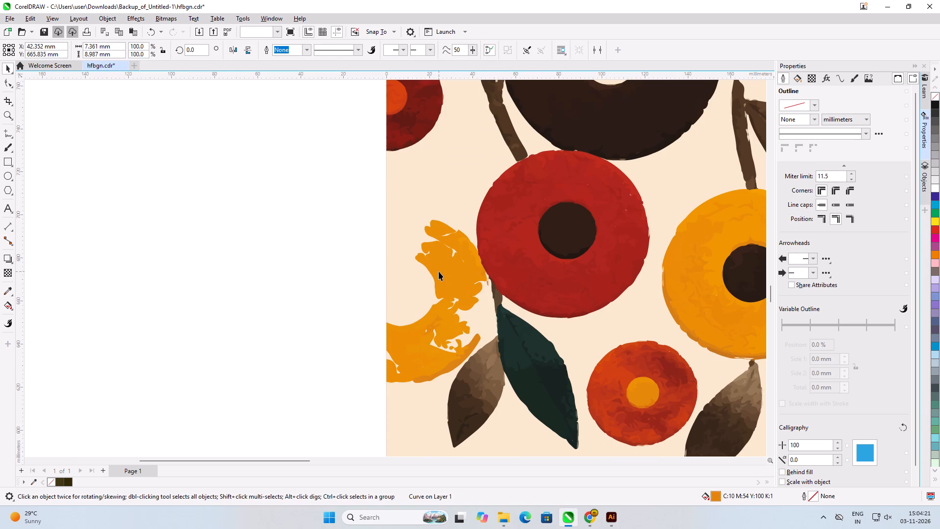
key("Delete")
key("Delete")
key("Delete")
key("Delete")
key("Delete")
key("Delete")
key("Delete")
key("Delete")
key("Delete")
key("Delete")
key("Delete")
key("Delete")
key("Delete")
key("Delete")
key("Delete")
key("Delete")
key("Delete")
key("Delete")
key("Delete")
key("Delete")
Delete the small orange and tan remnants between the cut-off flower and the red flower's edge and stem.
left_click(472, 250)
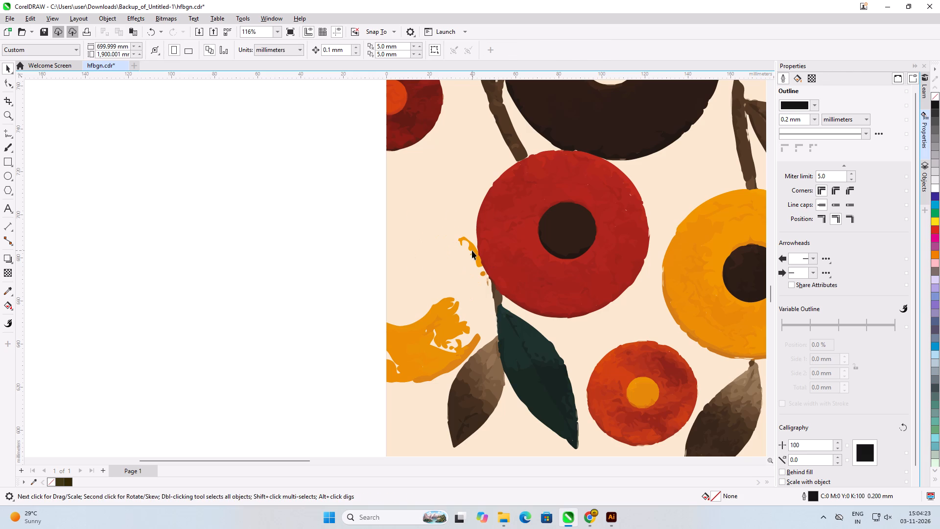
scroll(497, 299, "up", 7)
scroll(470, 253, "up", 11)
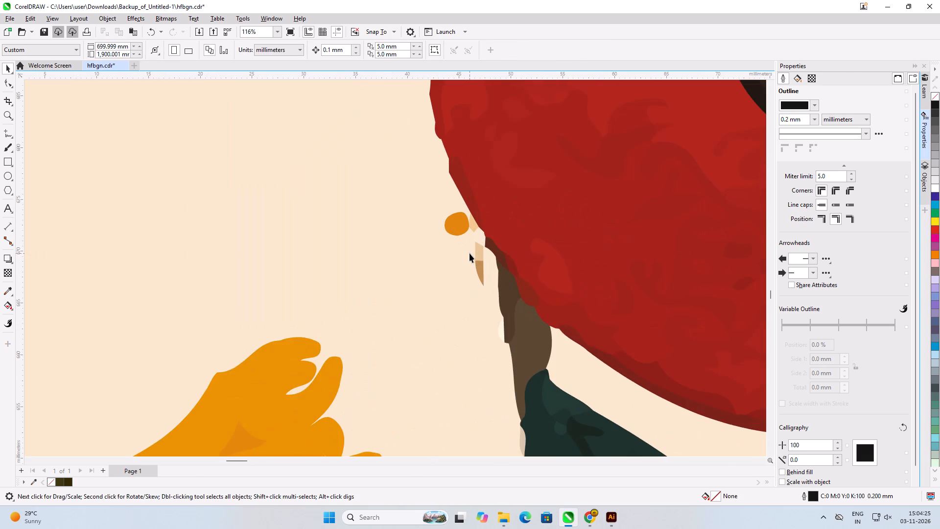
key("Delete")
key("Delete")
key("Delete")
key("Delete")
key("Delete")
key("Delete")
key("Delete")
key("Delete")
key("Delete")
key("Delete")
key("Delete")
key("Delete")
key("Delete")
key("Delete")
key("Delete")
key("Delete")
key("Delete")
key("Delete")
key("Delete")
key("Delete")
left_click(489, 289)
left_click(488, 256)
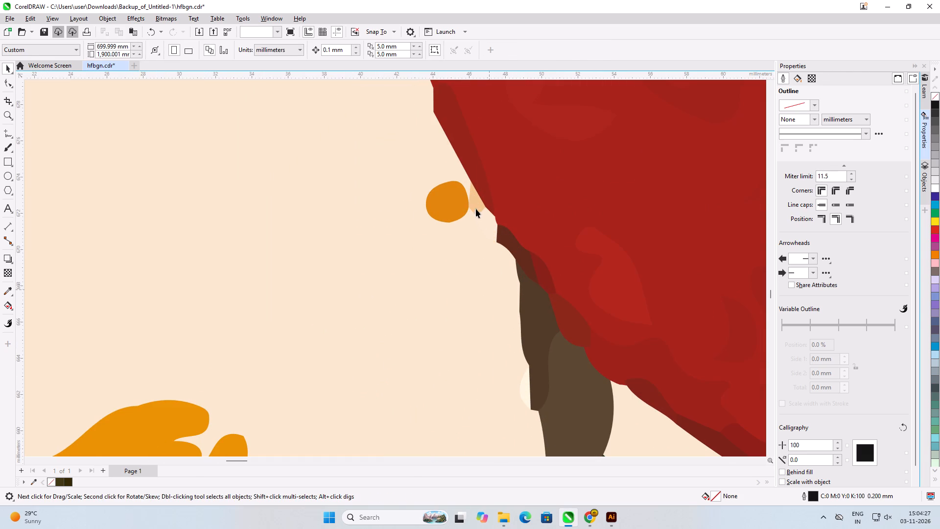
left_click(476, 209)
left_click(461, 205)
Delete the remaining lower petal pieces and small orange flecks of the cut-off yellow flower beside the brown leaf.
scroll(555, 198, "down", 6)
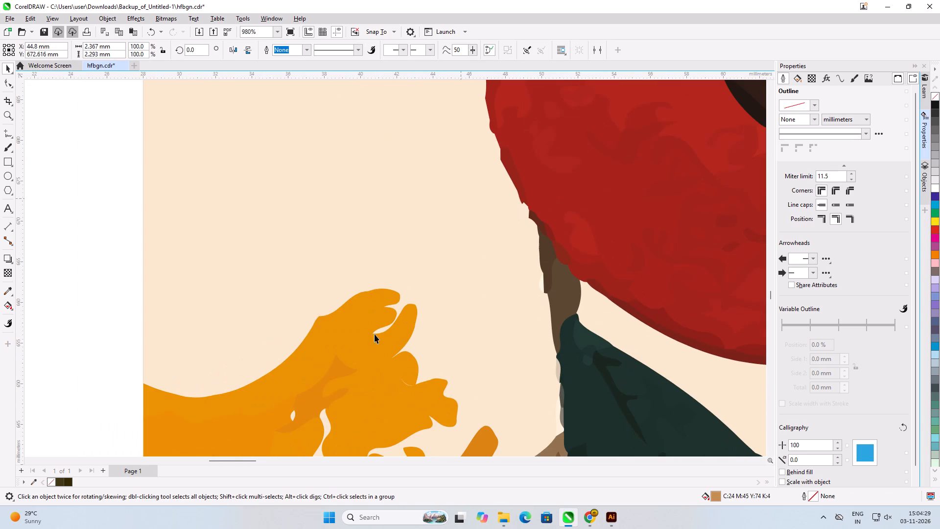
left_click(360, 366)
left_click(340, 372)
left_click(247, 427)
scroll(371, 307, "down", 3)
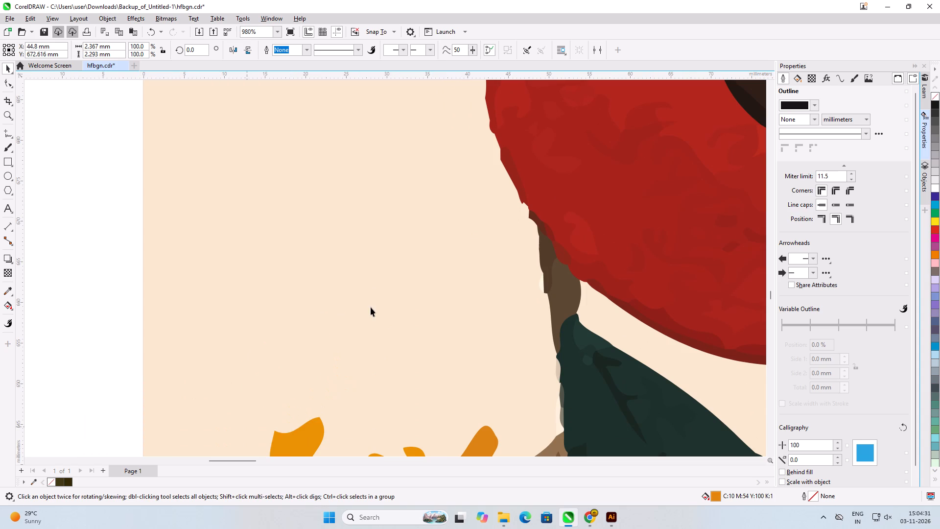
scroll(371, 307, "down", 4)
scroll(376, 427, "up", 7)
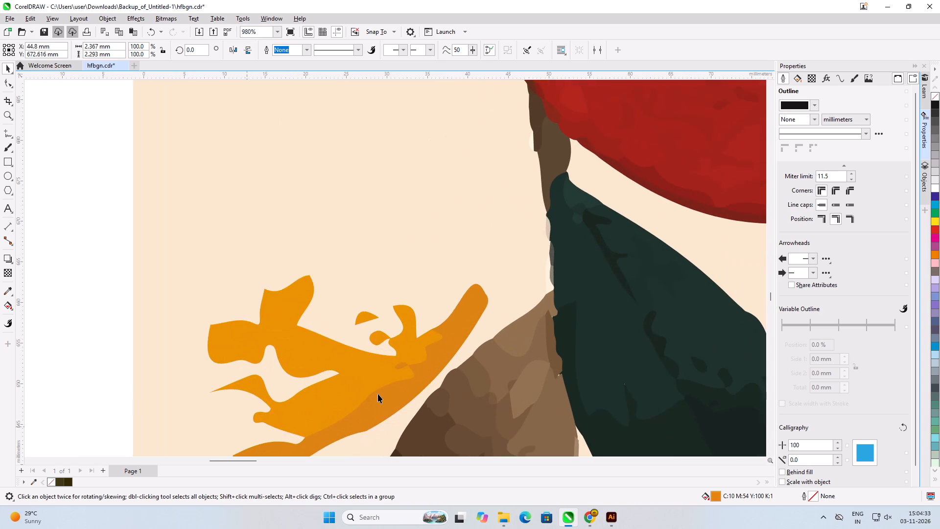
left_click(378, 399)
left_click(355, 371)
left_click(376, 339)
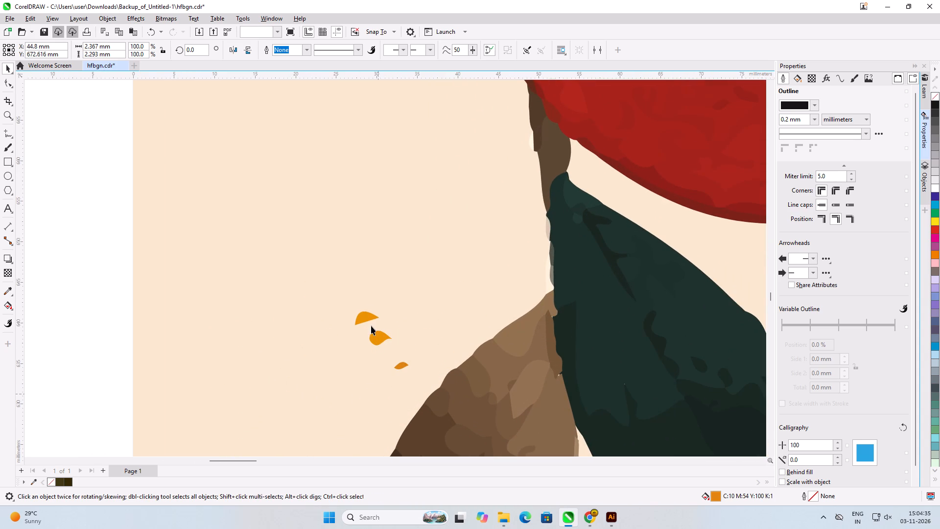
left_click(368, 318)
left_click(402, 366)
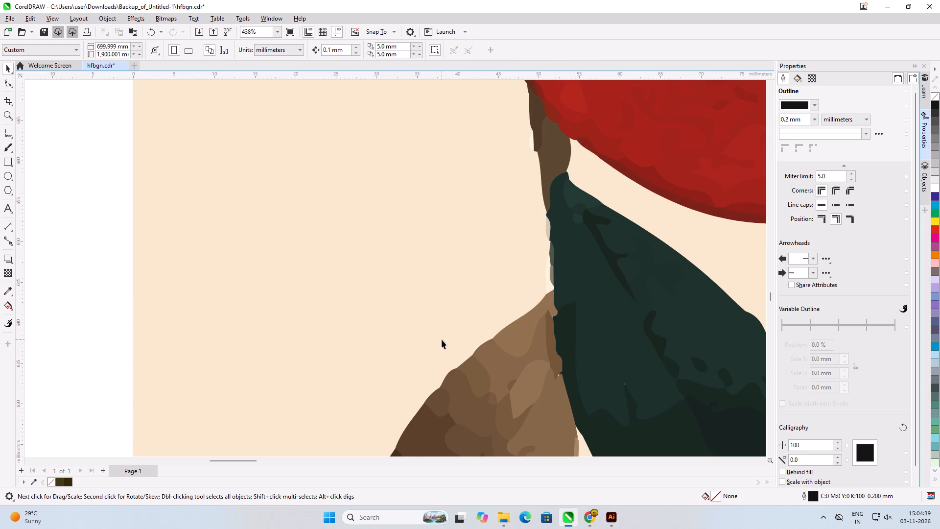
Delete the cut-off dark red flower with the orange centre on the panel's left edge.
scroll(438, 347, "down", 15)
scroll(425, 369, "down", 7)
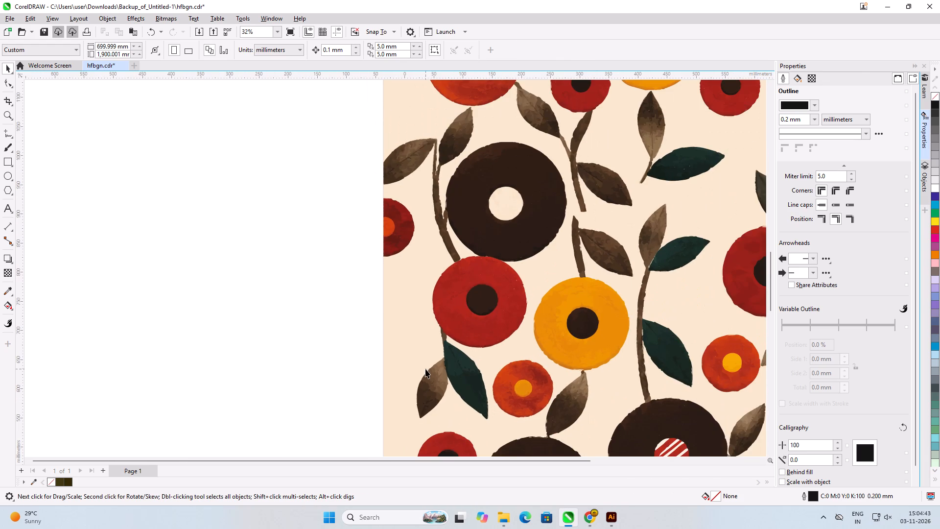
scroll(389, 303, "up", 7)
scroll(431, 182, "up", 2)
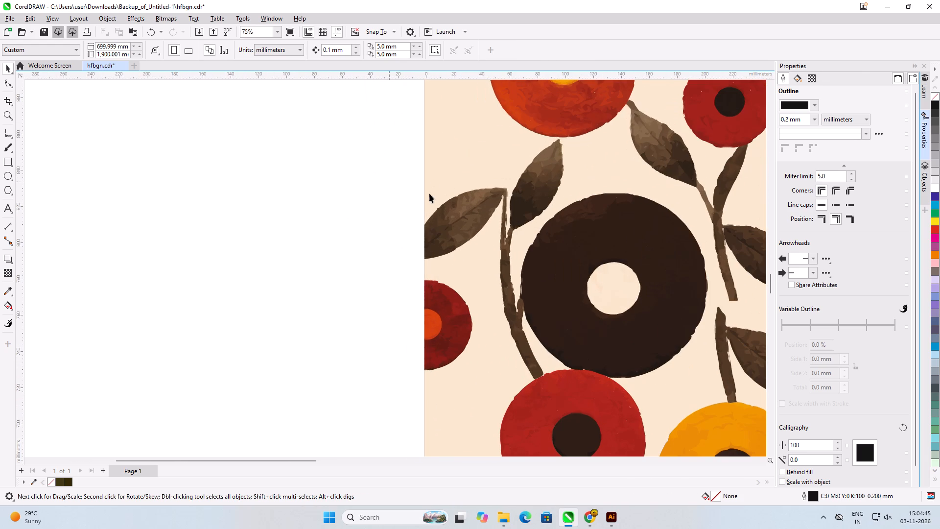
left_click_drag(394, 269, 483, 394)
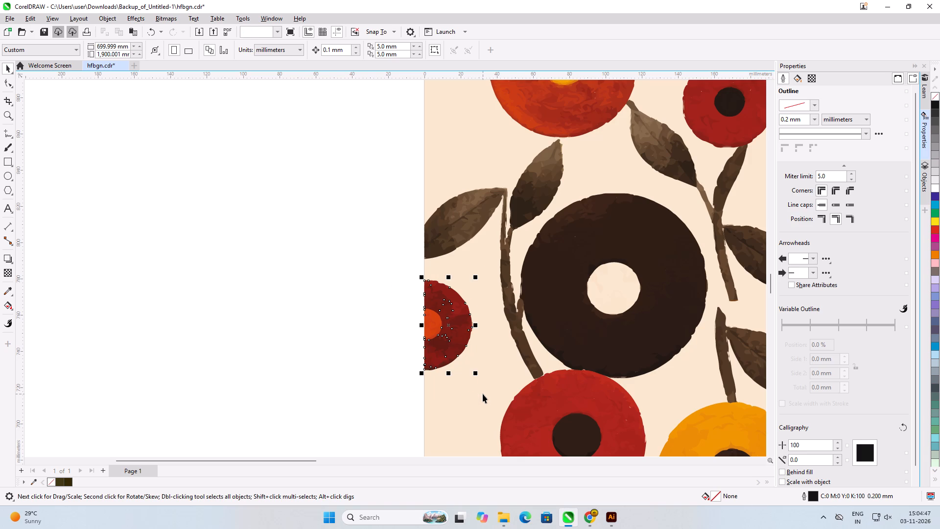
key("Delete")
Delete the bulk of the cut-off brown leaf above it on the panel's left edge, sparing the stem.
scroll(487, 224, "up", 7)
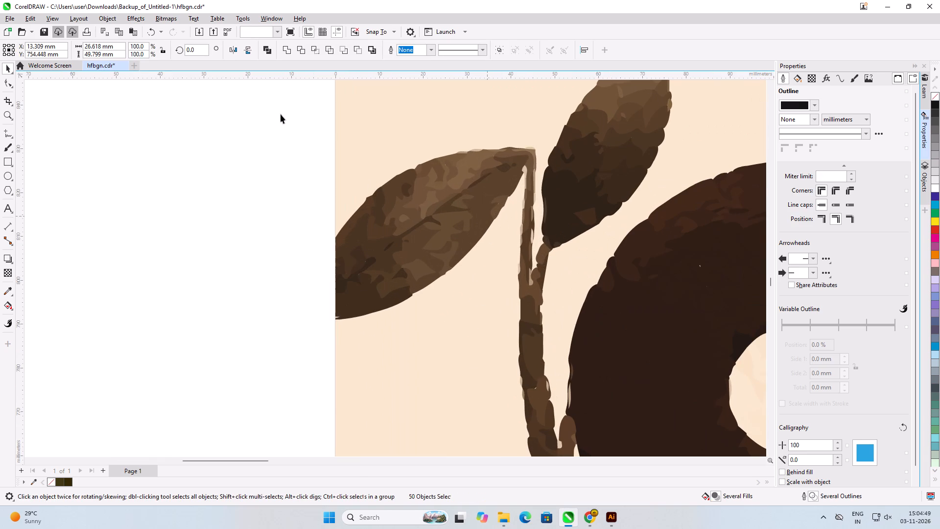
left_click_drag(287, 102, 508, 445)
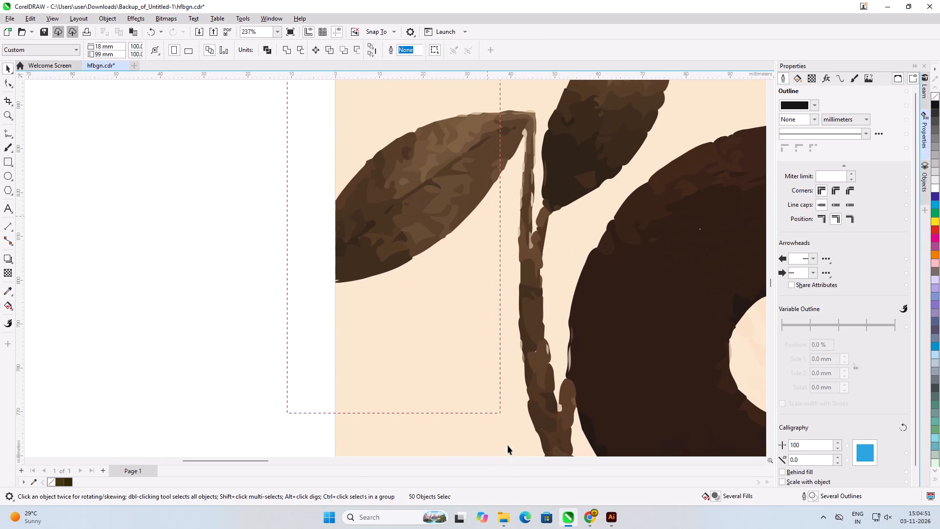
left_click_drag(508, 445, 505, 288)
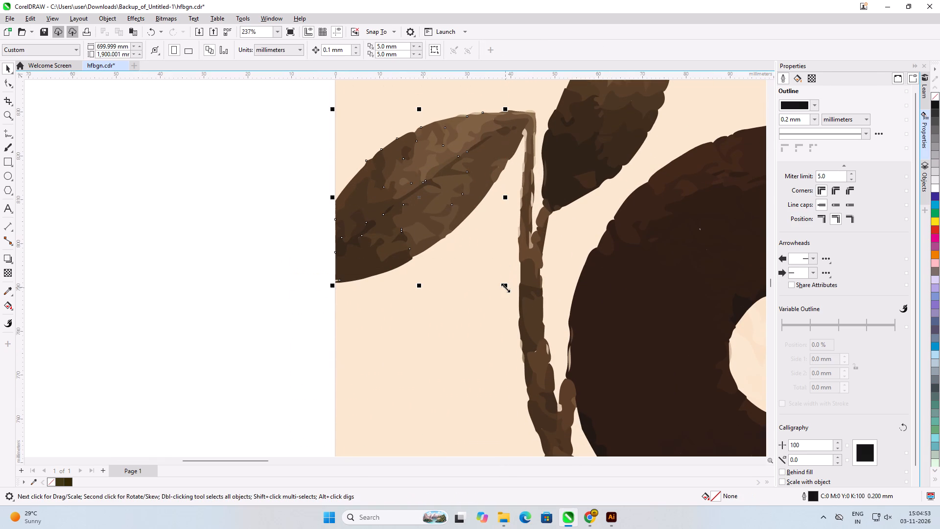
key("Delete")
Delete the remaining brown leaf fragment together with the bent upper tip of its stem, beside the whole brown leaf.
scroll(499, 306, "up", 4)
scroll(499, 316, "down", 5)
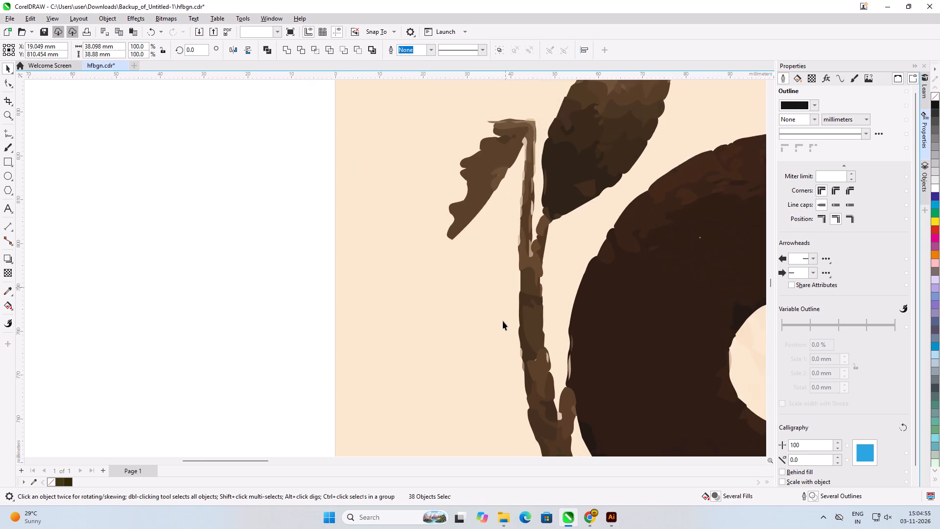
scroll(521, 91, "up", 4)
left_click_drag(243, 117, 425, 264)
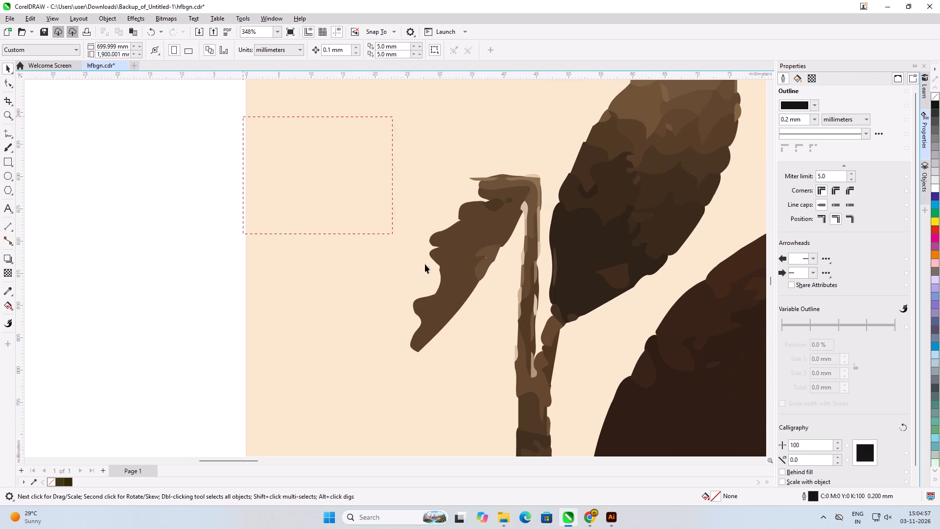
left_click_drag(425, 264, 543, 329)
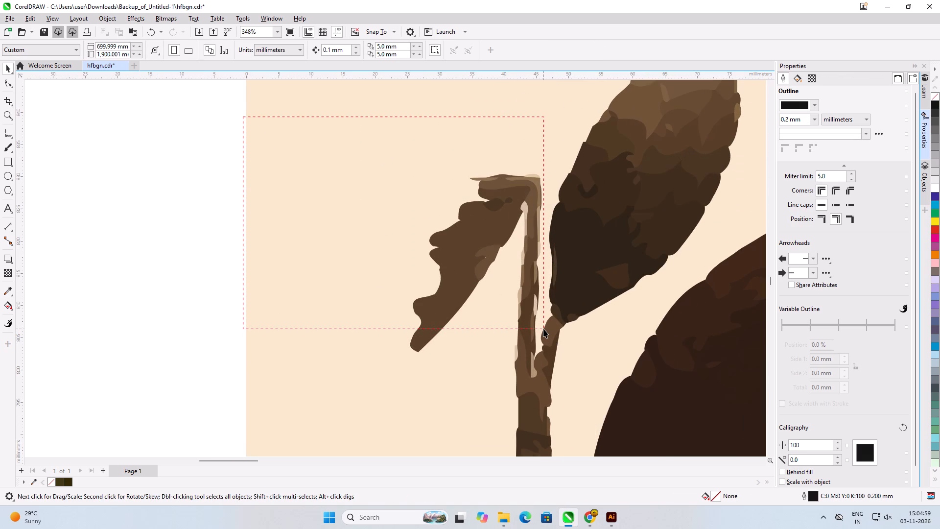
left_click_drag(543, 329, 539, 355)
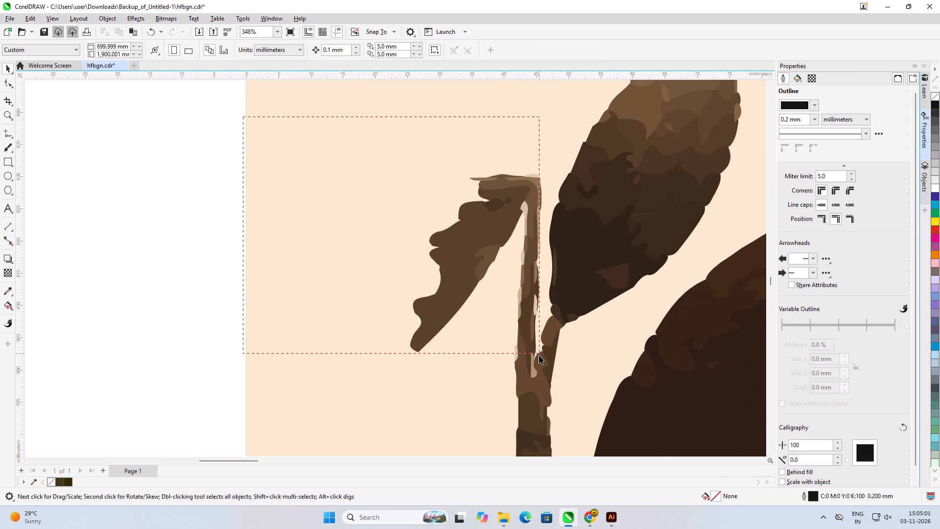
left_click_drag(539, 355, 544, 358)
key("Delete")
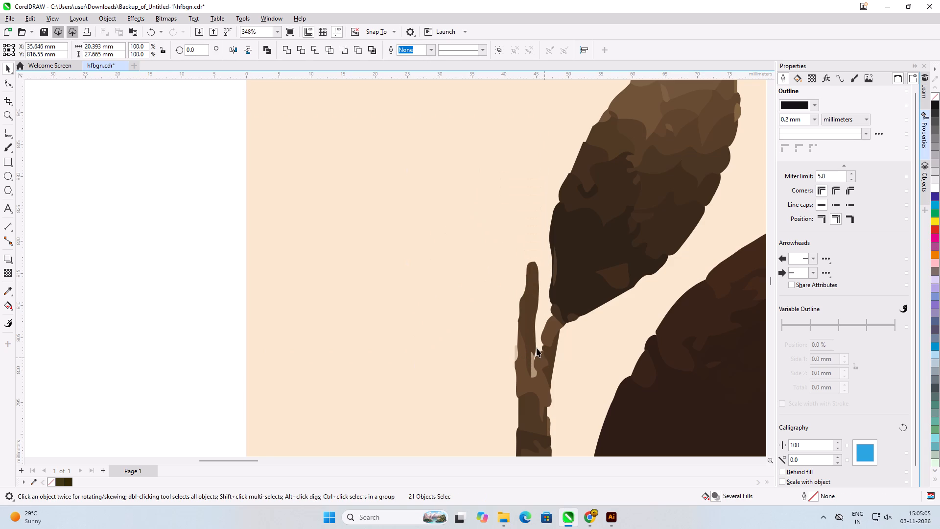
Delete the leftover spike and small light slivers at the top of the brown stem below the leaf.
left_click(534, 335)
key("Delete")
left_click(532, 368)
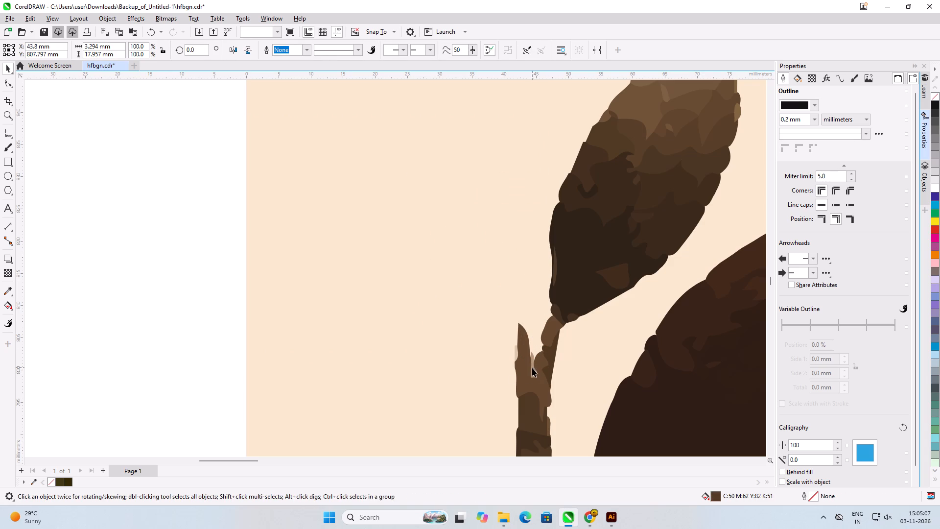
key("Delete")
left_click(516, 352)
key("Delete")
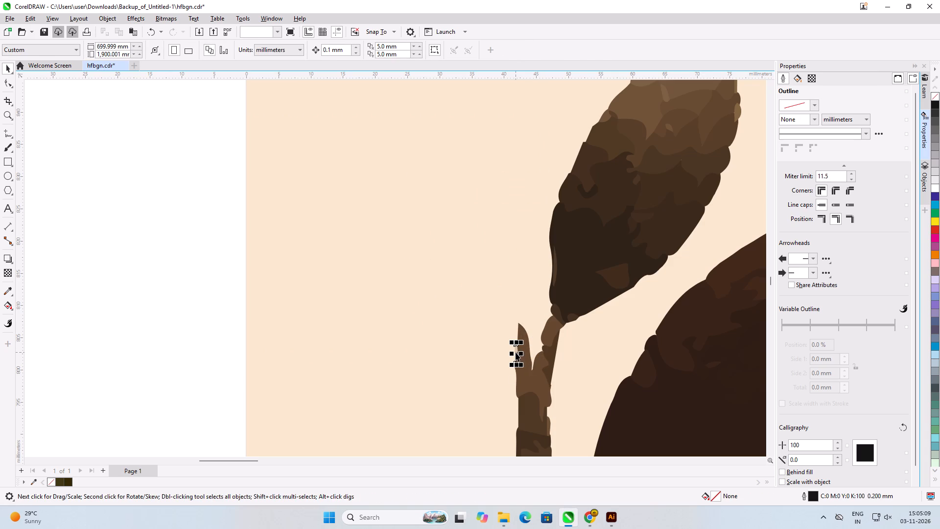
Reshape the stem's forked top into a smooth curve joining the leaf's stalk, moving its tip node and removing surplus nodes.
left_click(522, 365)
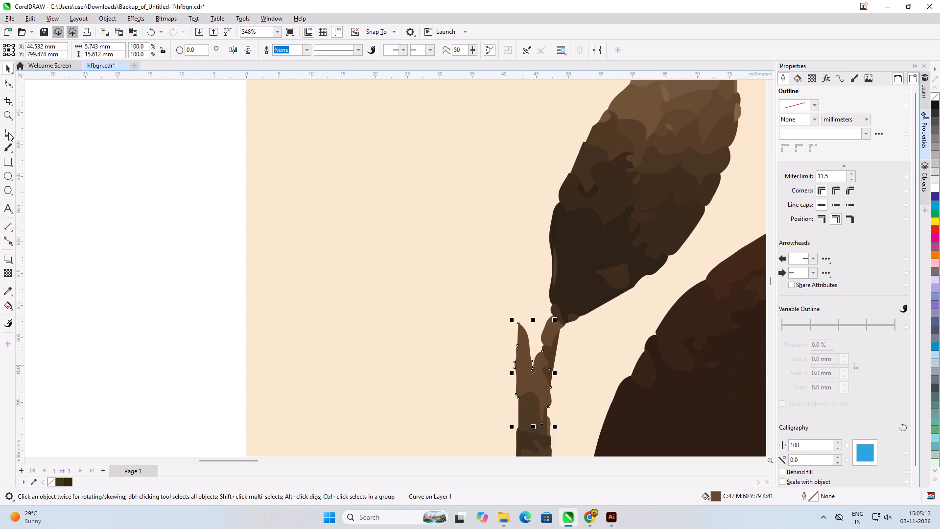
left_click(3, 84)
scroll(560, 389, "up", 4)
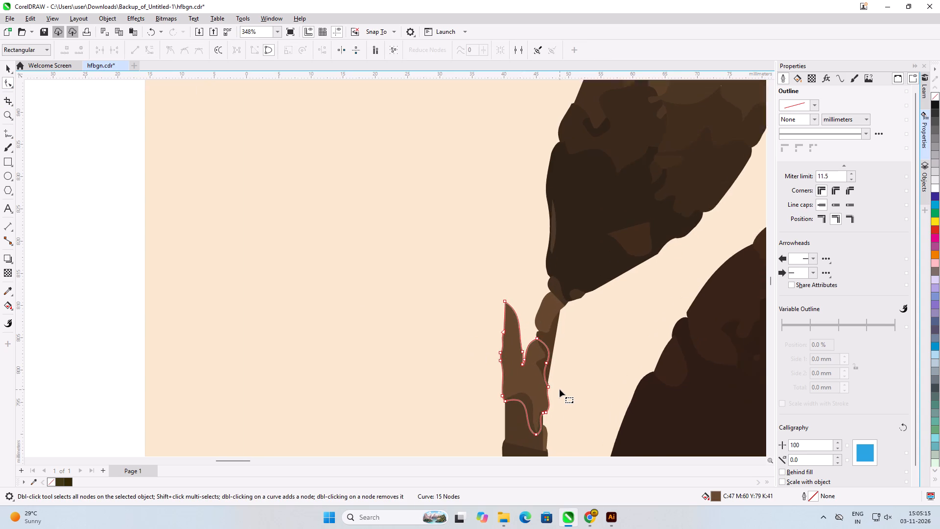
scroll(560, 389, "up", 3)
left_click_drag(453, 218, 517, 239)
double_click(451, 276)
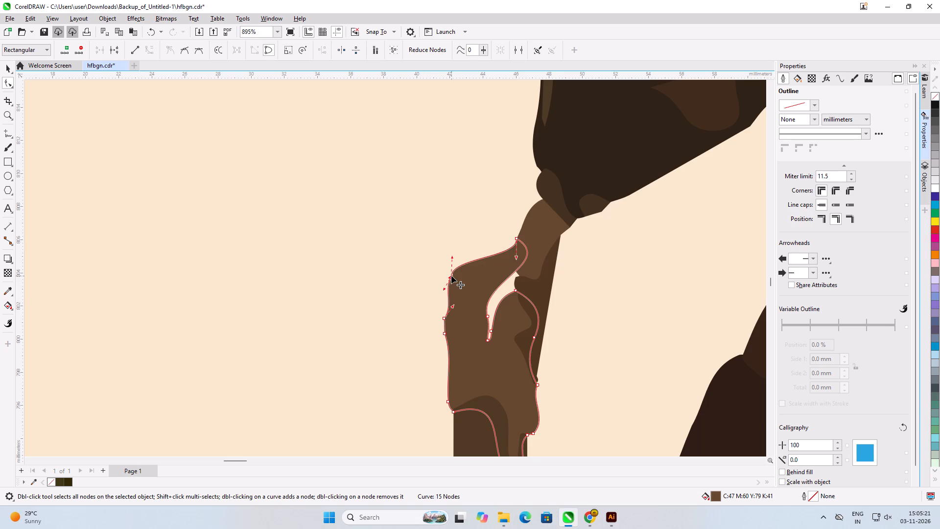
double_click(444, 317)
double_click(445, 335)
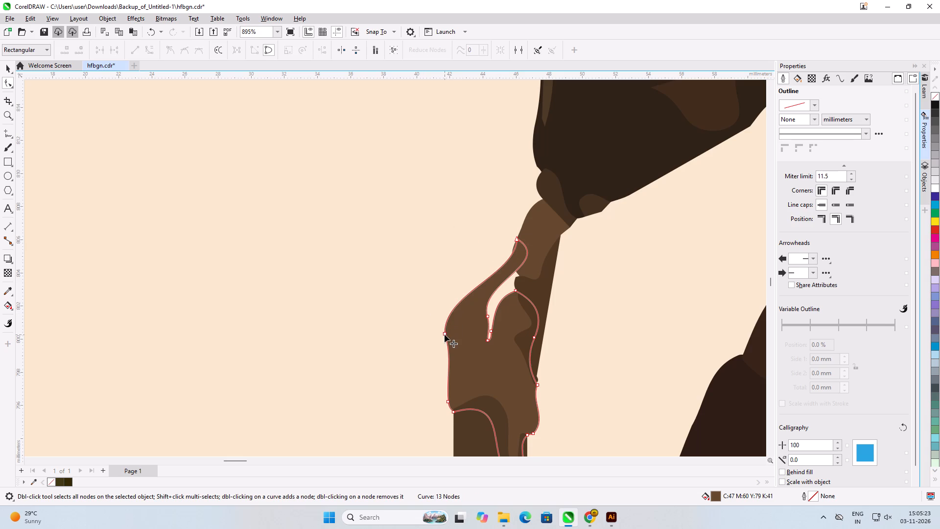
double_click(488, 342)
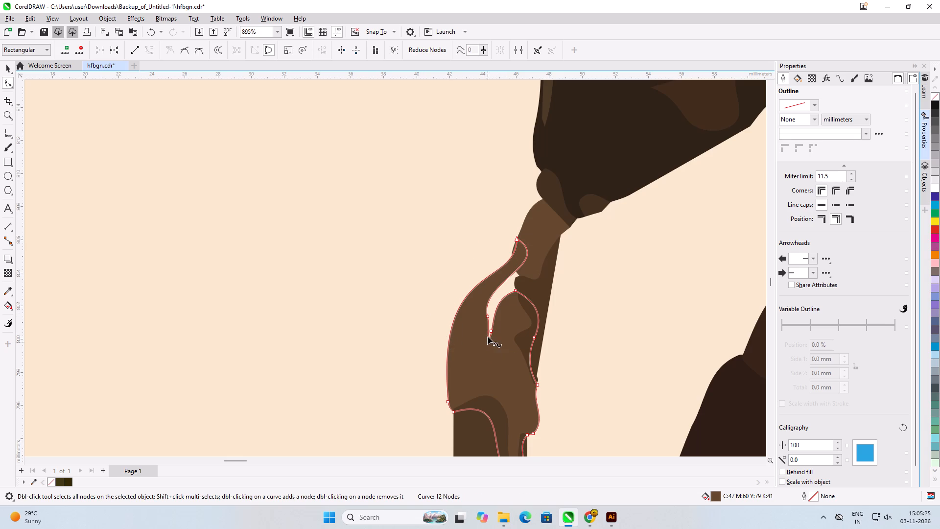
double_click(487, 315)
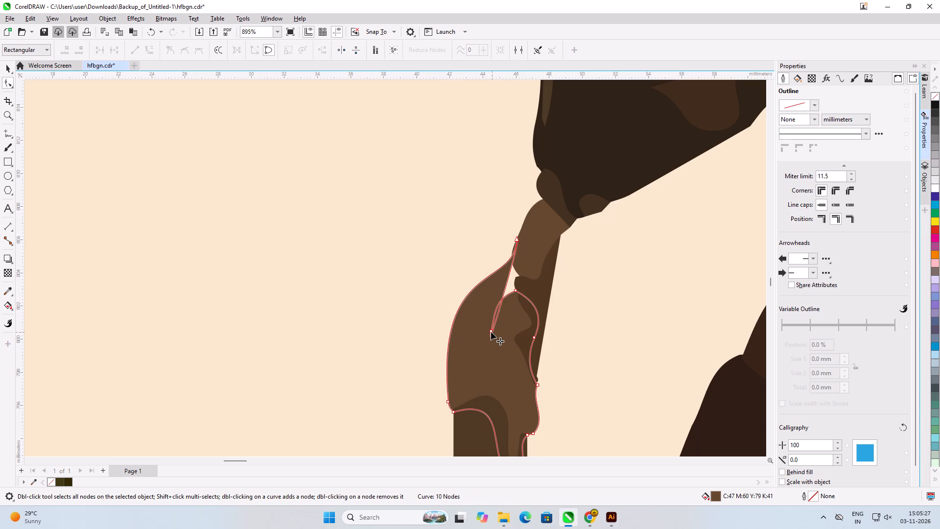
double_click(491, 332)
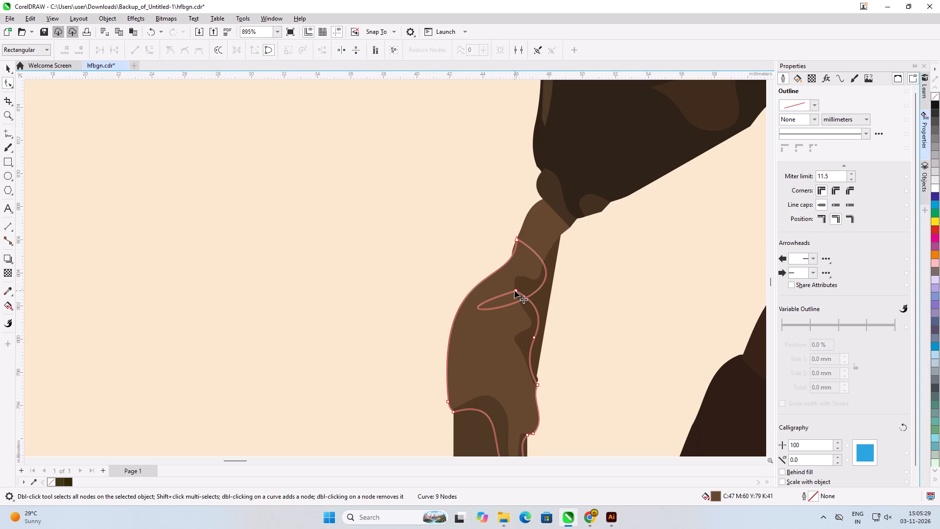
double_click(515, 290)
left_click(586, 297)
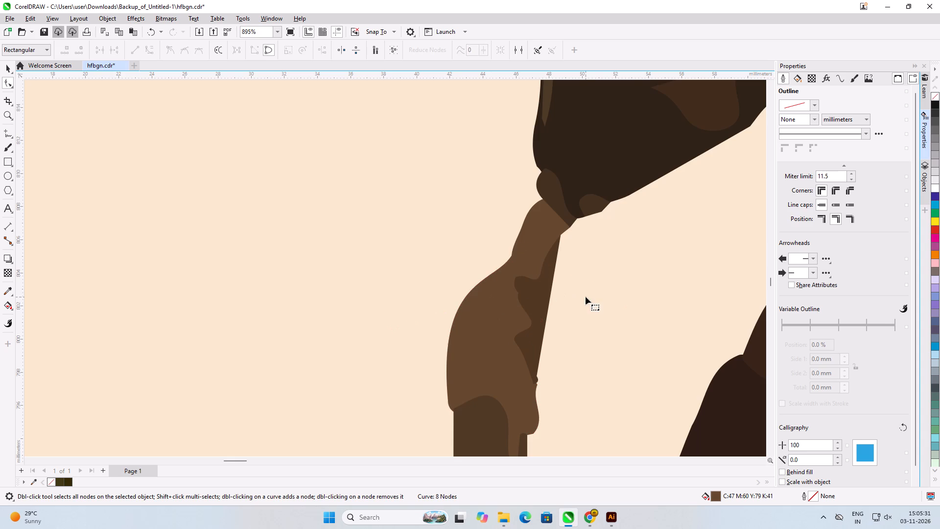
Delete the thin red flower sliver on the panel's left edge, beside the small red flower with the dark centre.
scroll(509, 264, "down", 6, "alt")
scroll(509, 264, "down", 12)
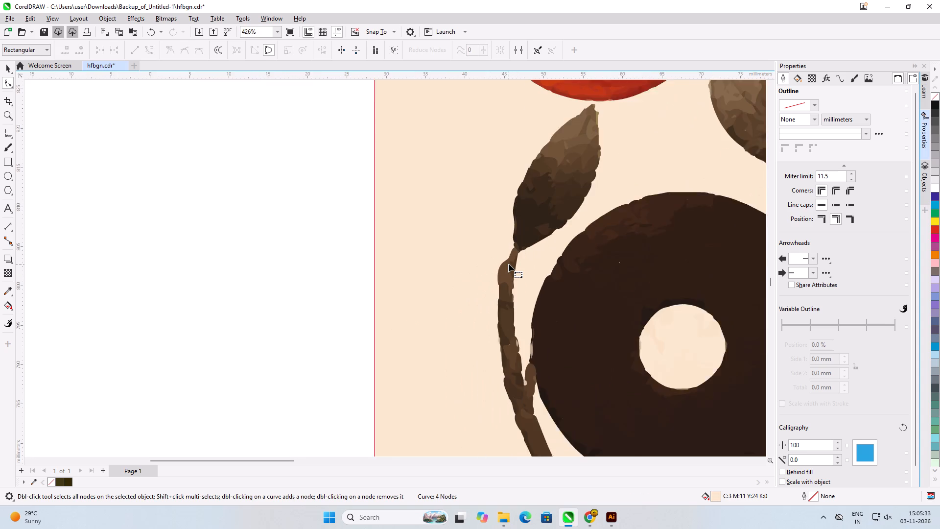
scroll(509, 264, "down", 1)
scroll(310, 210, "down", 6)
scroll(386, 196, "down", 5)
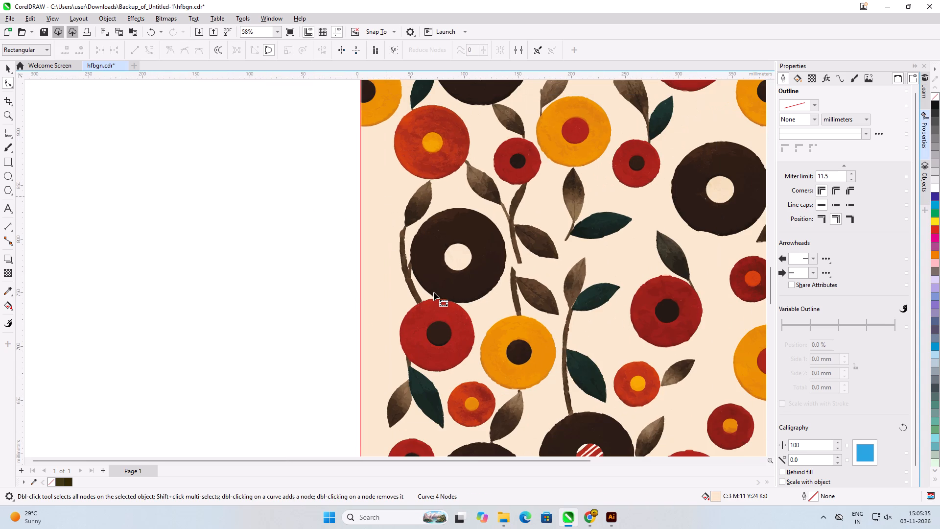
scroll(437, 295, "down", 5)
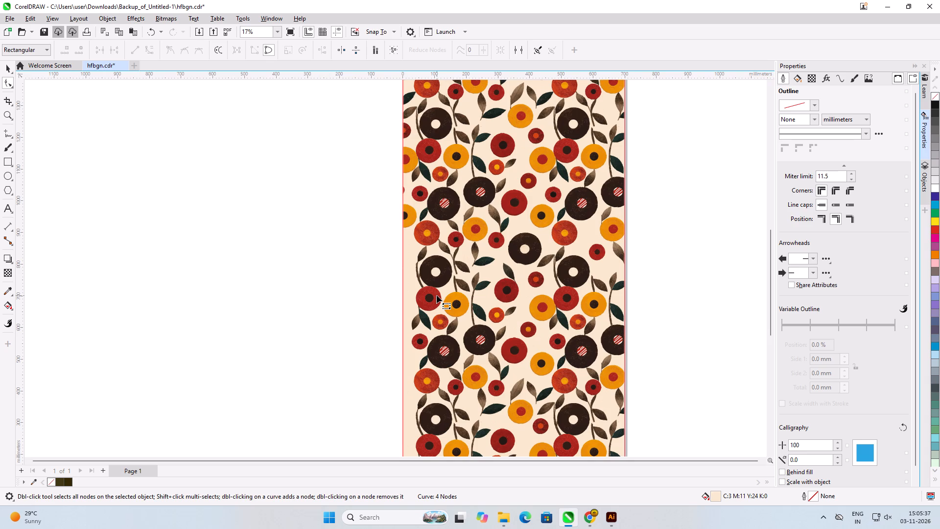
scroll(462, 289, "down", 1)
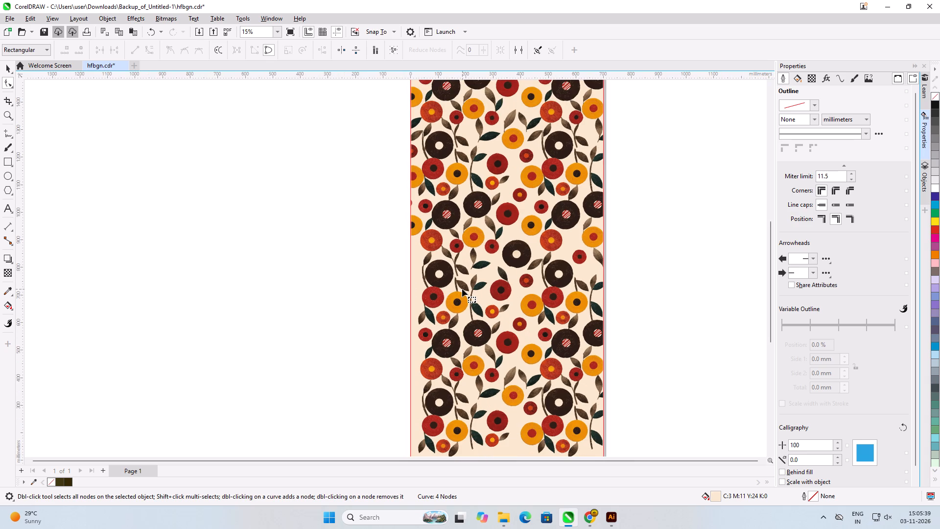
scroll(420, 141, "up", 6)
scroll(396, 224, "up", 1)
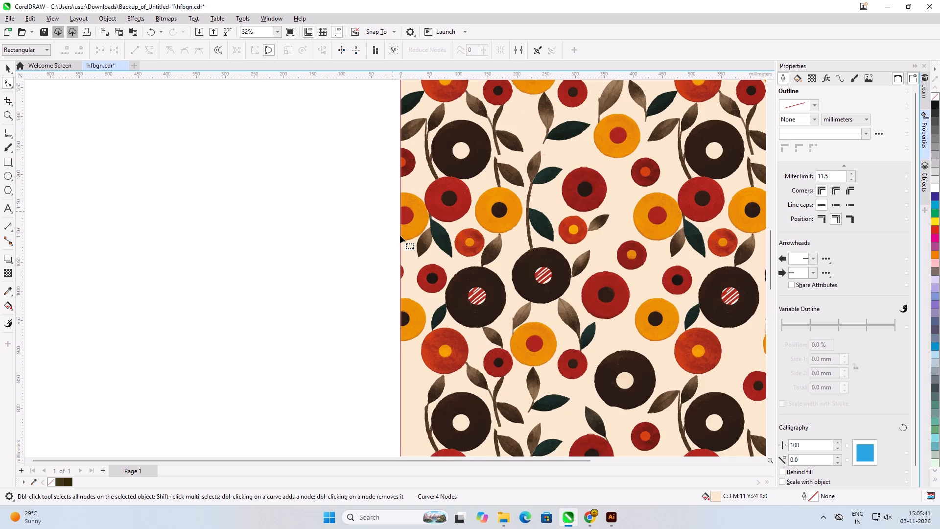
scroll(399, 338, "up", 5)
left_click_drag(366, 186, 430, 239)
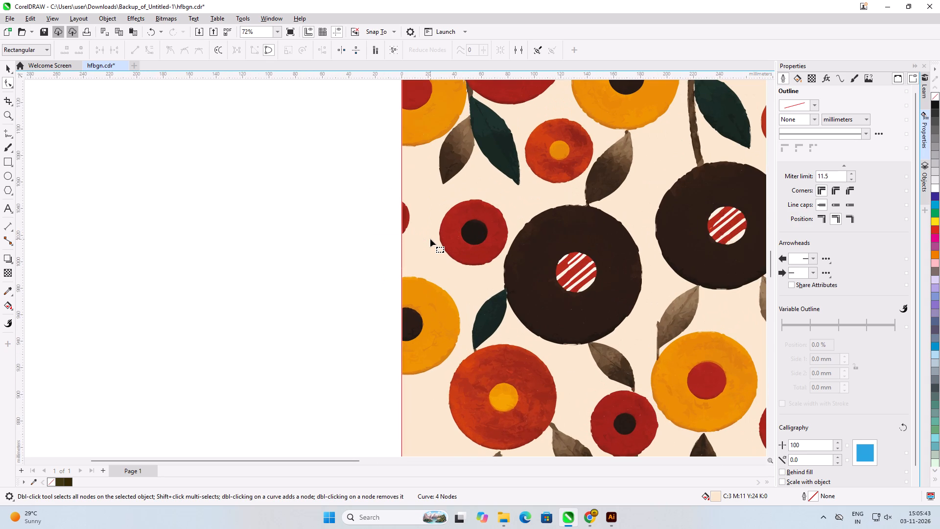
left_click(402, 222)
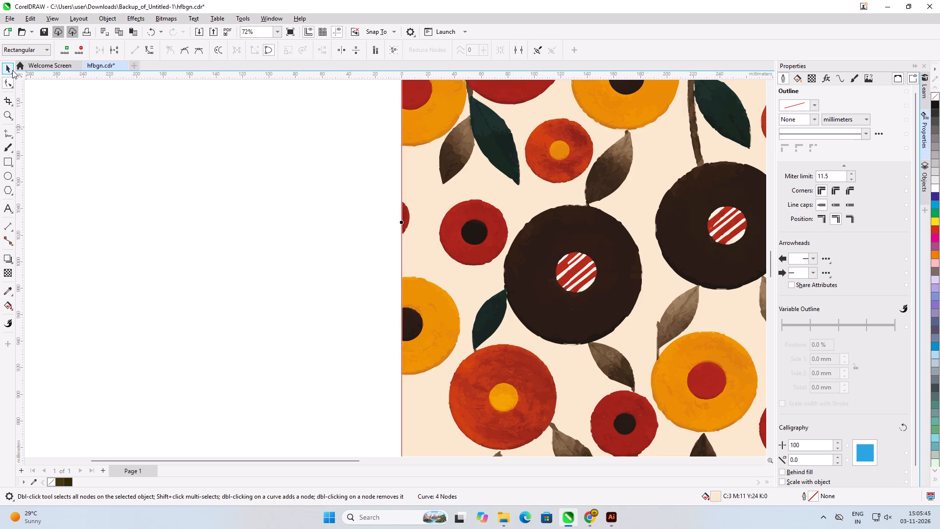
left_click(12, 70)
left_click(226, 221)
left_click_drag(367, 192, 424, 238)
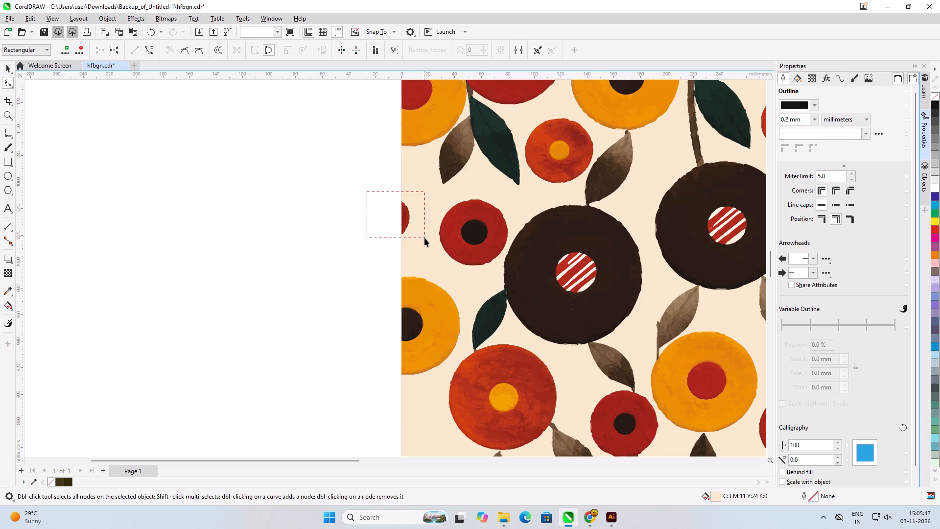
key("Delete")
Delete the cut-off yellow flower with the dark centre on the left edge, beside the orange-red flower.
left_click_drag(374, 268, 459, 372)
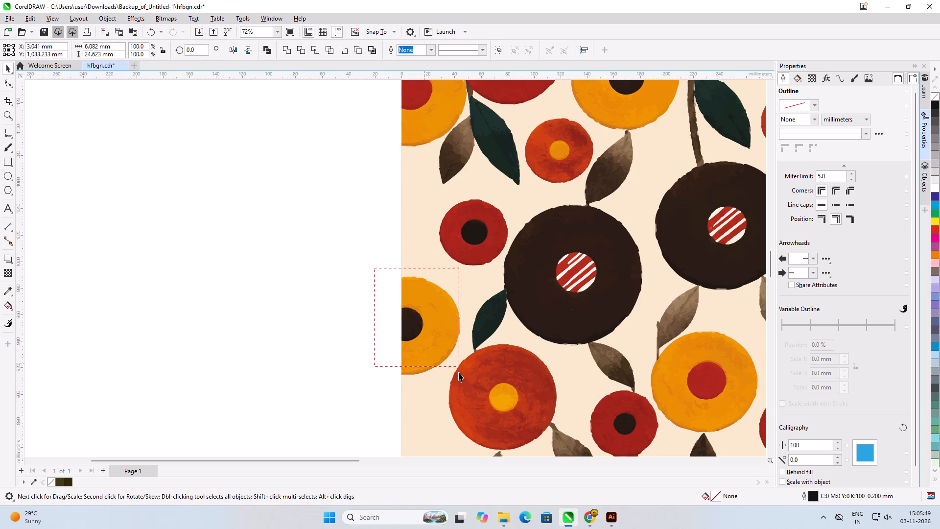
left_click_drag(459, 372, 461, 382)
key("Delete")
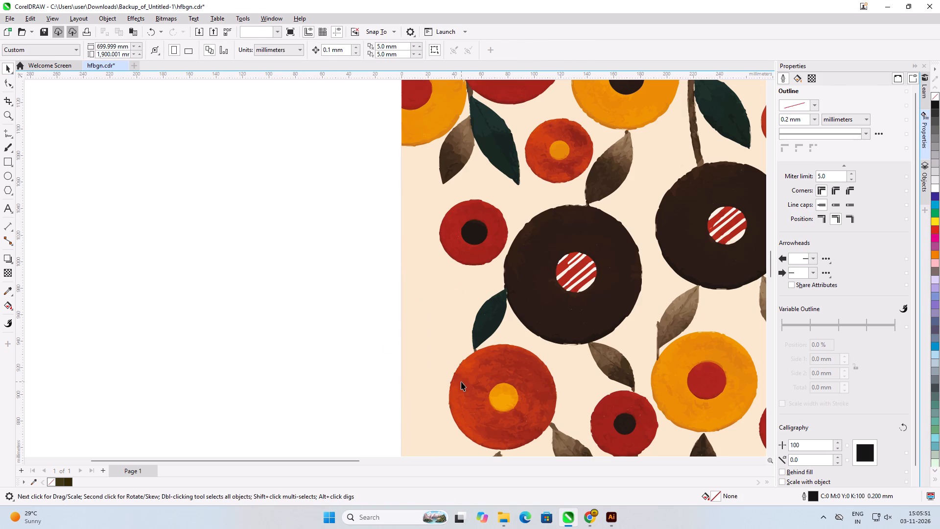
Delete the matching cut-off yellow flower with the dark centre on the left edge in the pattern repeat above.
scroll(459, 404, "down", 8)
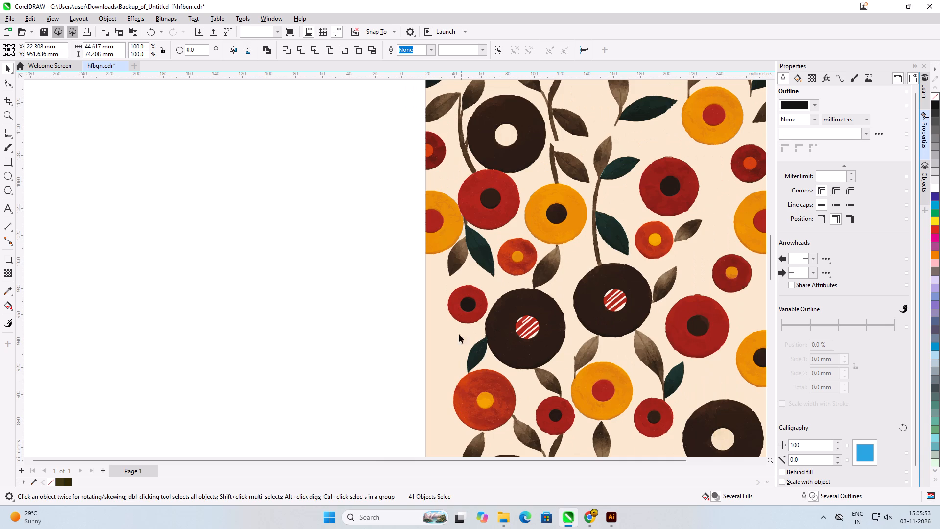
scroll(416, 140, "up", 6)
left_click_drag(447, 109, 508, 213)
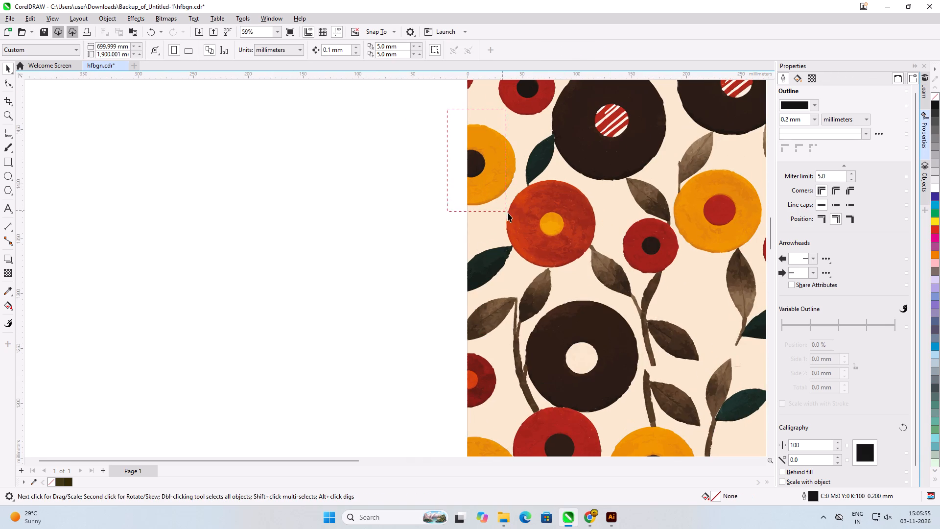
left_click_drag(508, 213, 517, 206)
key("Delete")
Delete the cut-off dark red flower with the orange centre on the left edge, beside the large dark brown flower's stem.
scroll(455, 168, "down", 4)
scroll(456, 277, "up", 1)
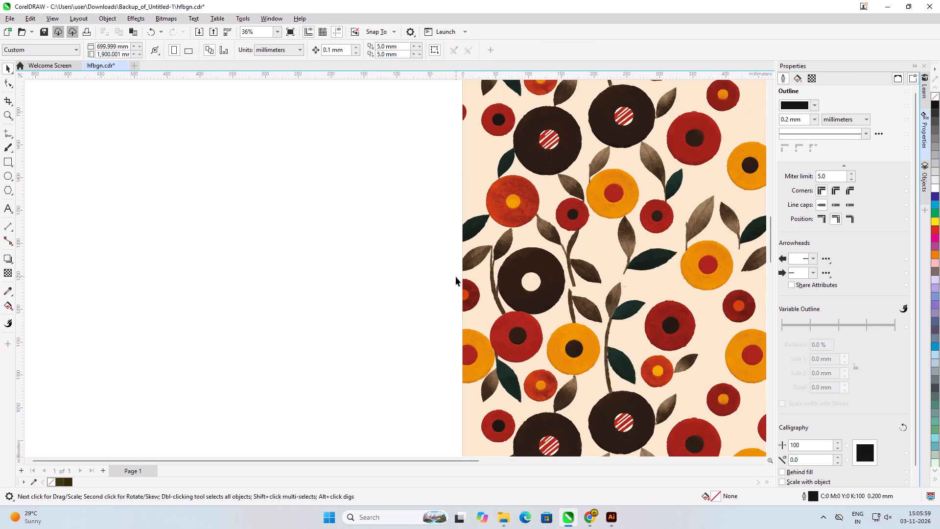
scroll(456, 277, "up", 1)
left_click_drag(456, 277, 491, 325)
key("Delete")
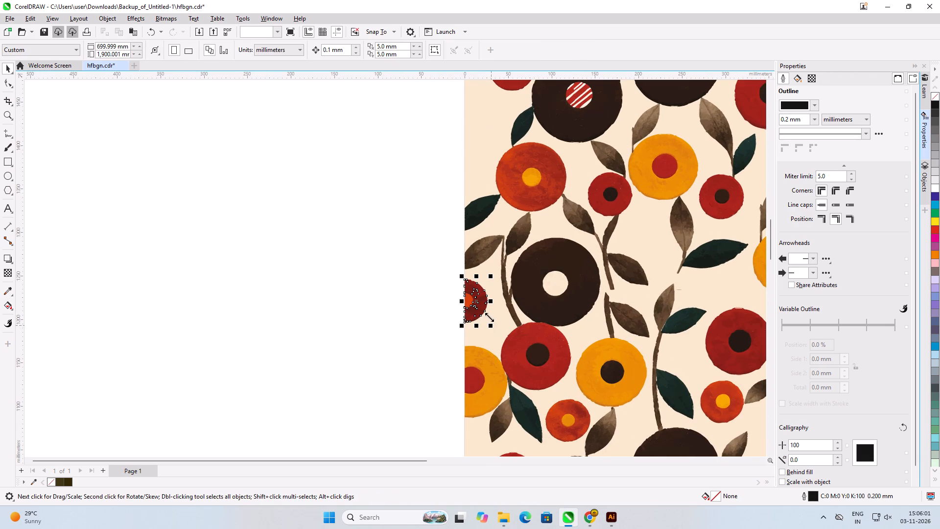
Delete the cut-off dark green leaf and its remnants on the left edge, beneath the orange-red flower.
left_click_drag(448, 182, 491, 228)
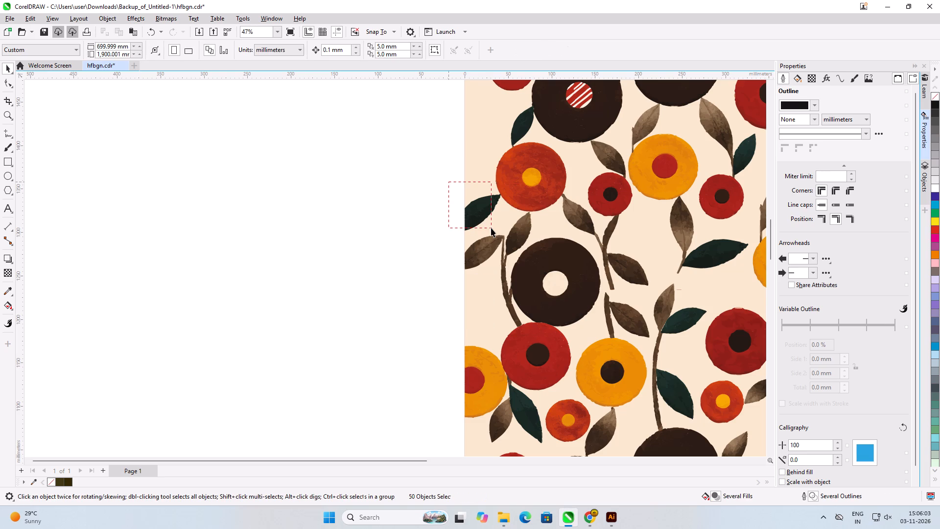
left_click_drag(491, 228, 500, 222)
key("Delete")
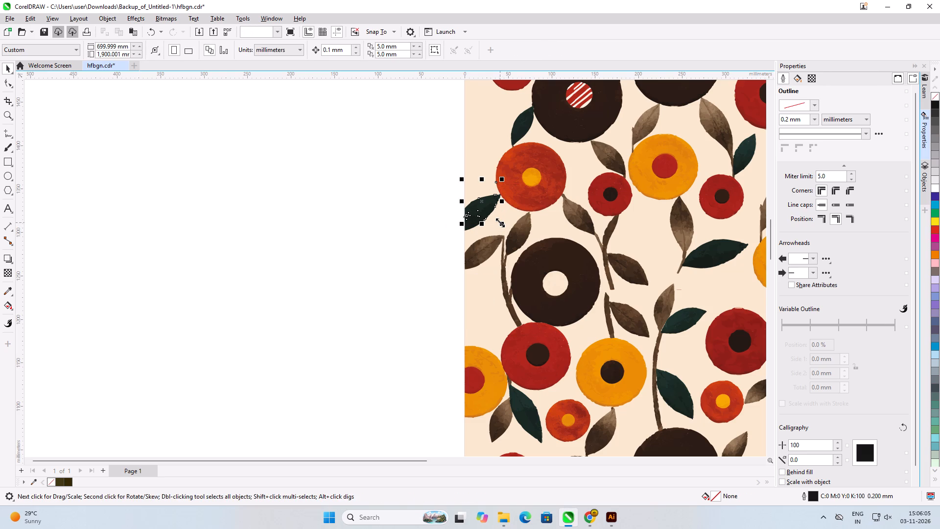
left_click(496, 197)
key("Delete")
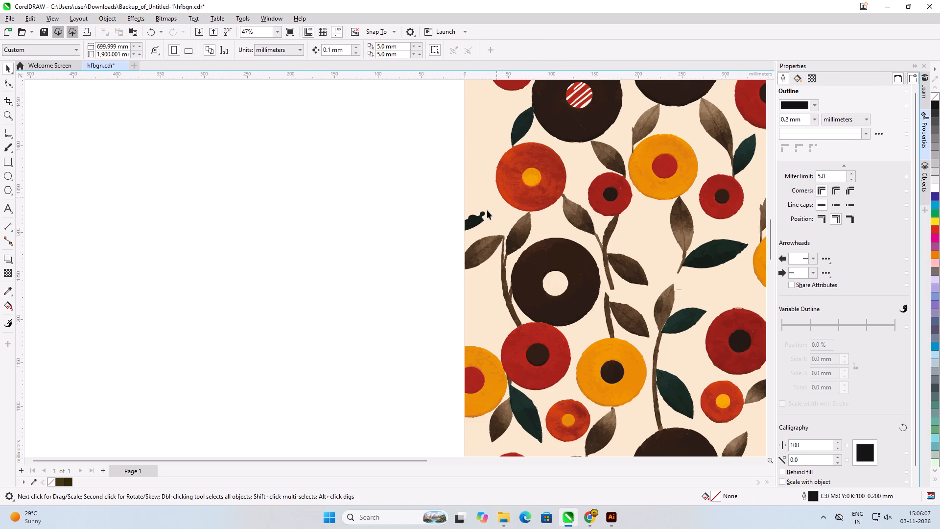
left_click_drag(446, 195, 493, 232)
key("Delete")
Delete the bulk of the cut-off brown leaf on the left edge, along with the small pieces at its stem tip.
left_click_drag(432, 218, 504, 261)
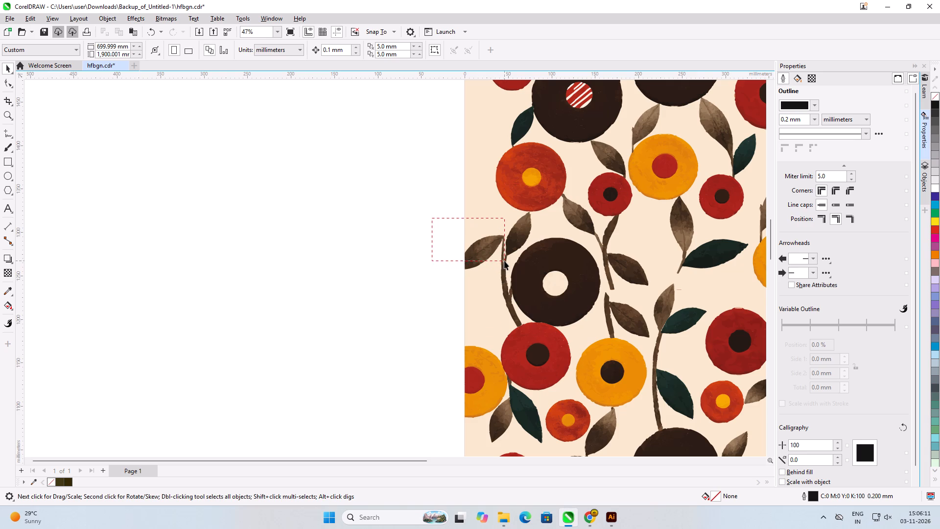
left_click_drag(504, 261, 504, 258)
key("Delete")
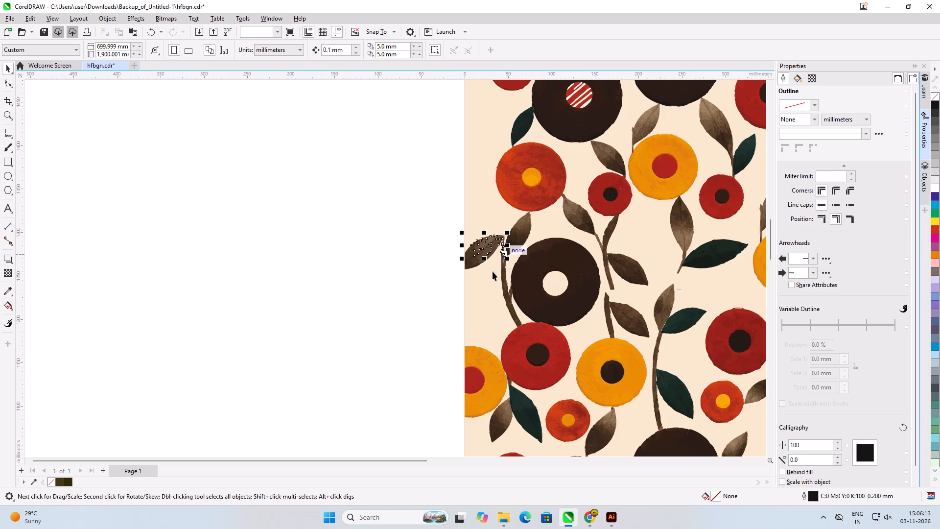
Delete the remaining pieces of the cut-off brown leaf on the left edge, including its hooked tip above the stem.
scroll(492, 272, "up", 8)
left_click_drag(416, 152, 446, 304)
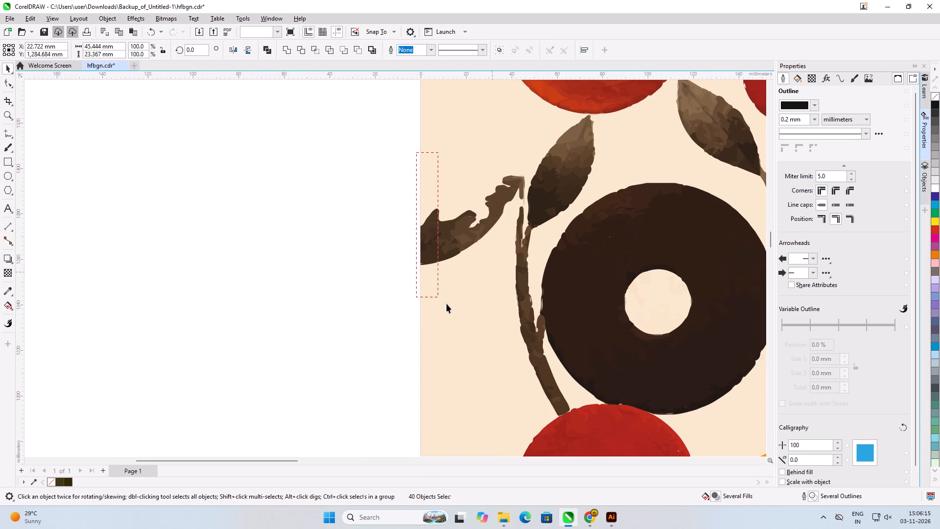
left_click_drag(446, 304, 509, 290)
key("Delete")
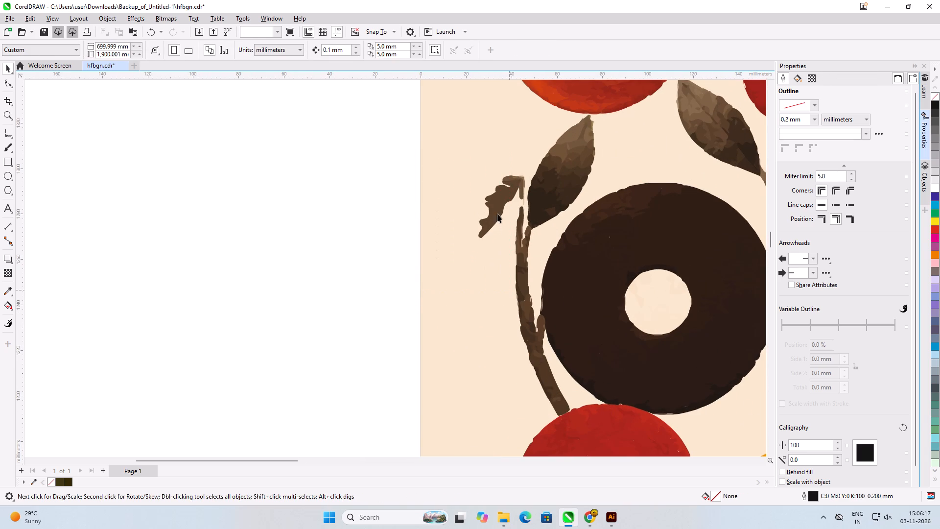
left_click(497, 204)
key("Delete")
left_click_drag(399, 156, 504, 190)
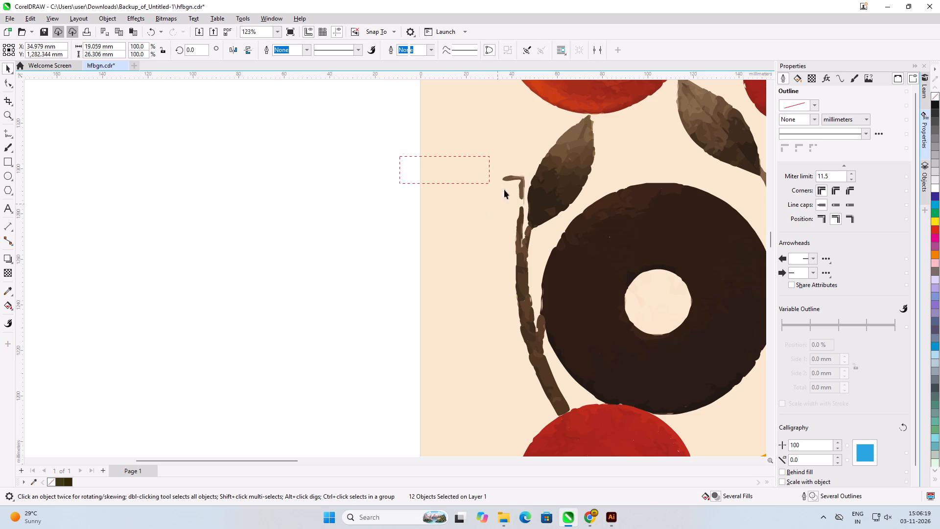
left_click_drag(504, 190, 526, 204)
key("Delete")
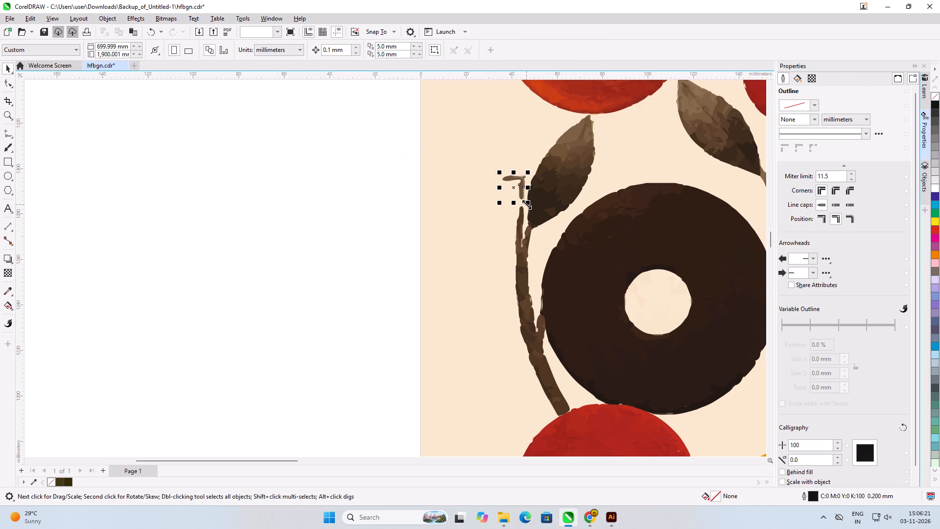
Delete the leftover leaf branch and pale slivers at the stem top, beside the dark brown flower with the cream centre.
scroll(518, 230, "up", 6)
scroll(524, 177, "up", 6)
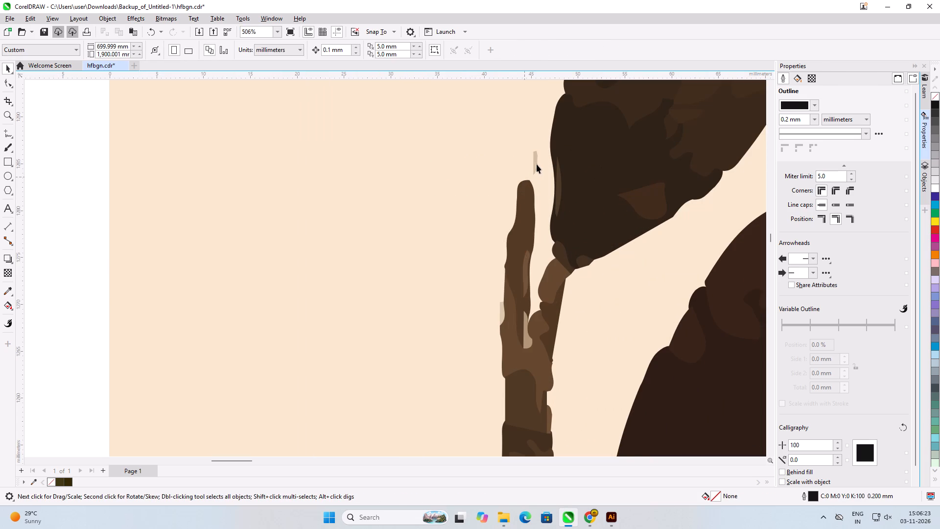
left_click(539, 164)
left_click(535, 162)
key("Delete")
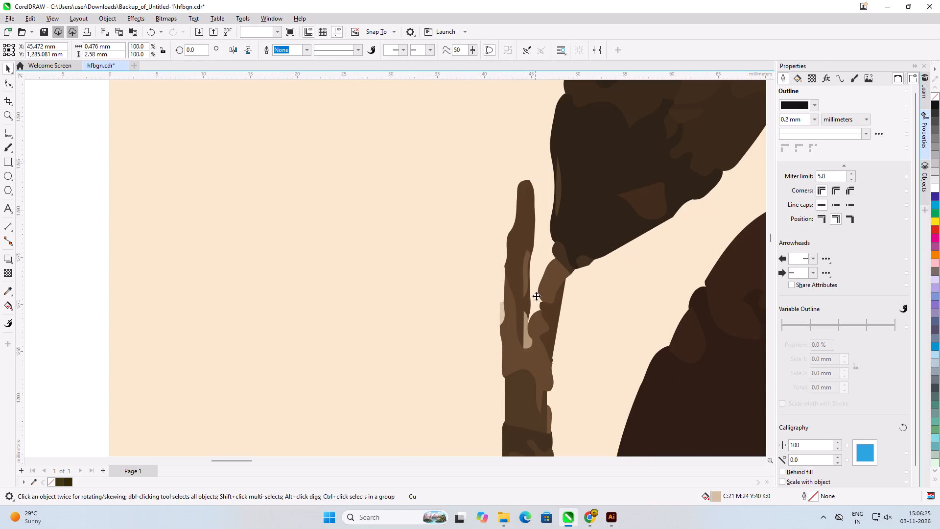
left_click(527, 326)
key("Delete")
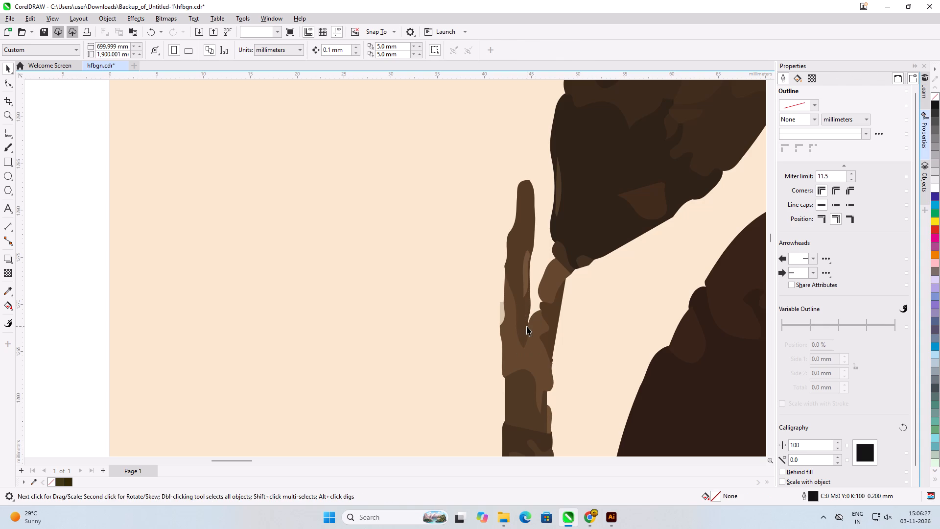
left_click(521, 320)
key("Delete")
left_click(527, 279)
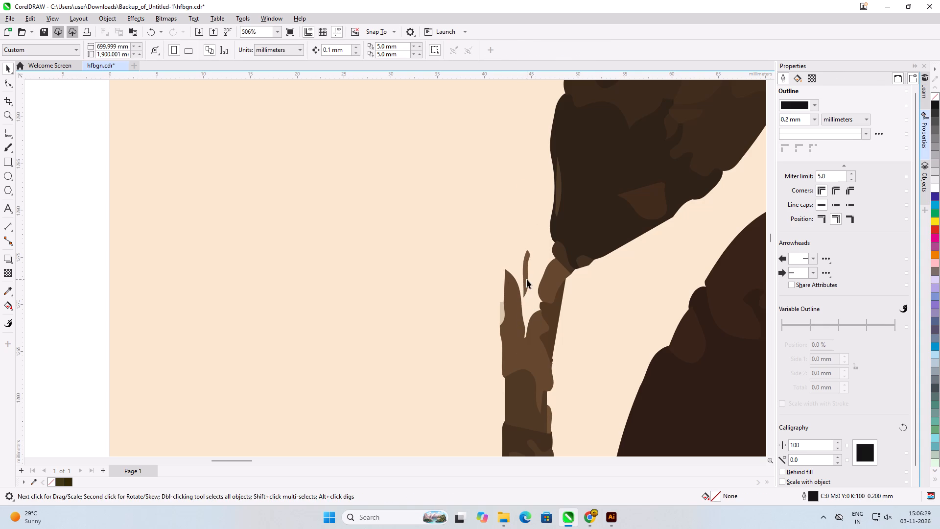
key("Delete")
left_click(503, 313)
key("Delete")
Reshape the forked top piece of the stem by moving its tip node to the remaining leaf's base and removing the surplus nodes.
left_click(515, 306)
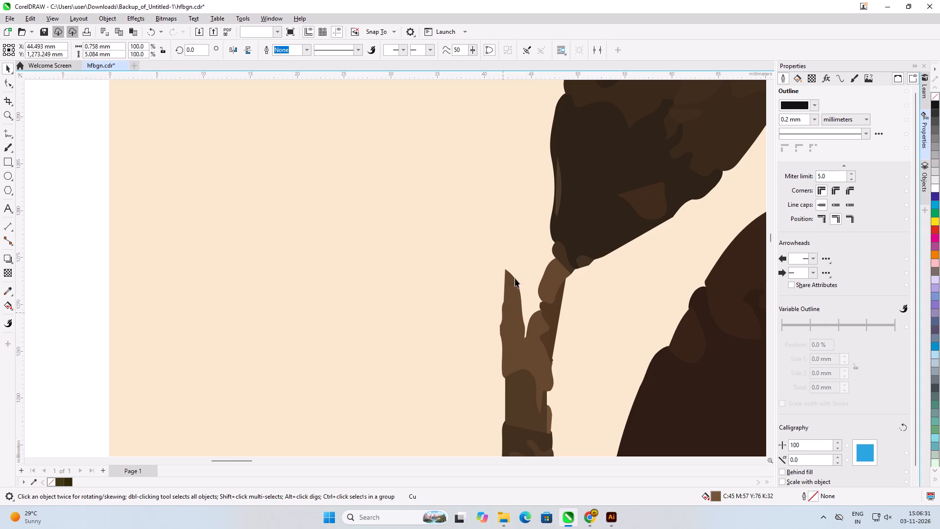
left_click(7, 85)
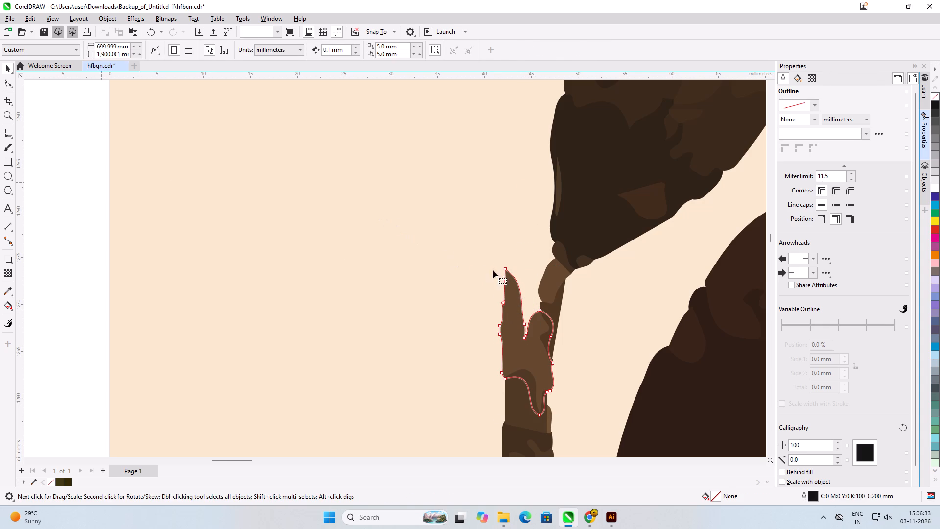
left_click_drag(506, 269, 547, 264)
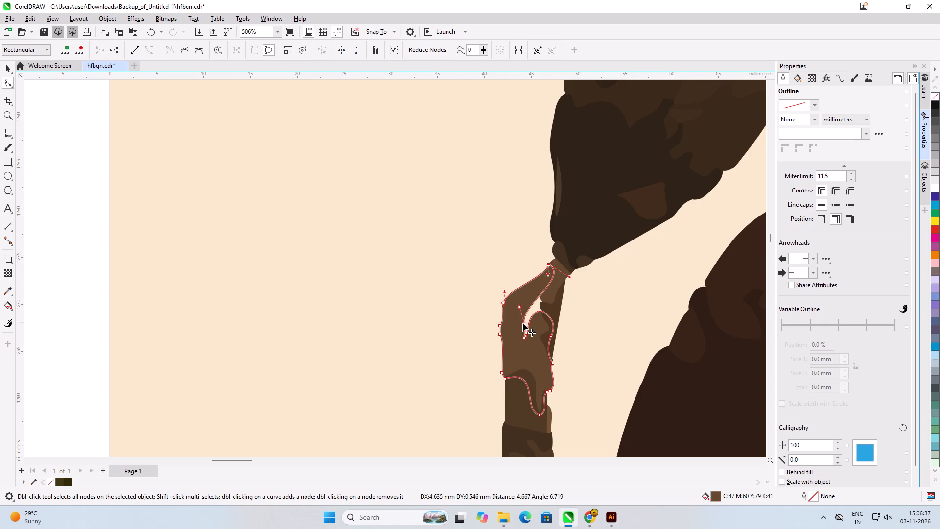
double_click(523, 323)
double_click(525, 338)
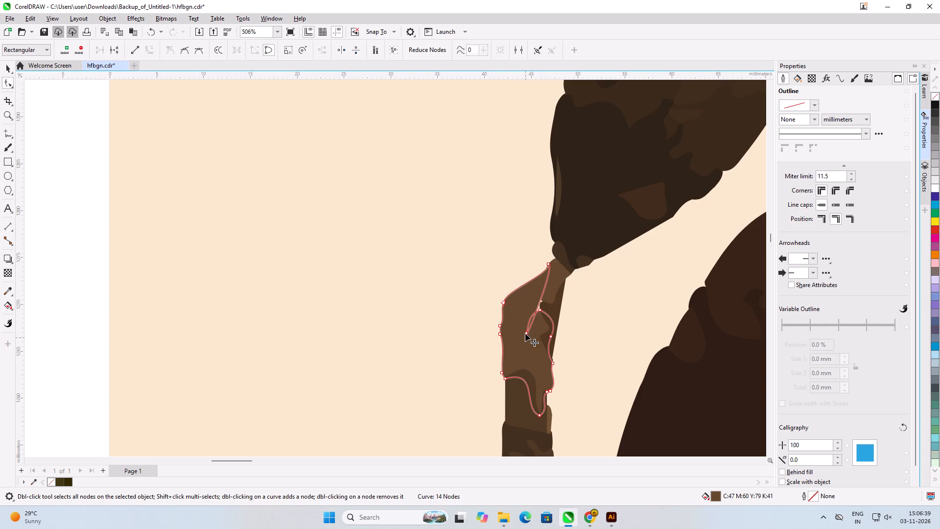
double_click(525, 333)
double_click(539, 310)
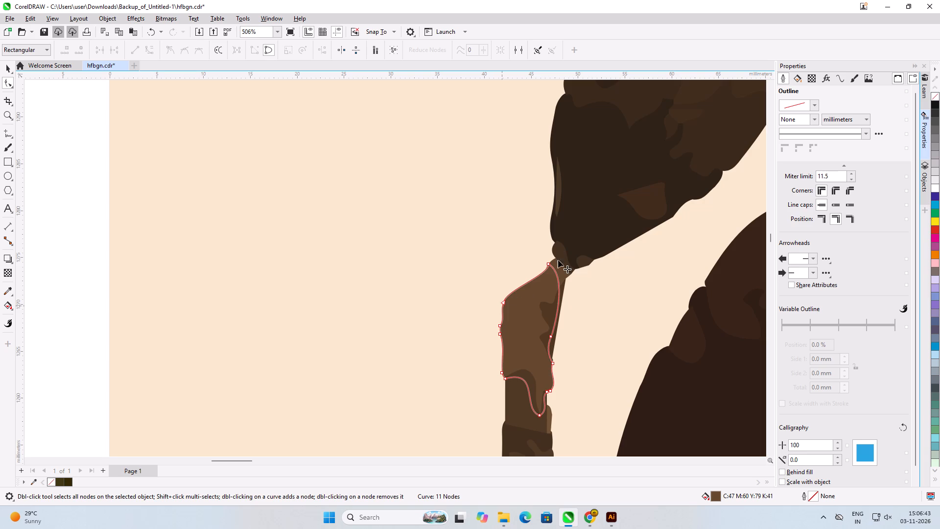
double_click(502, 302)
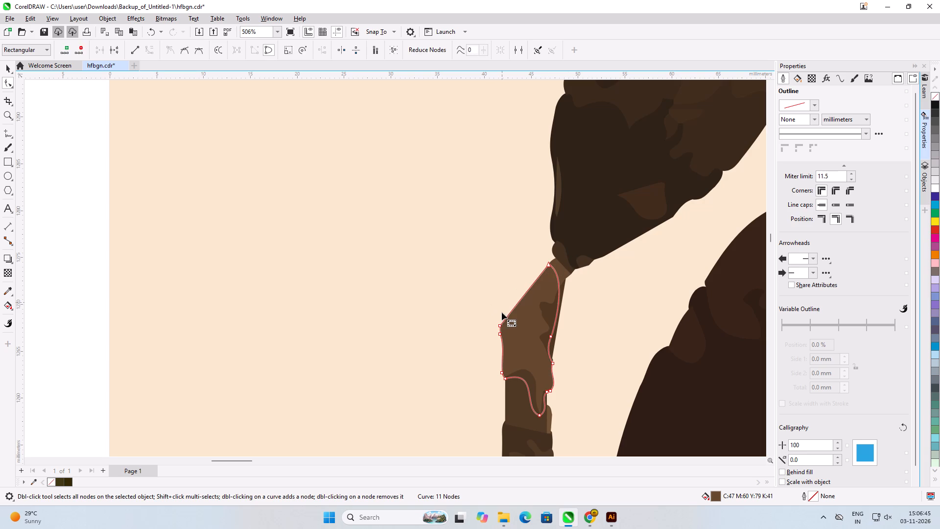
double_click(500, 327)
double_click(500, 336)
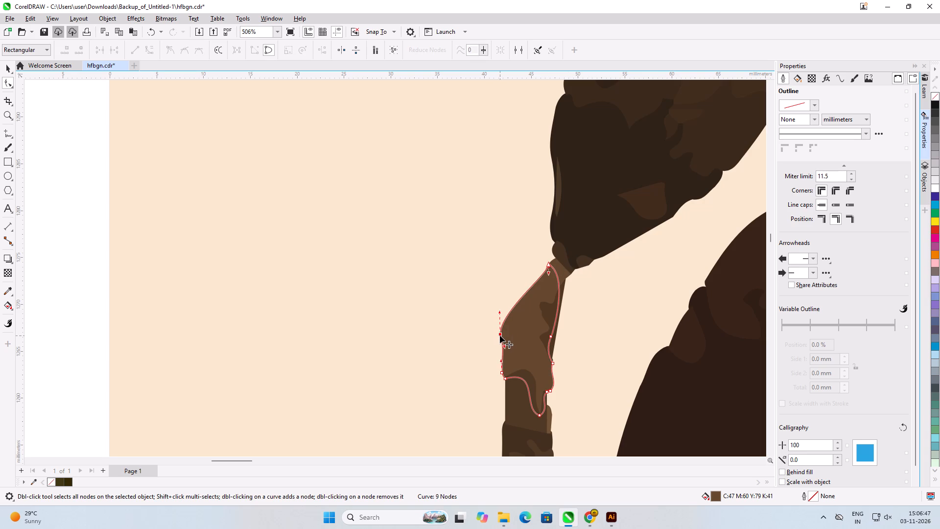
left_click(483, 272)
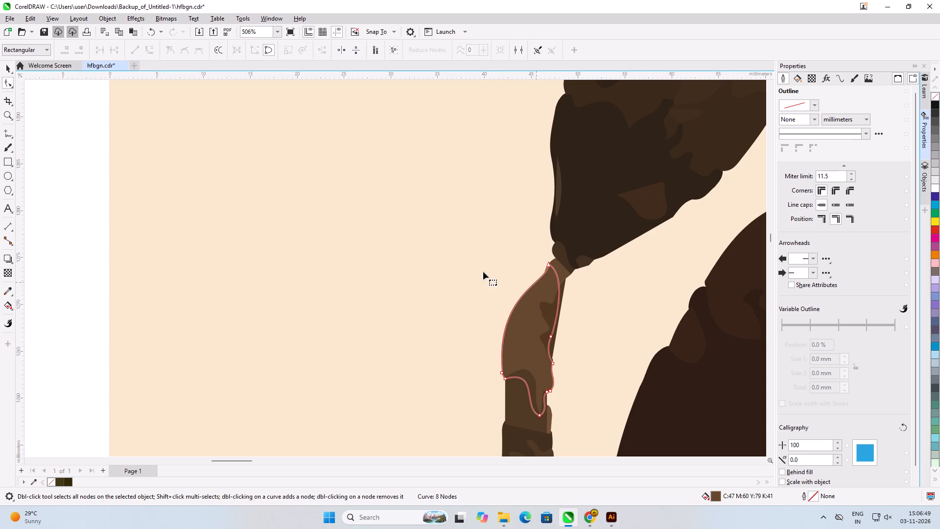
Delete the bulk of the cut-off yellow flower with the red centre on the left edge, below the reshaped stem.
scroll(523, 268, "down", 10)
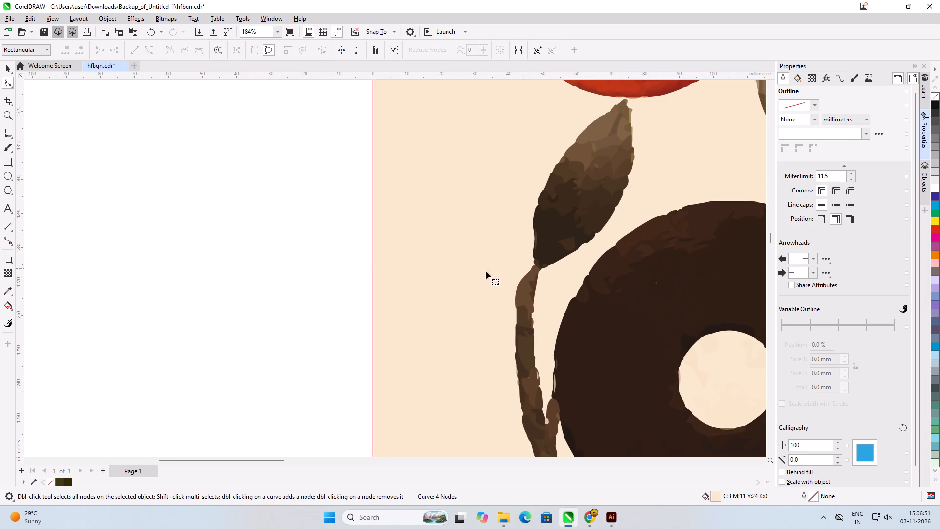
scroll(486, 271, "down", 10)
scroll(484, 399, "up", 3)
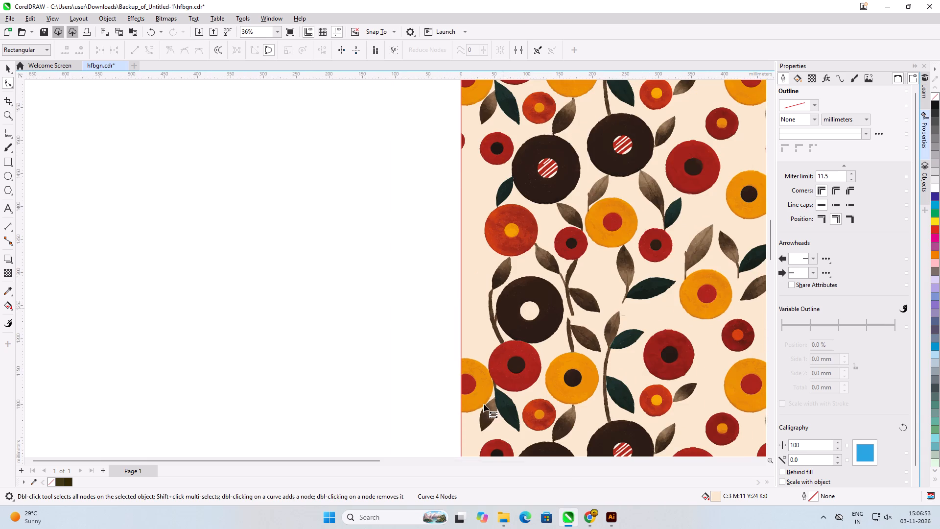
scroll(484, 404, "up", 1)
scroll(484, 226, "down", 4)
scroll(487, 361, "up", 5)
scroll(480, 230, "up", 1)
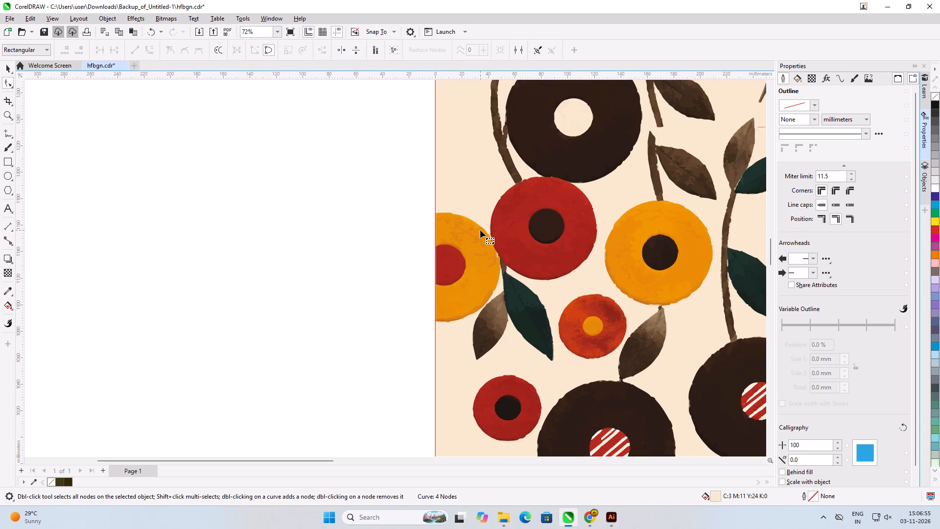
scroll(480, 230, "up", 1)
left_click(4, 71)
left_click(189, 192)
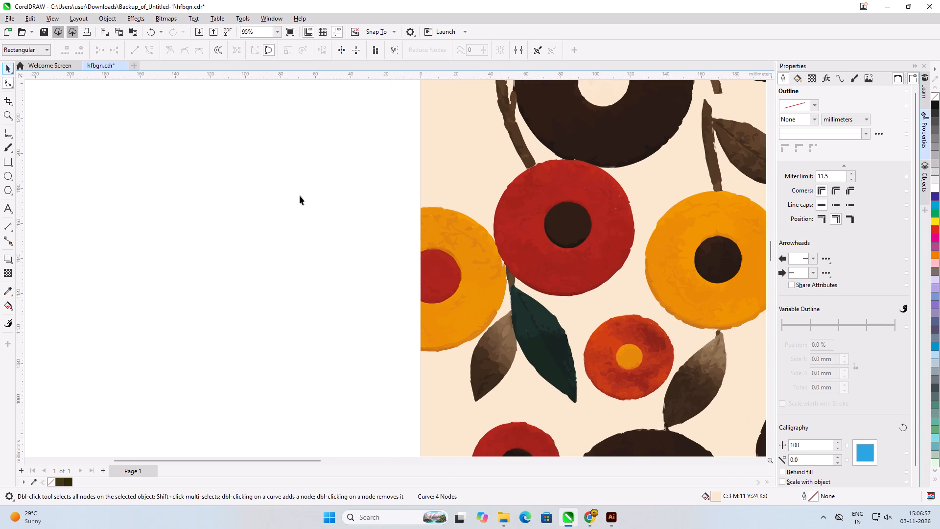
left_click_drag(296, 179, 469, 359)
key("Delete")
left_click(470, 259)
key("Delete")
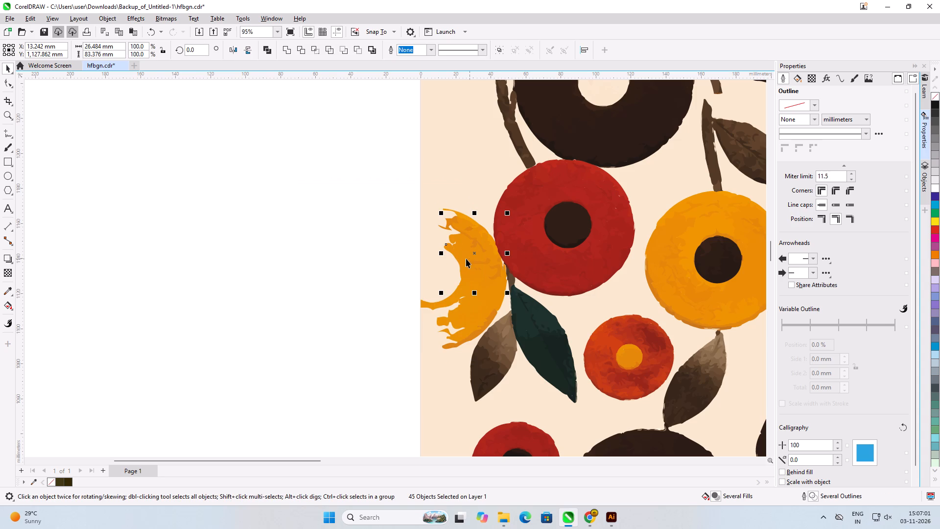
left_click_drag(386, 192, 494, 274)
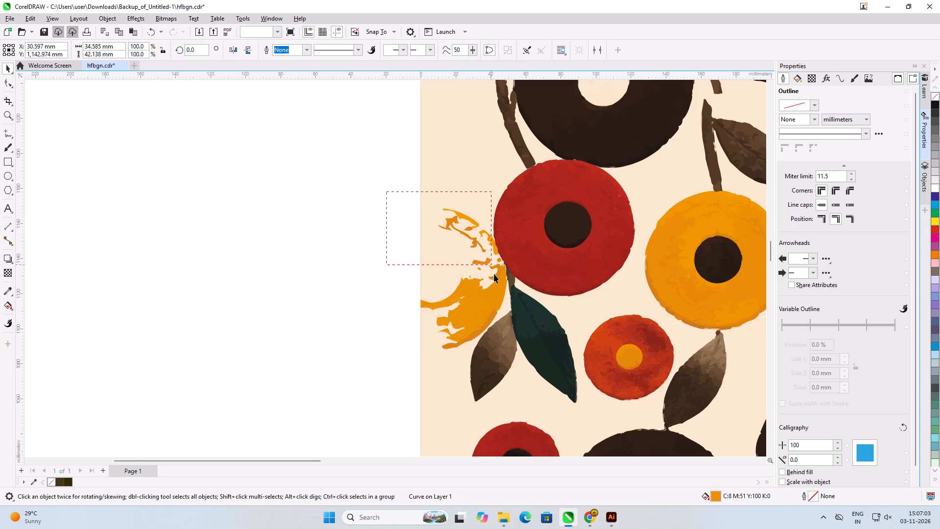
left_click_drag(494, 274, 496, 281)
key("Delete")
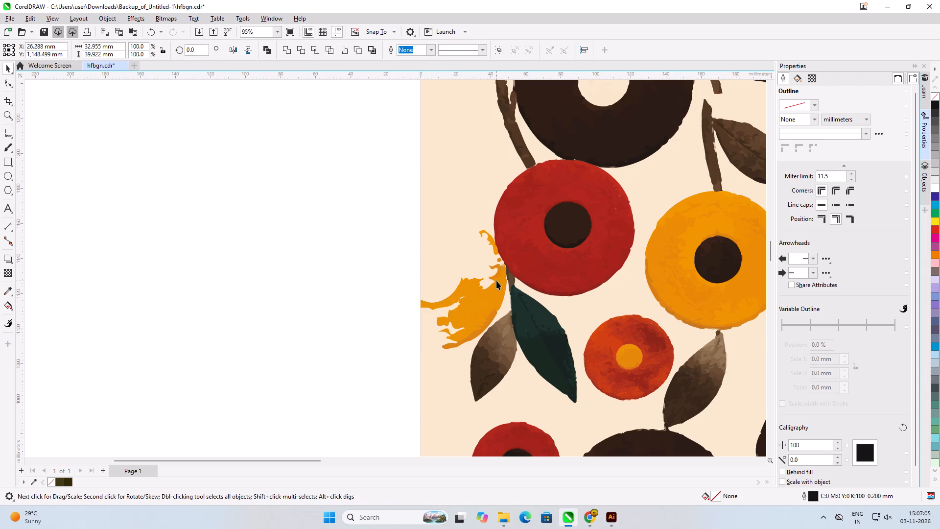
Delete the small orange and pale remnants of the cut-off yellow flower that border the red flower and its stem.
left_click(493, 241)
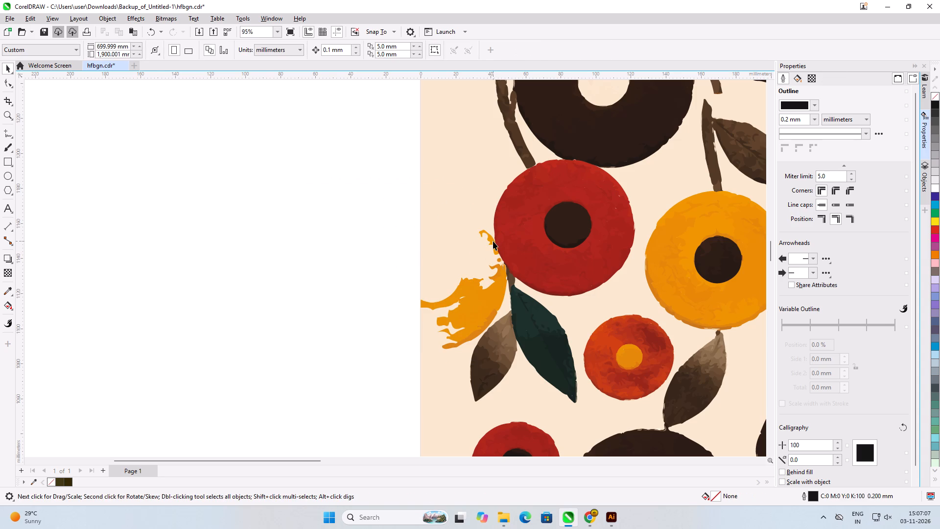
key("Delete")
scroll(498, 288, "up", 8)
left_click(504, 261)
key("Delete")
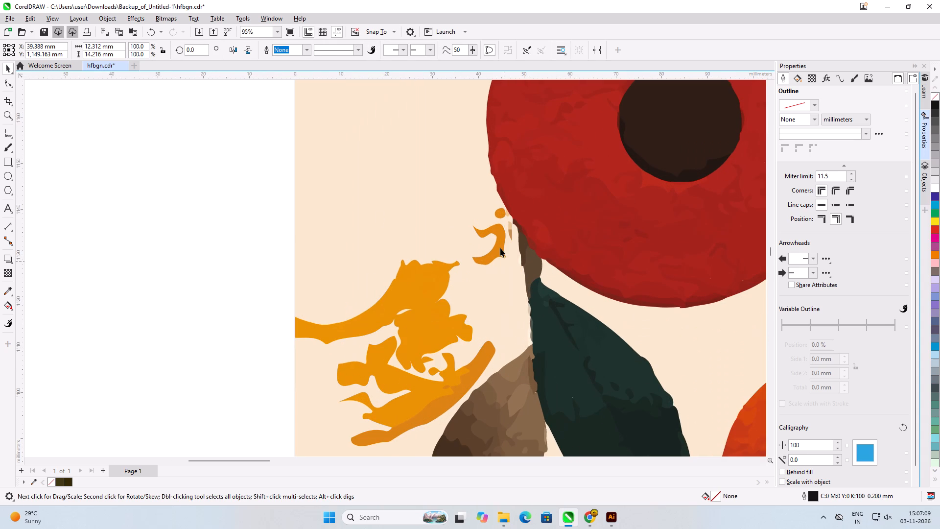
left_click(500, 248)
key("Delete")
left_click(499, 215)
key("Delete")
scroll(499, 215, "up", 6)
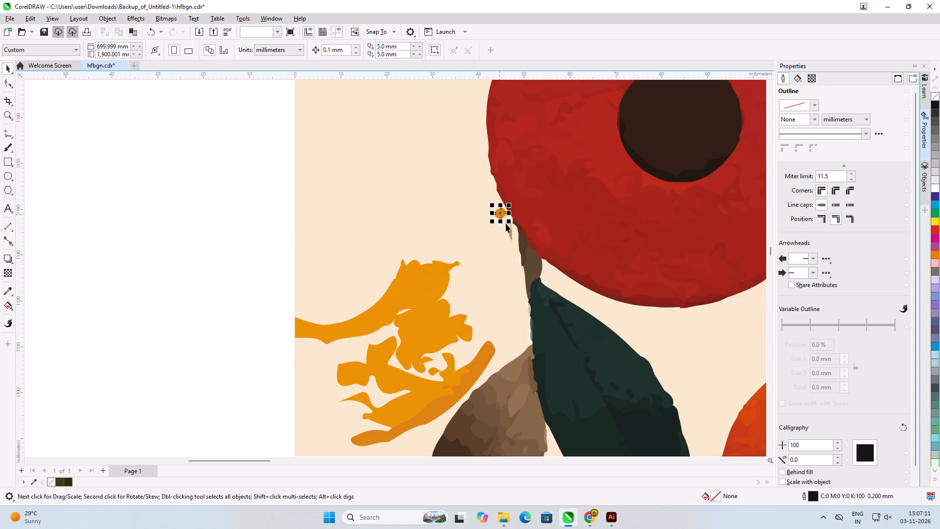
scroll(506, 223, "up", 12)
key("Delete")
left_click(541, 292)
key("Delete")
left_click(535, 246)
key("Delete")
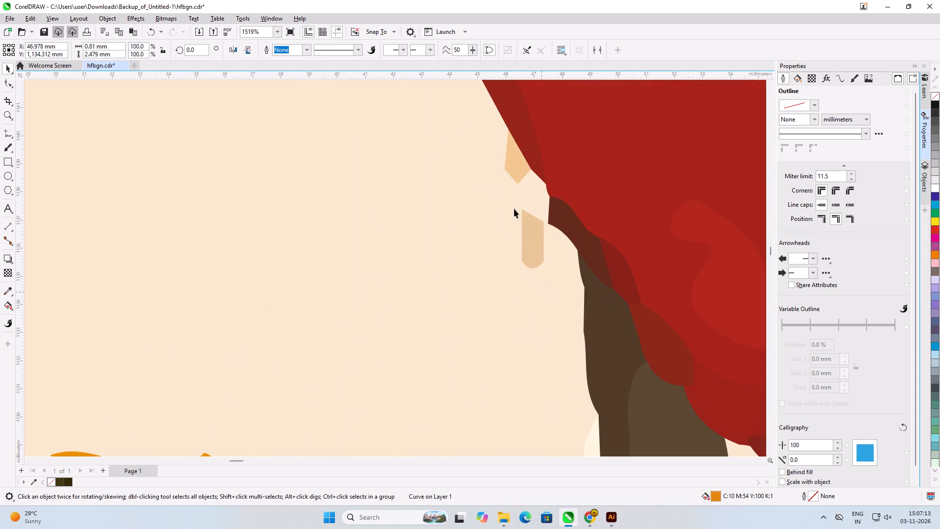
left_click(520, 171)
key("Delete")
scroll(596, 173, "down", 14)
key("Delete")
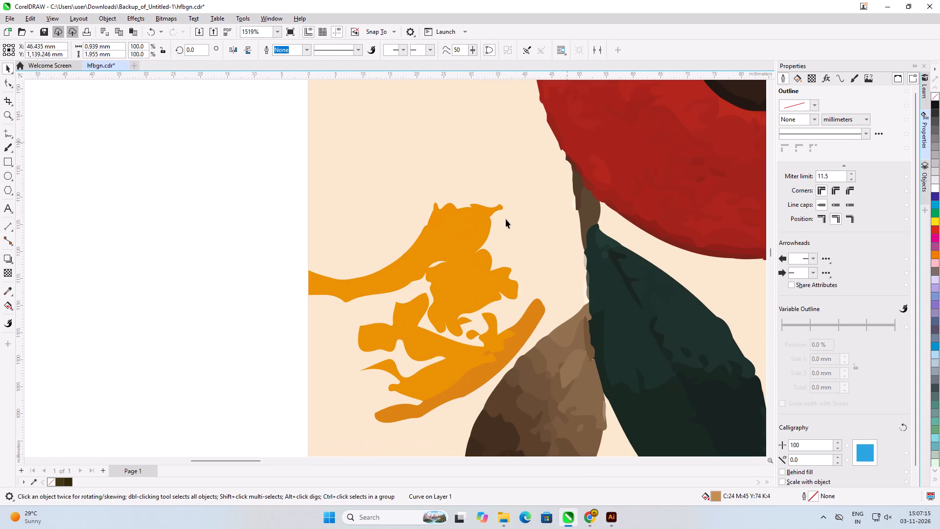
Delete the remaining orange petal fragments of the cut-off yellow flower, beside the brown and dark green leaves.
left_click(467, 229)
key("Delete")
left_click(499, 351)
key("Delete")
left_click(474, 357)
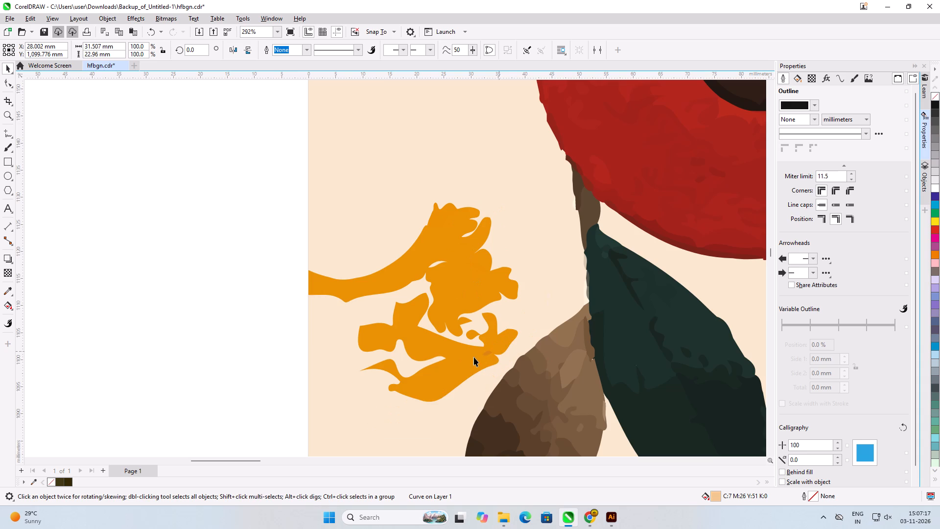
key("Delete")
left_click(474, 336)
key("Delete")
left_click(487, 355)
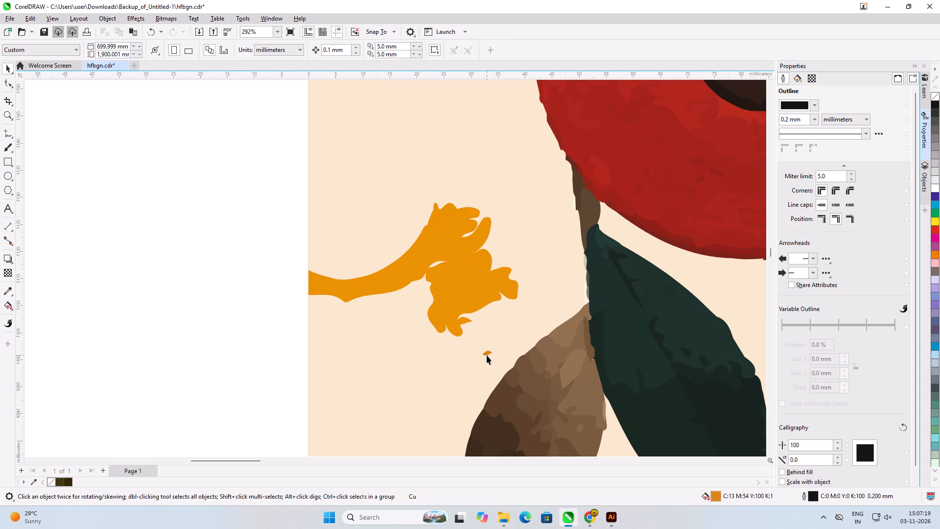
key("Delete")
left_click(450, 270)
key("Delete")
left_click(446, 217)
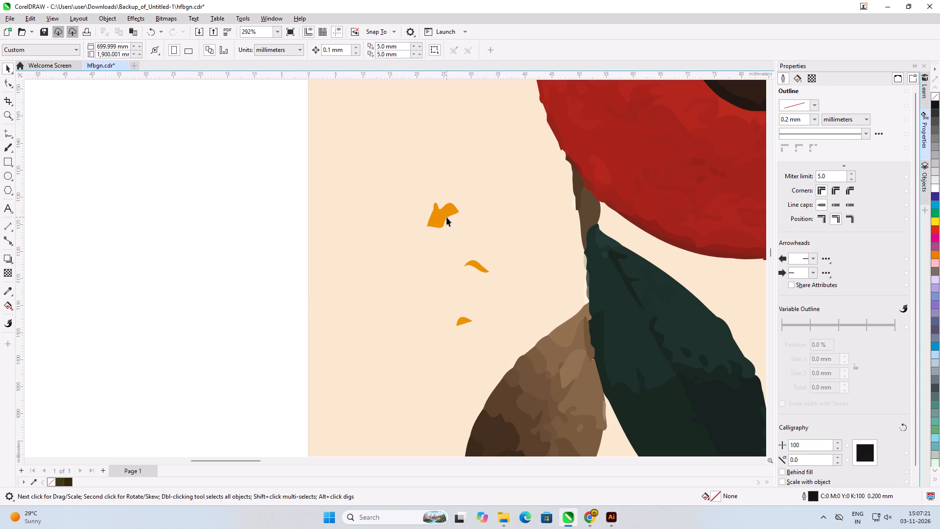
key("Delete")
left_click(478, 265)
key("Delete")
left_click(460, 323)
key("Delete")
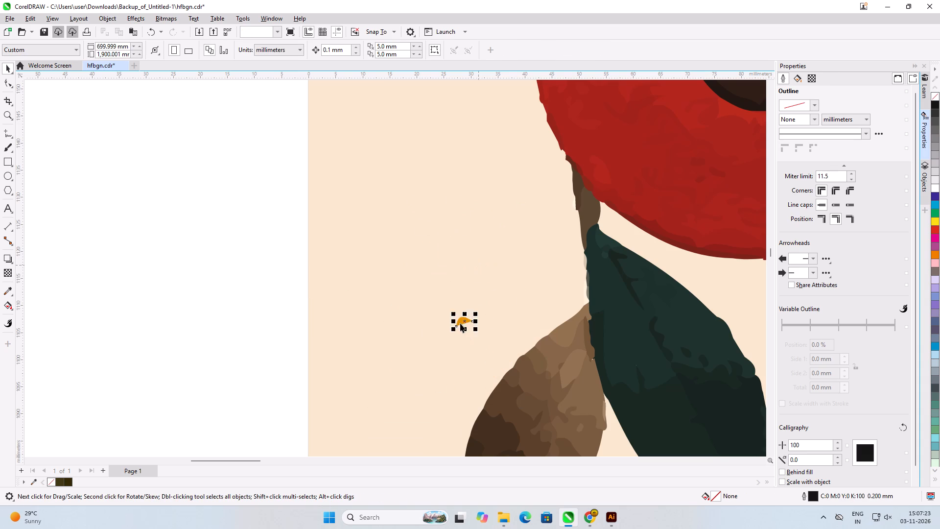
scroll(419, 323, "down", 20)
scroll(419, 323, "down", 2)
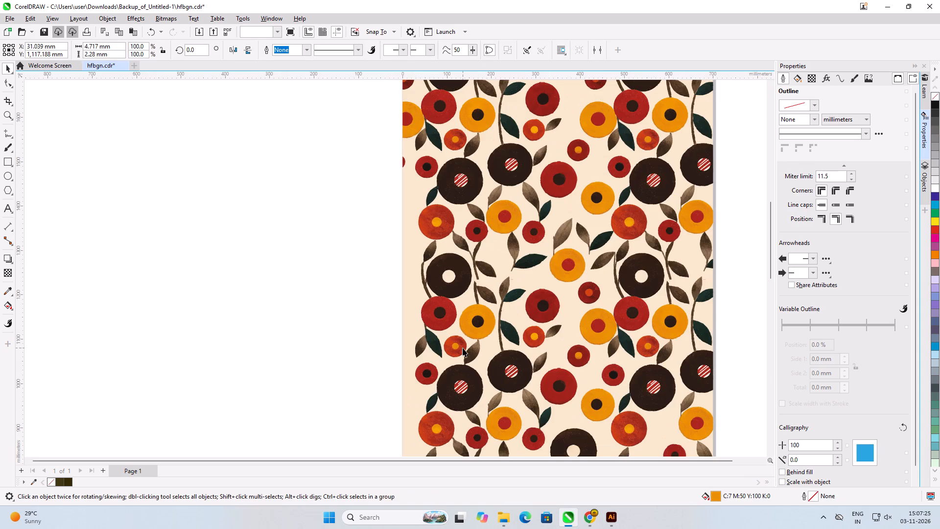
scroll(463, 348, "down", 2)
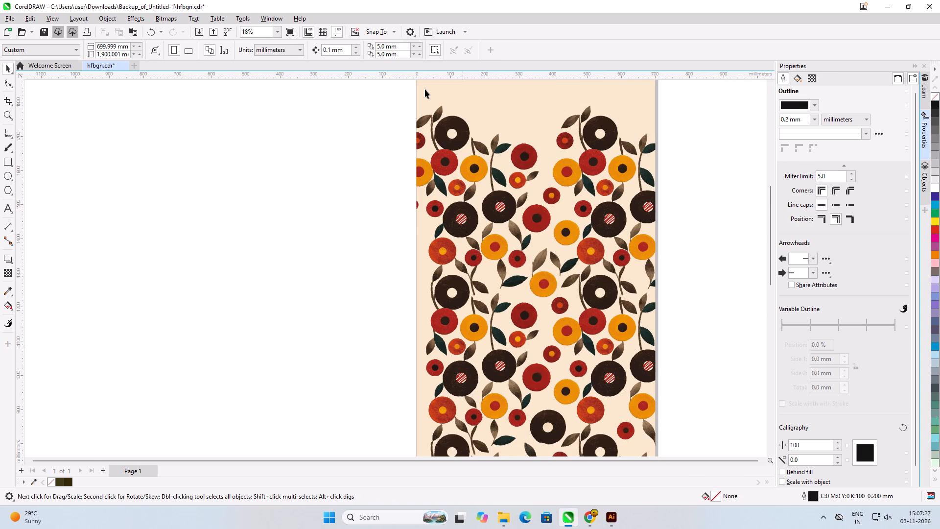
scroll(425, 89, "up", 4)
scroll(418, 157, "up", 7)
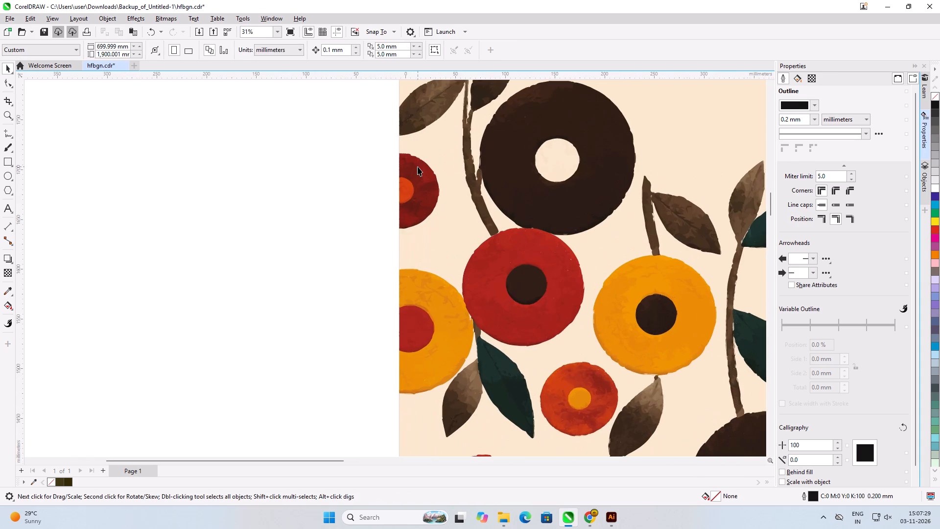
Delete the two cut-off red flowers on the panel's left edge, above and below the cut-off yellow flower.
scroll(418, 167, "down", 3)
left_click_drag(372, 153, 439, 212)
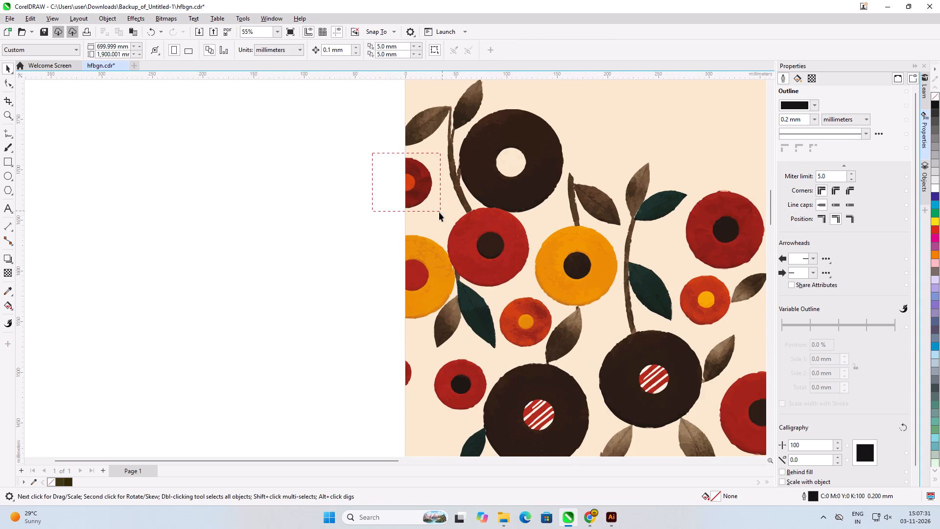
left_click_drag(439, 212, 438, 213)
key("Delete")
left_click_drag(383, 337, 415, 402)
key("Delete")
Delete the bulk of the cut-off yellow flower with the red centre on the panel's left edge.
scroll(420, 261, "up", 4)
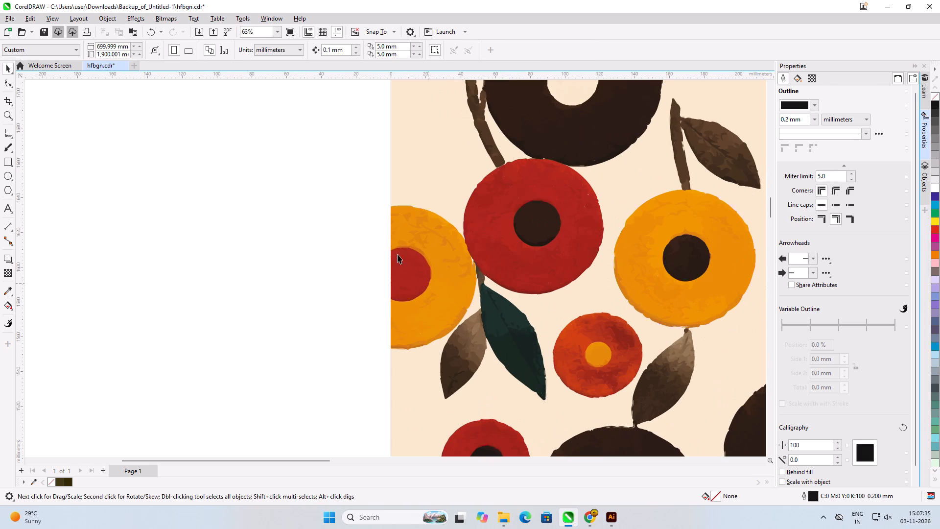
left_click_drag(366, 191, 439, 352)
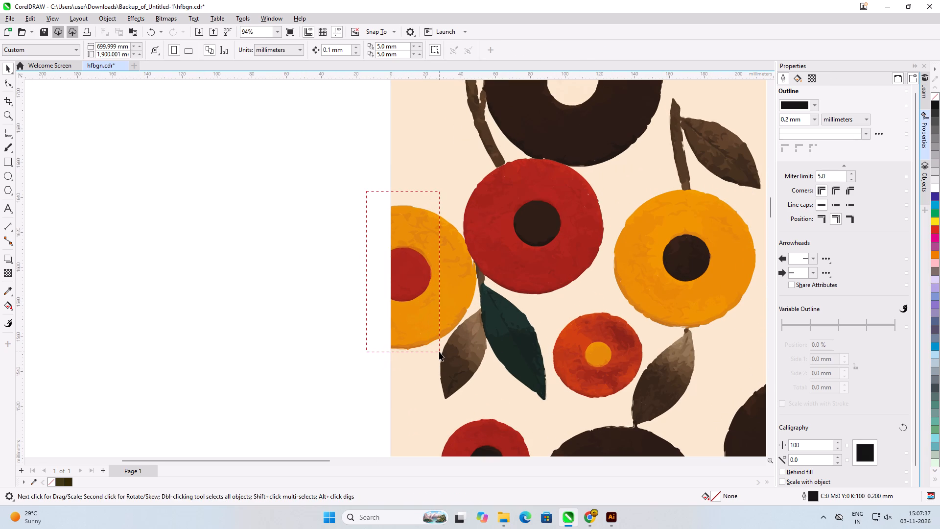
key("Delete")
left_click(443, 298)
key("Delete")
left_click(443, 286)
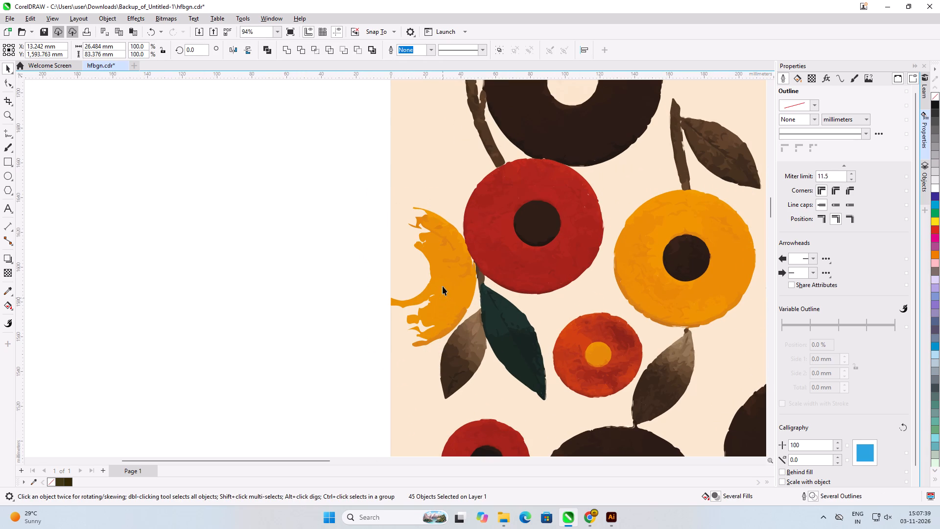
key("Delete")
left_click(435, 271)
key("Delete")
left_click(449, 293)
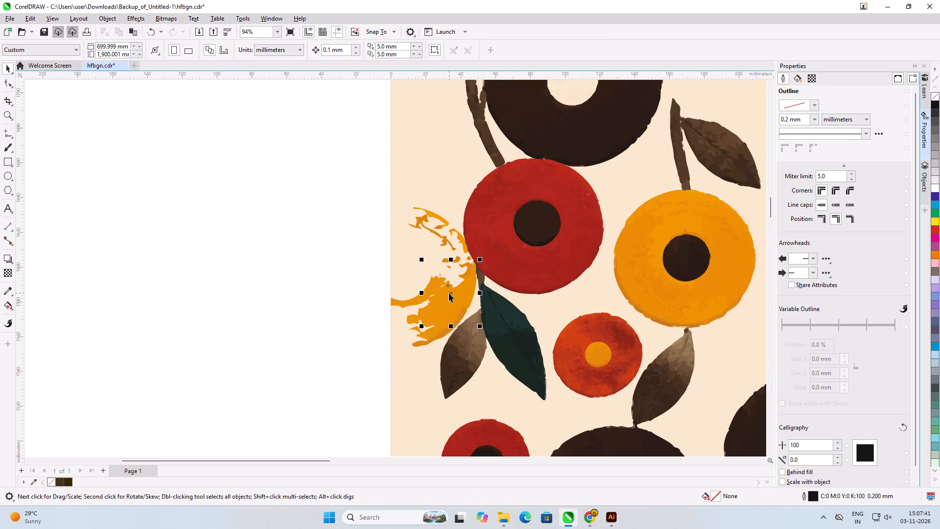
key("Delete")
left_click_drag(343, 270, 469, 329)
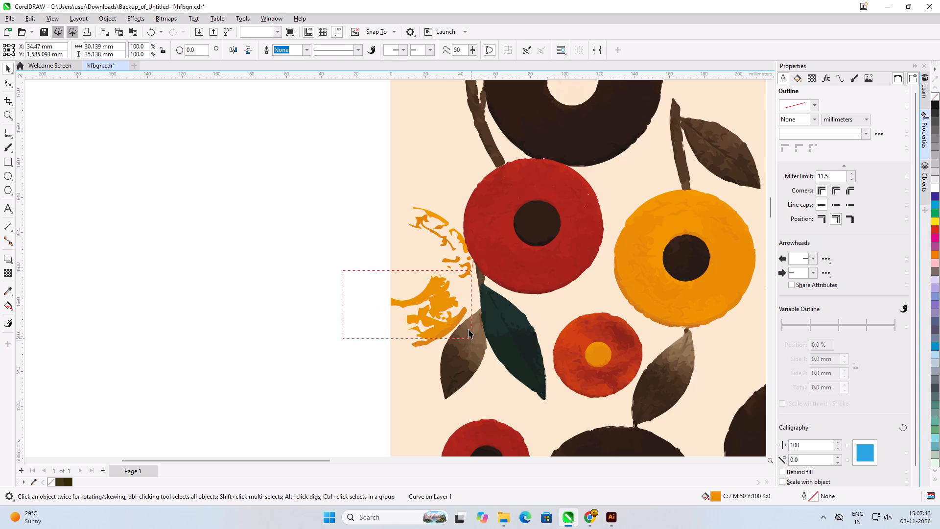
left_click_drag(469, 329, 469, 319)
key("Delete")
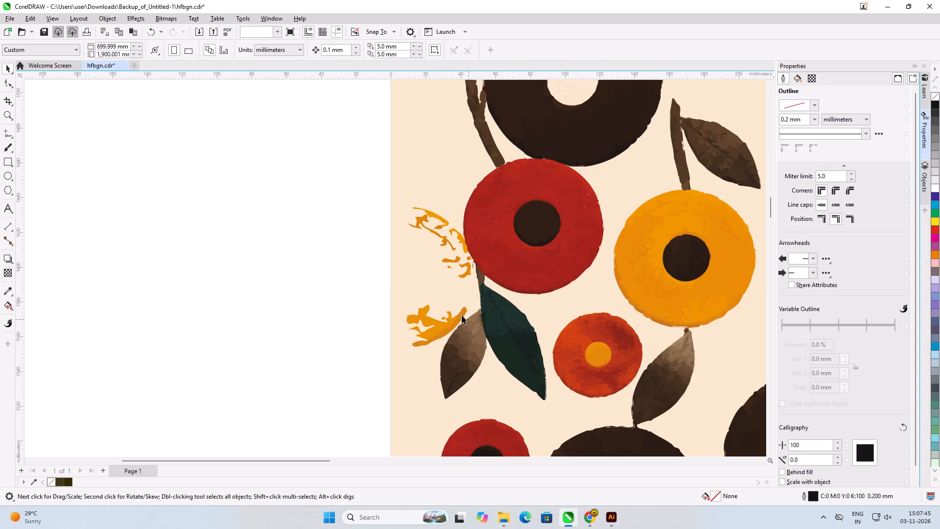
Delete the lower orange fragments of the cut-off yellow flower, beside the brown leaf.
left_click(462, 315)
key("Delete")
left_click(437, 330)
key("Delete")
scroll(441, 332, "up", 4)
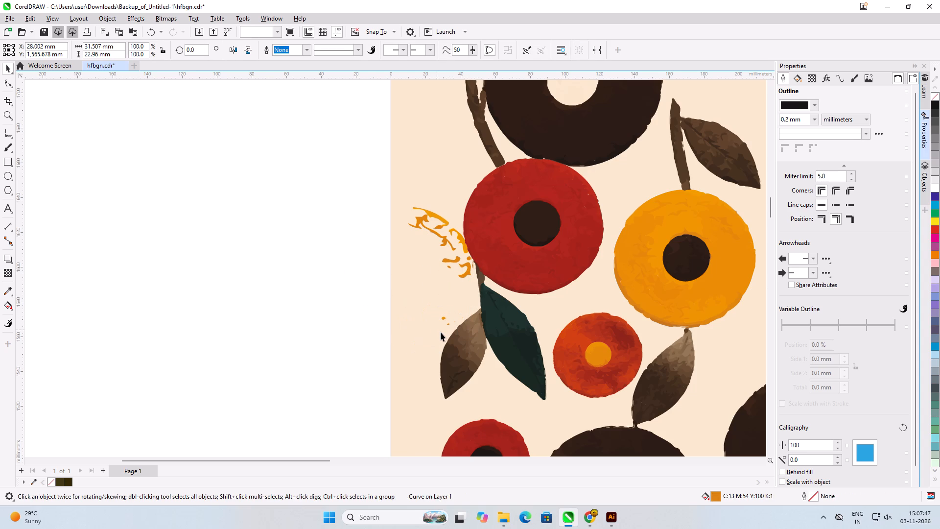
scroll(441, 332, "up", 10)
left_click(473, 315)
key("Delete")
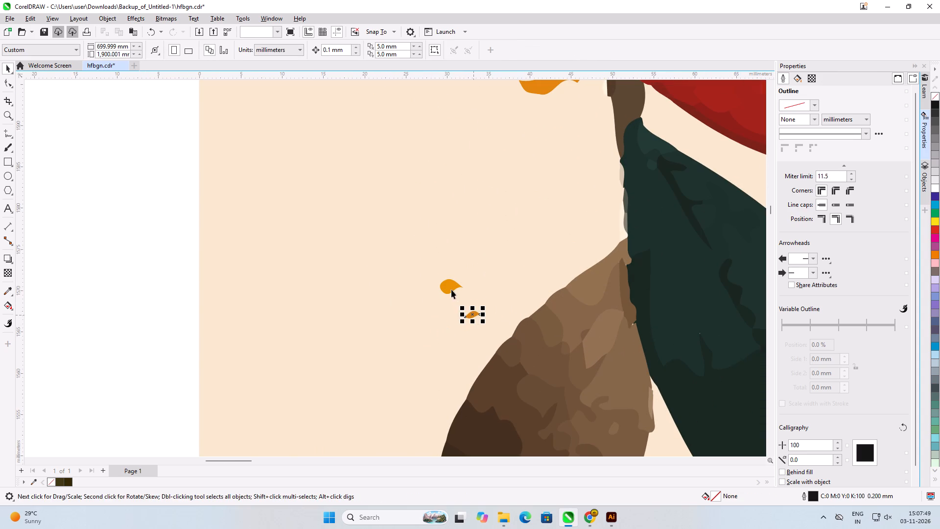
left_click(451, 289)
key("Delete")
Delete the larger upper orange fragments of the cut-off yellow flower, beside the red flower with the dark centre.
scroll(443, 346, "down", 9)
scroll(456, 199, "up", 7)
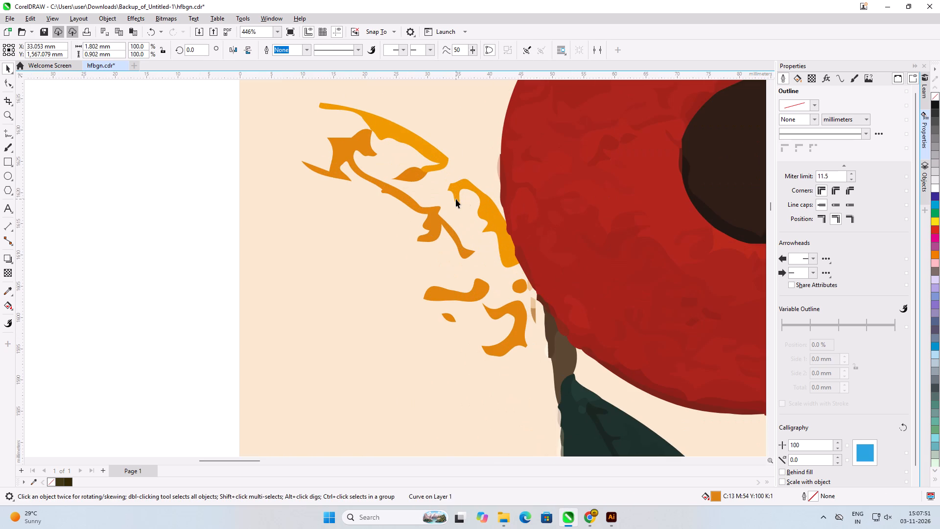
left_click(473, 188)
key("Delete")
left_click(411, 141)
key("Delete")
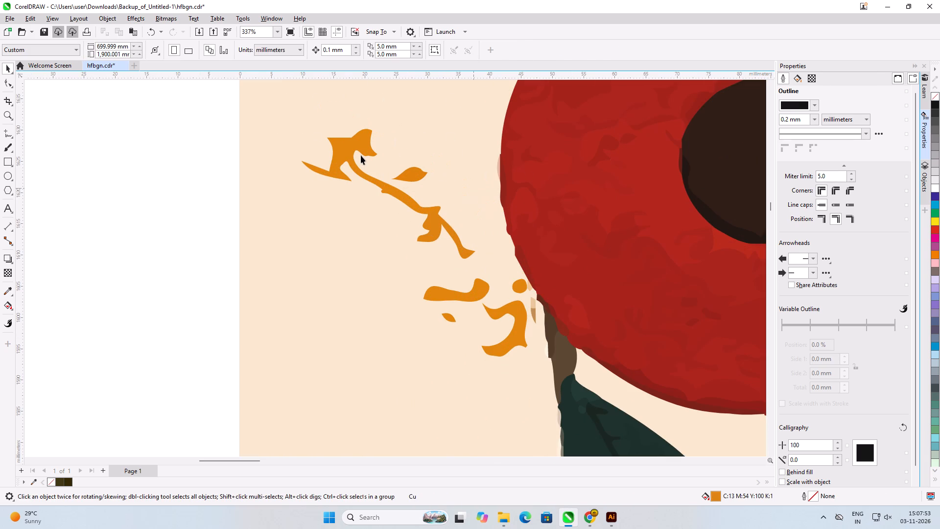
left_click(361, 155)
left_click(358, 151)
key("Delete")
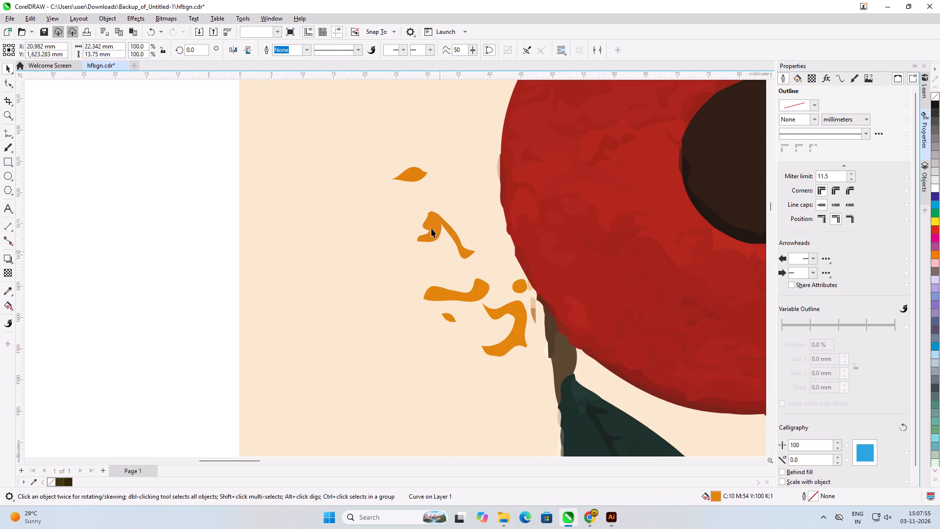
left_click(431, 227)
key("Delete")
left_click(413, 181)
key("Delete")
left_click(482, 287)
key("Delete")
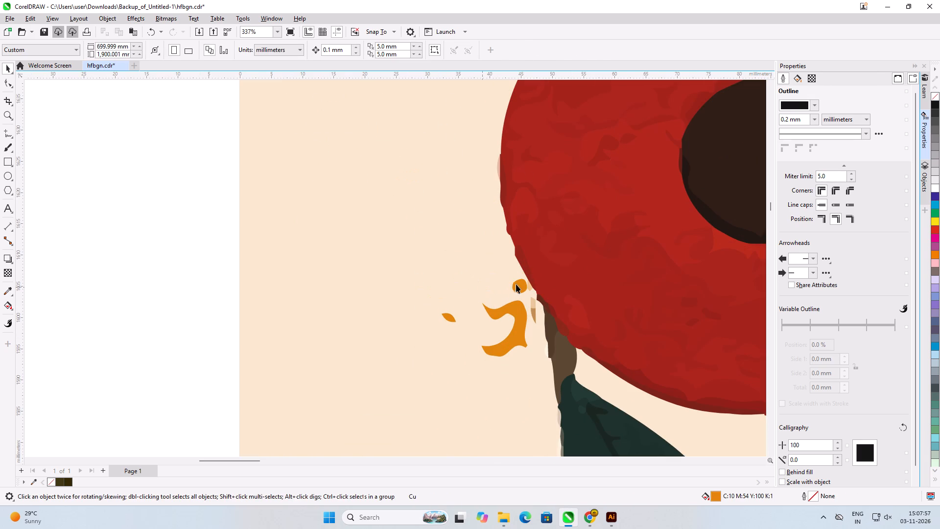
Delete the remaining orange and pale fragments of the yellow flower that border the red flower and its stem.
left_click(517, 284)
key("Delete")
left_click(534, 316)
key("Delete")
scroll(534, 316, "up", 7)
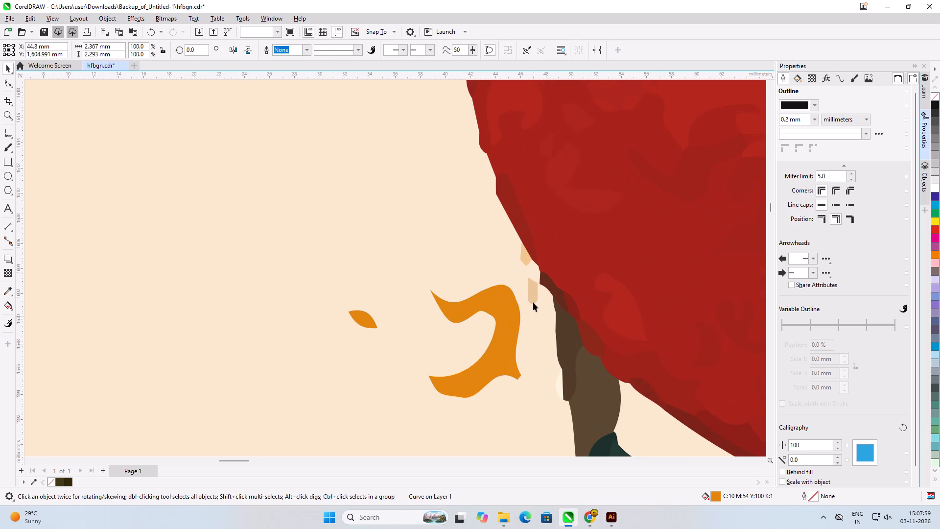
scroll(533, 302, "up", 2)
left_click(533, 302)
key("Delete")
left_click(519, 236)
key("Delete")
left_click(485, 323)
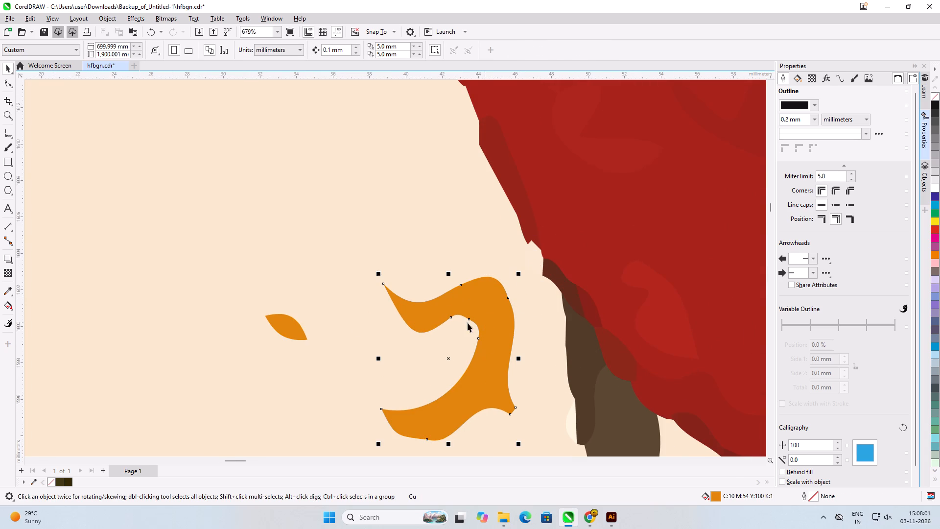
left_click(284, 328)
key("Delete")
left_click(491, 319)
key("Delete")
Delete the cut-off brown leaf on the panel's left edge, beside the top of the uppermost stem.
scroll(491, 317, "down", 6)
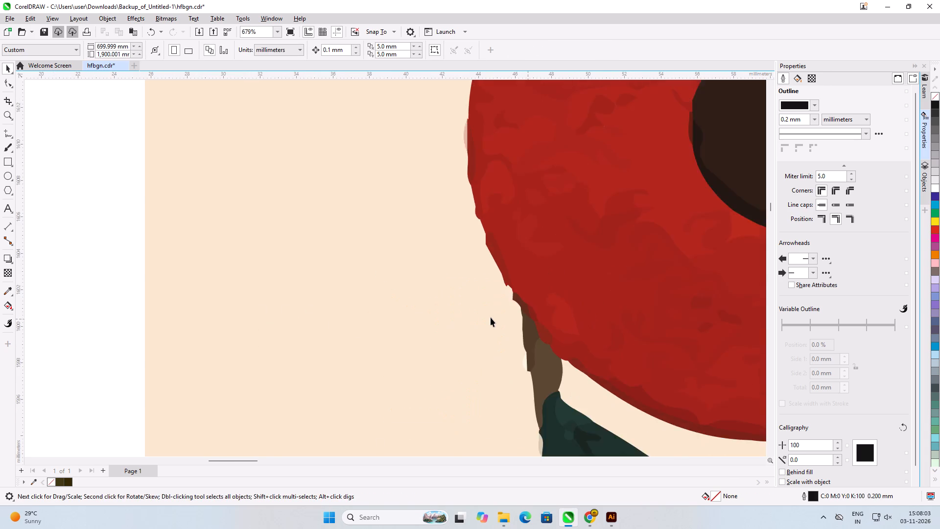
scroll(491, 317, "down", 12)
scroll(491, 317, "up", 1)
scroll(491, 317, "down", 11)
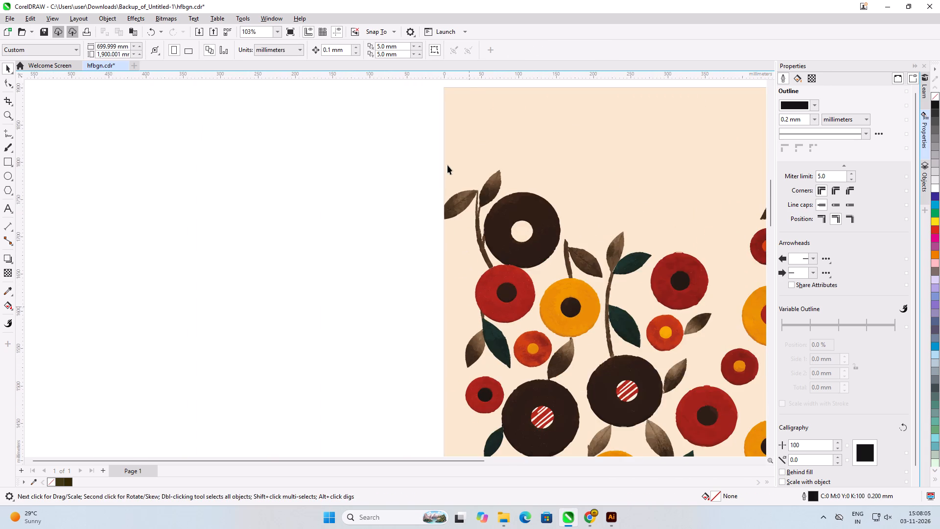
scroll(447, 163, "up", 6)
scroll(494, 245, "up", 4)
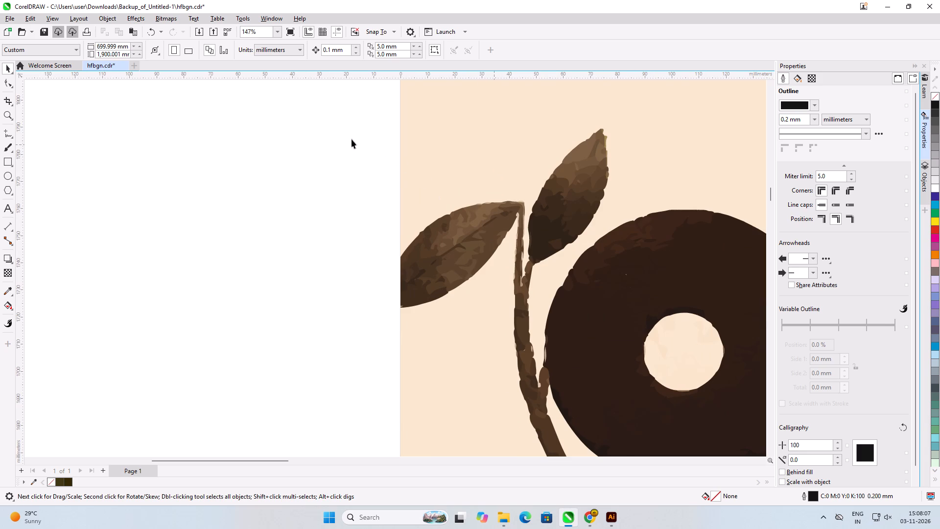
left_click_drag(352, 139, 523, 273)
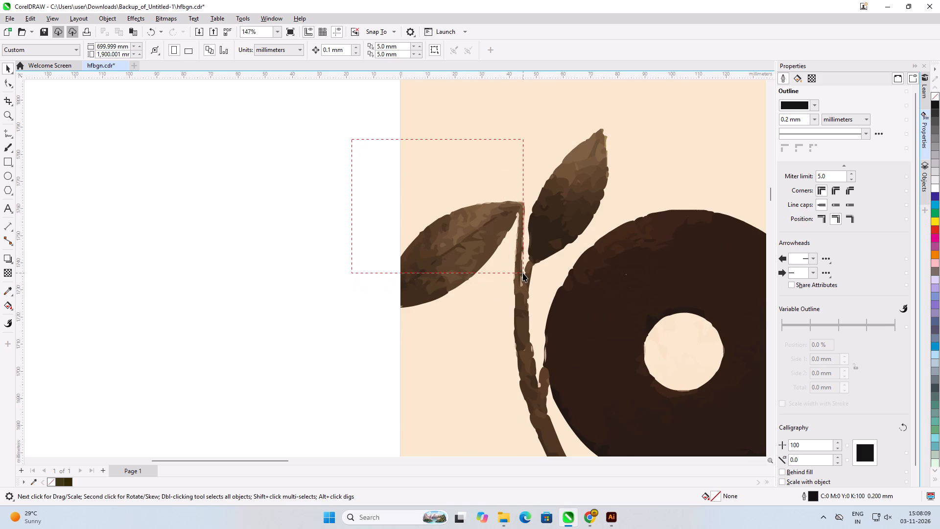
left_click_drag(523, 273, 525, 273)
key("Delete")
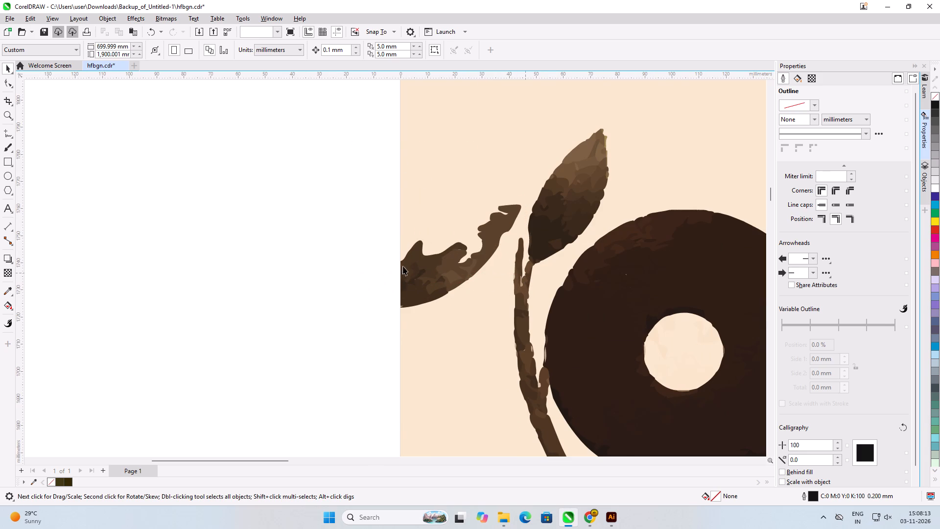
left_click_drag(349, 190, 501, 351)
key("Delete")
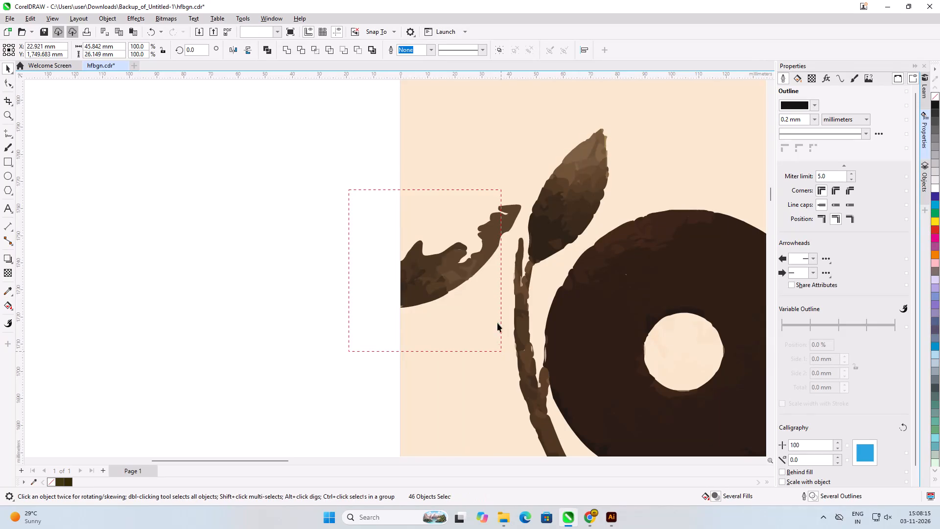
left_click(503, 224)
key("Delete")
key("Delete")
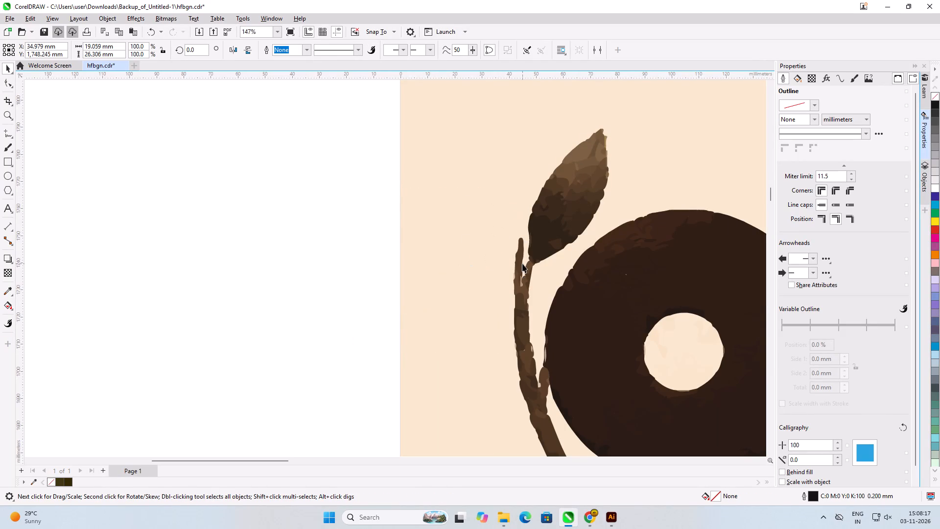
Delete the dark tip and the pale slivers left on the forked stem where the cut-off leaf was attached.
scroll(522, 264, "up", 12)
left_click(513, 264)
key("Delete")
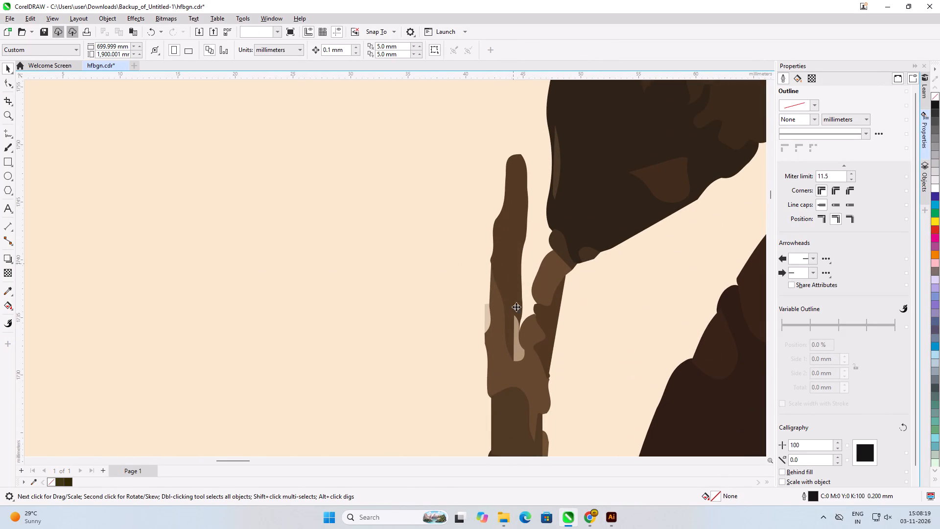
left_click(517, 337)
key("Delete")
left_click(502, 315)
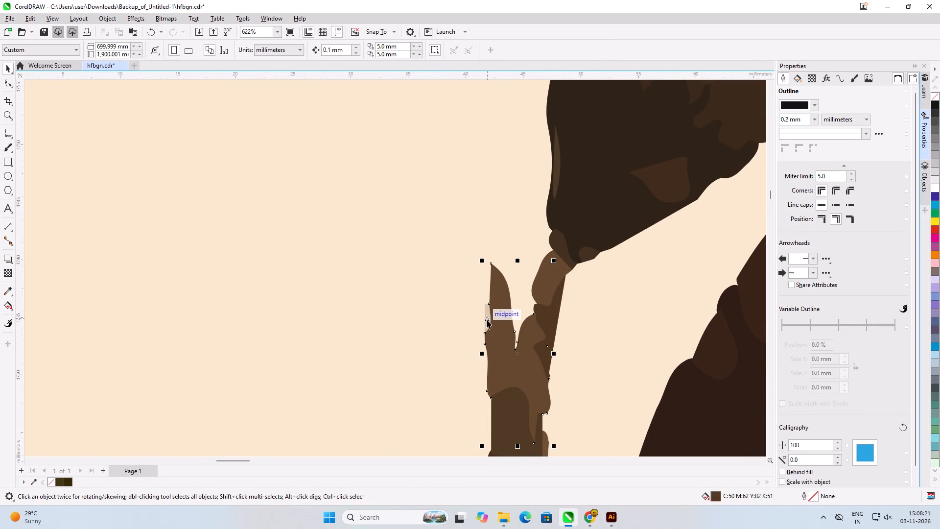
left_click(488, 318)
key("Delete")
Move the forked stem piece's tip node to the remaining leaf's base and remove the nodes forming the notch.
left_click(493, 319)
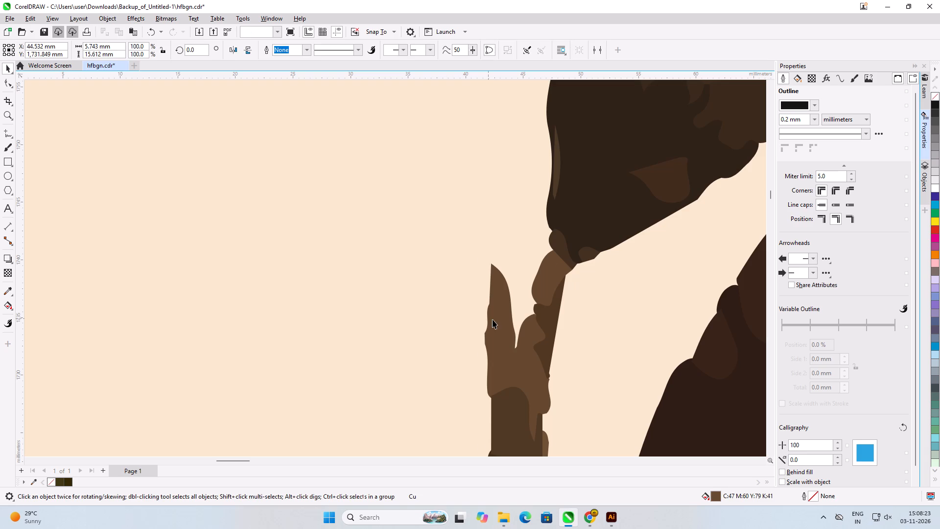
left_click(9, 82)
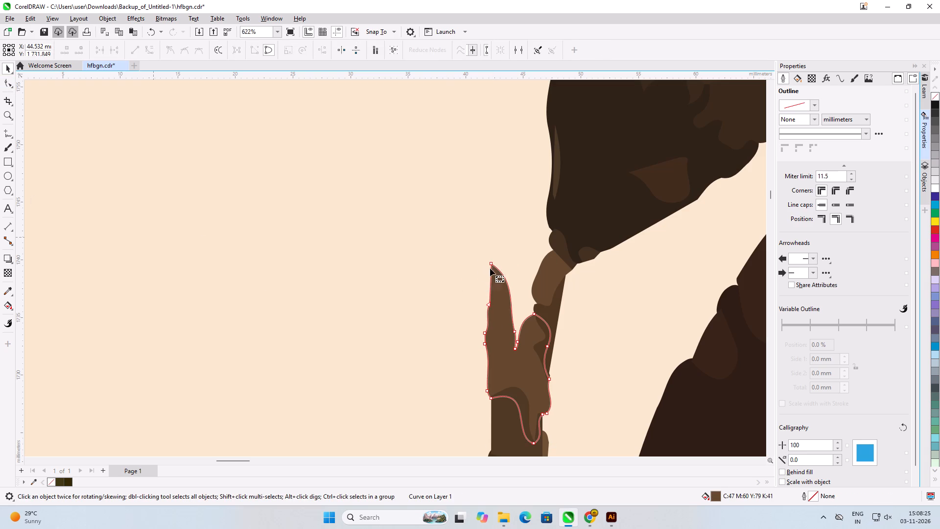
left_click_drag(491, 264, 547, 254)
double_click(534, 313)
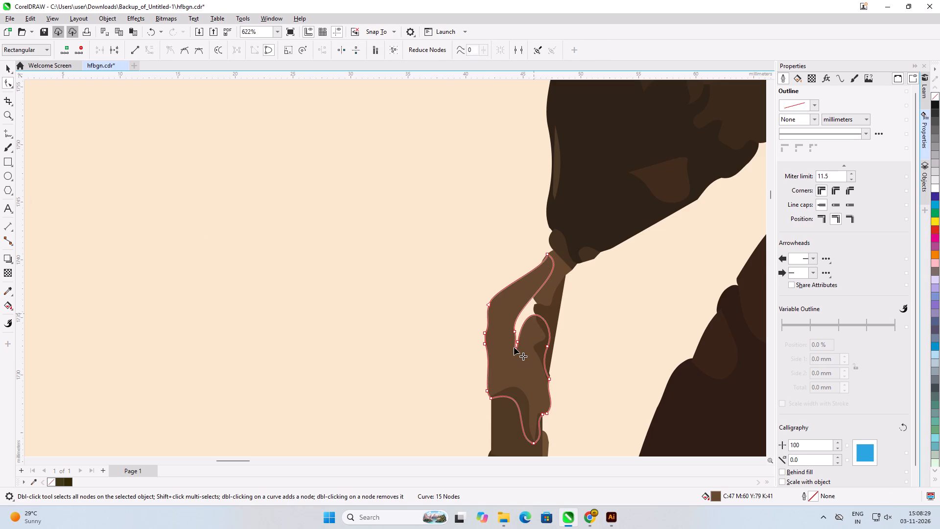
double_click(517, 342)
double_click(515, 349)
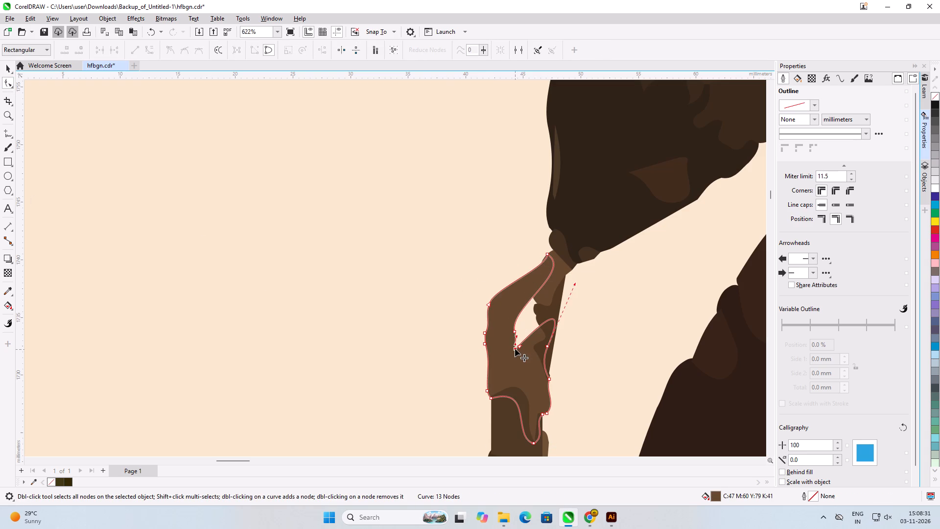
double_click(515, 331)
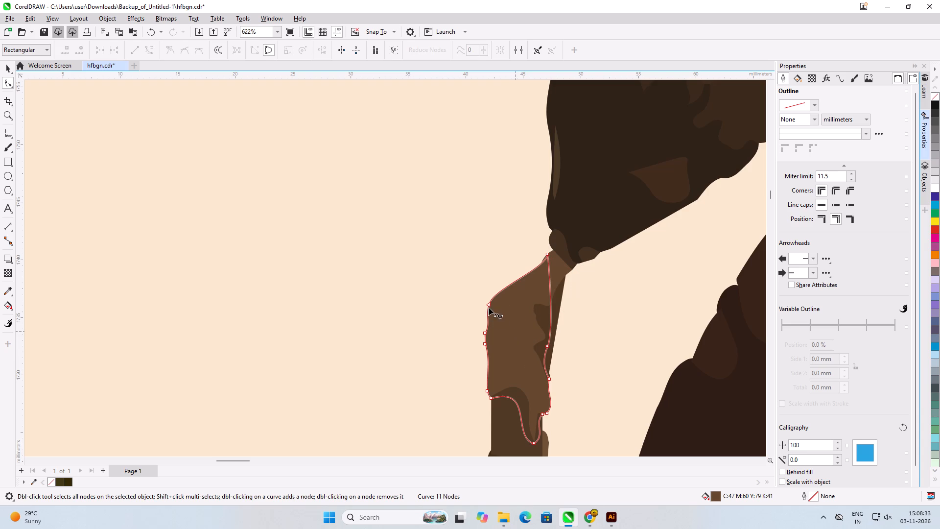
Remove the surplus nodes along the stem piece's outer left side to smooth its curve toward the leaf.
triple_click(489, 308)
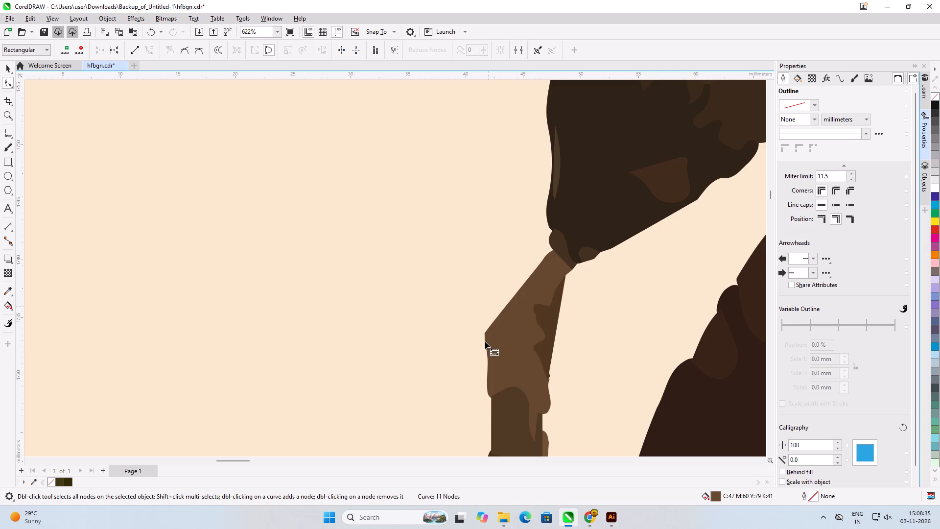
left_click(496, 337)
double_click(483, 333)
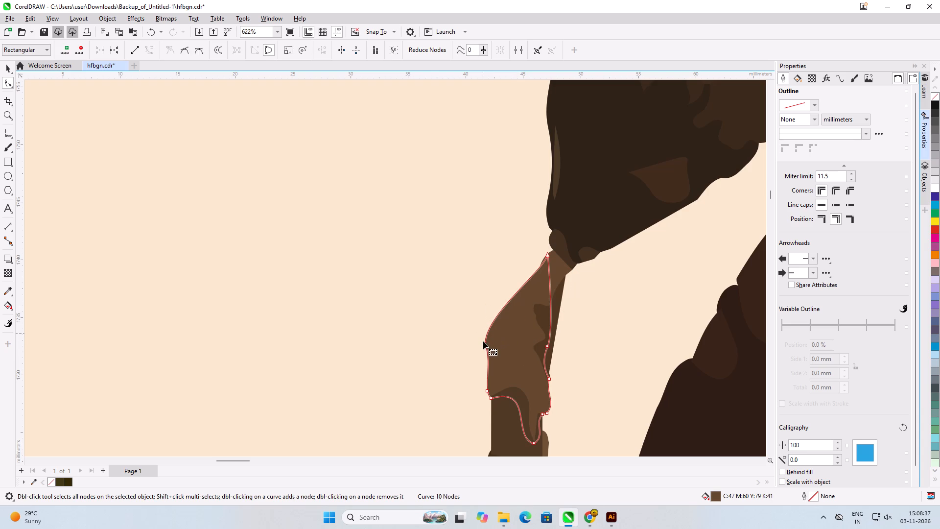
double_click(486, 344)
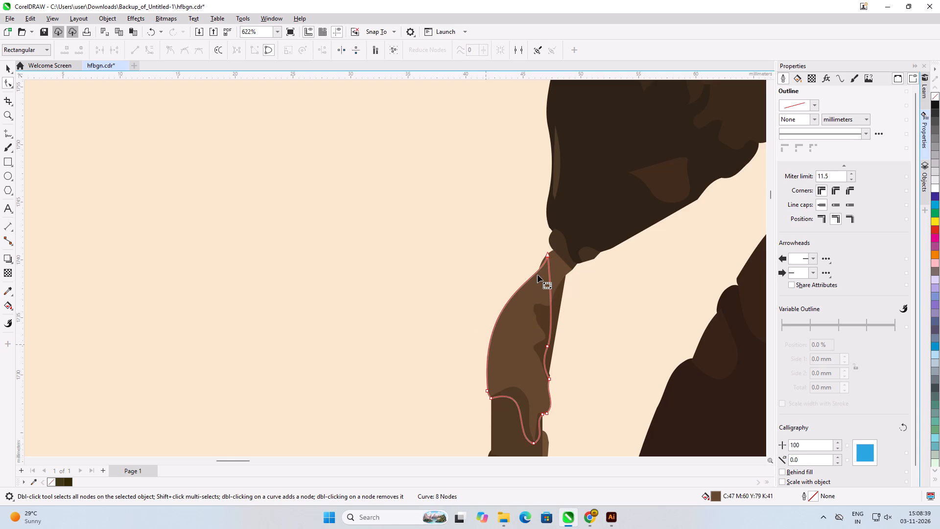
scroll(540, 259, "up", 11)
scroll(540, 259, "down", 10)
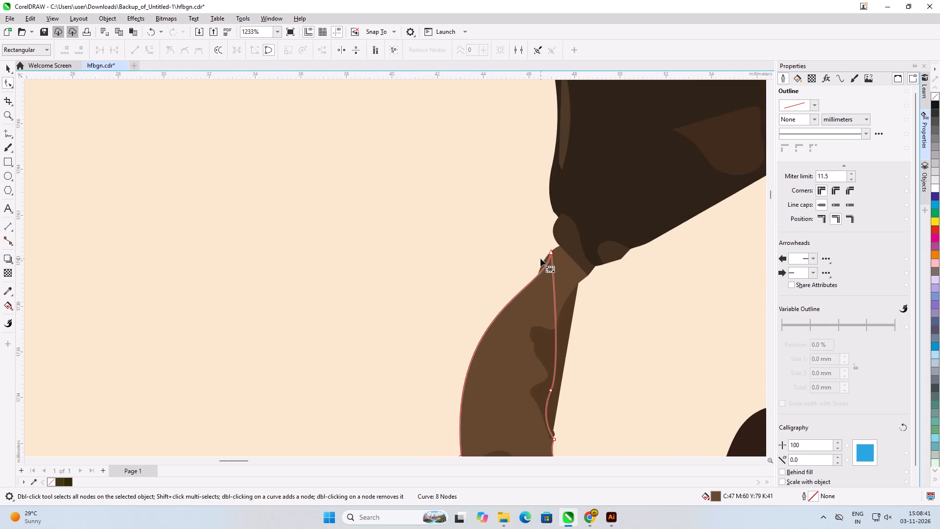
left_click(9, 71)
left_click(347, 240)
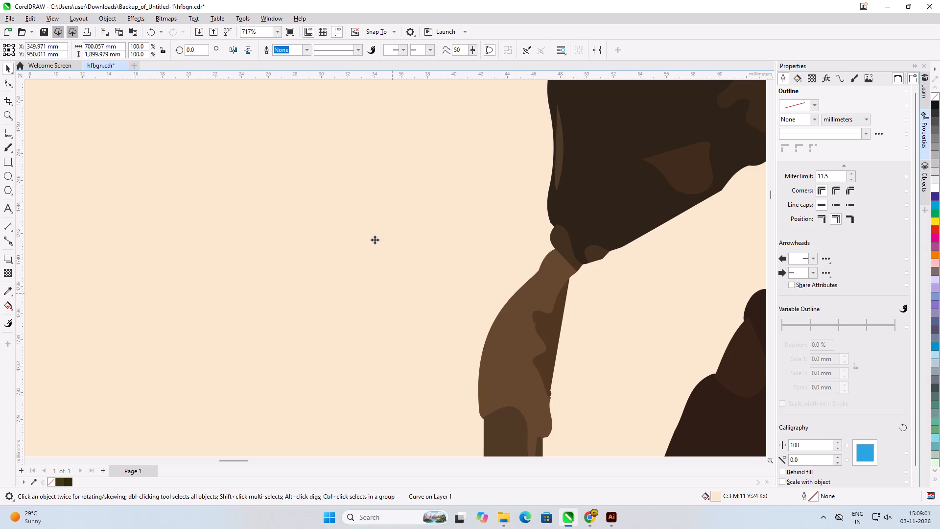
scroll(375, 240, "down", 14)
scroll(371, 238, "down", 14)
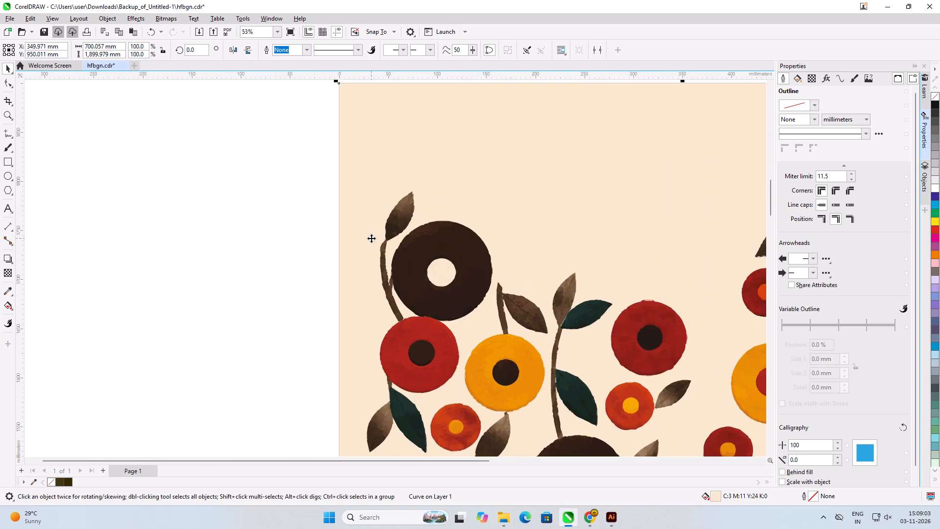
Delete the uppermost cut-off leafy stem on the panel's right edge, together with the enclosed pieces of the dark flower below it.
scroll(371, 238, "down", 2)
left_click(240, 234)
scroll(292, 166, "down", 7)
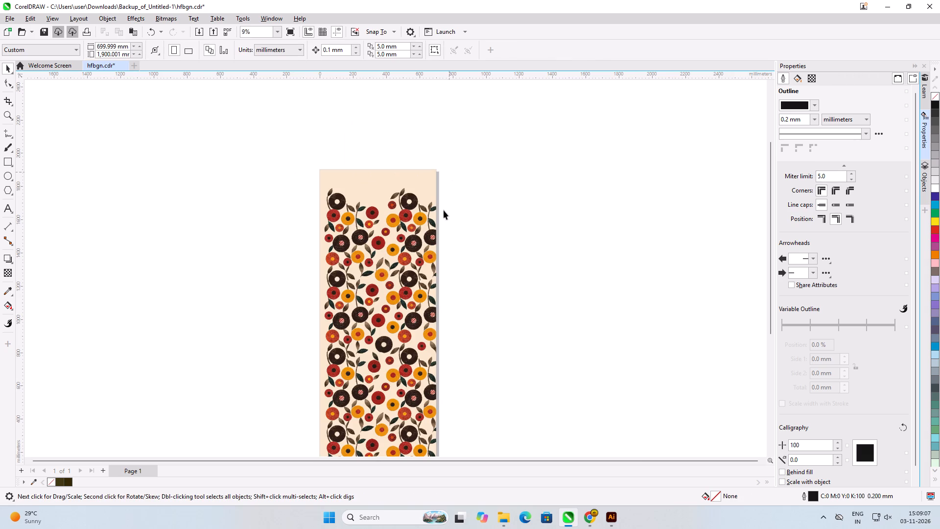
scroll(444, 213, "up", 8)
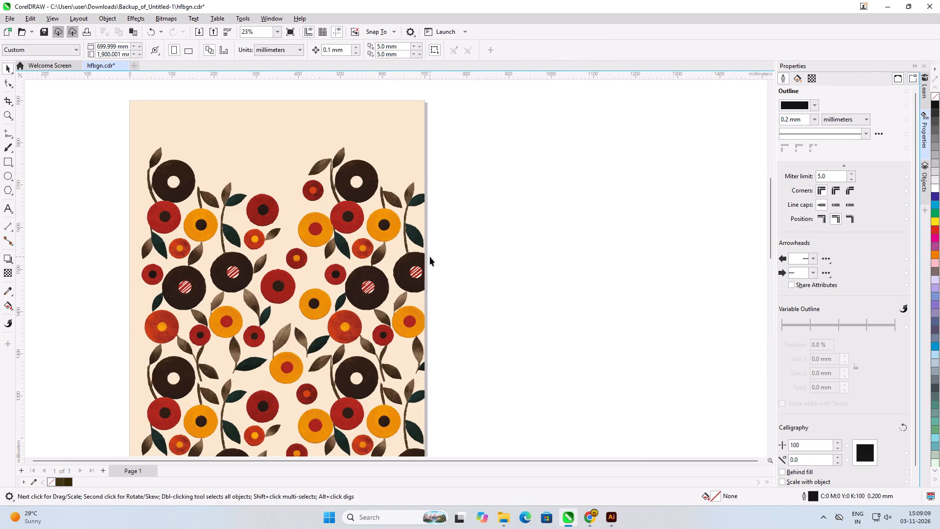
scroll(430, 257, "up", 5)
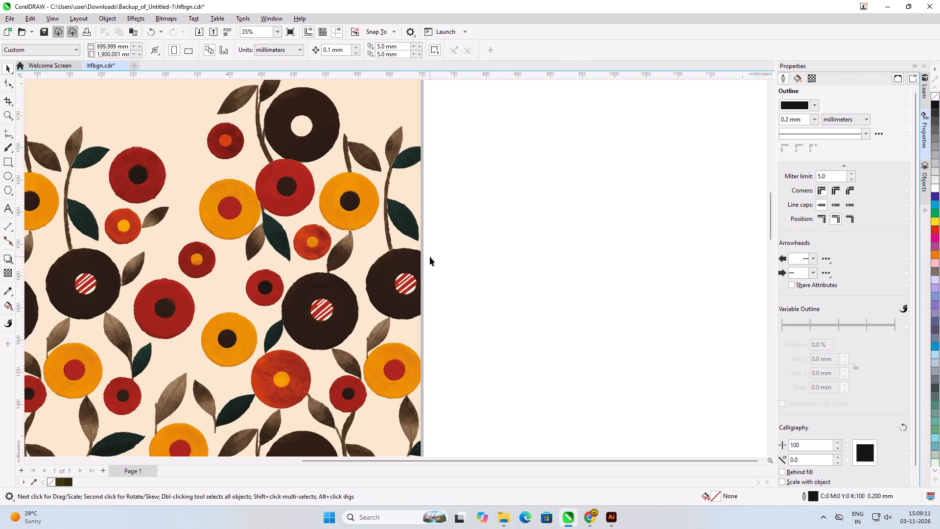
scroll(430, 257, "down", 1)
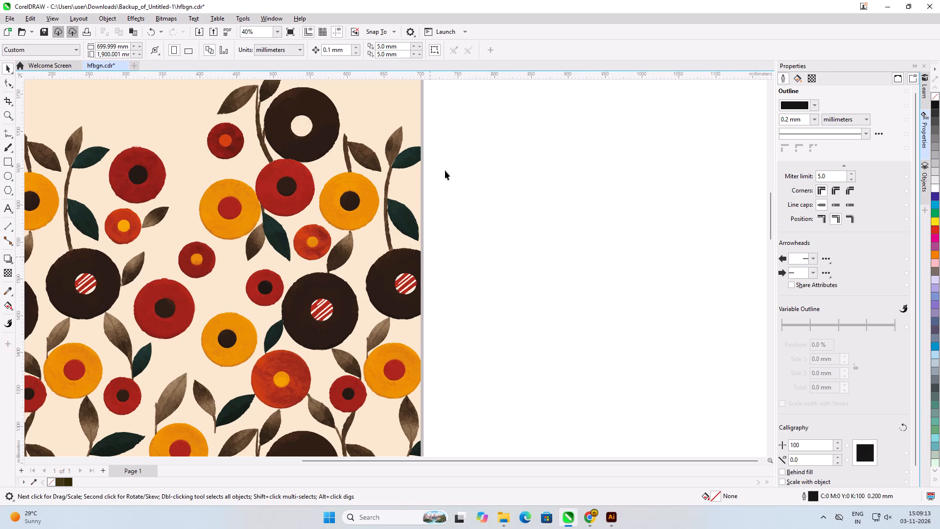
left_click_drag(462, 113, 384, 313)
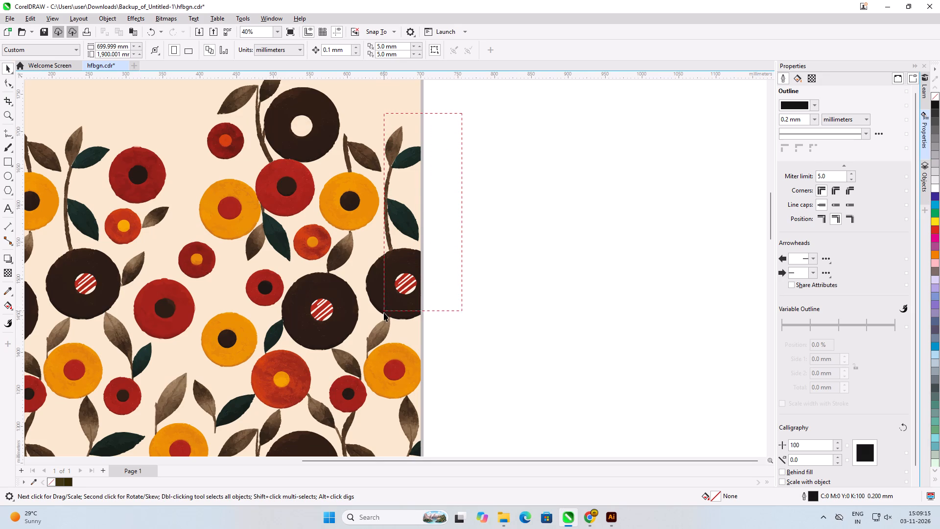
left_click_drag(384, 313, 375, 319)
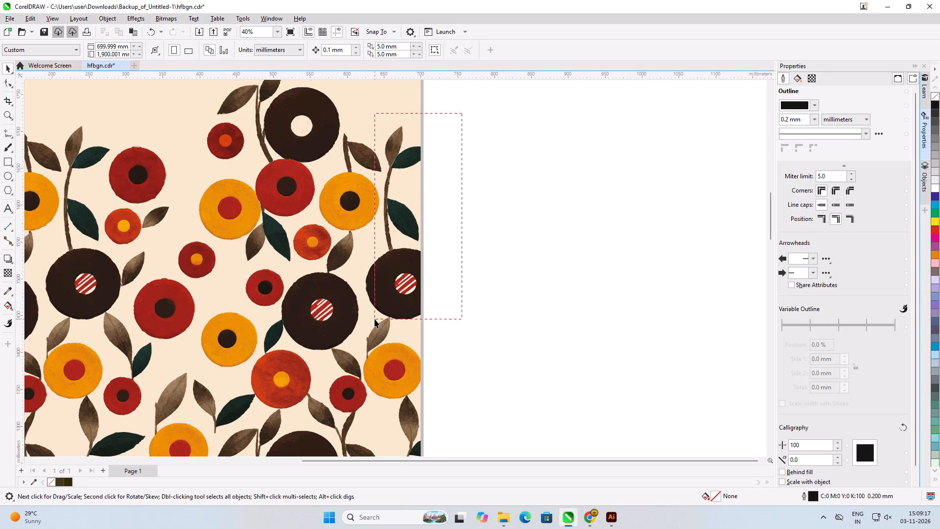
left_click_drag(375, 319, 378, 319)
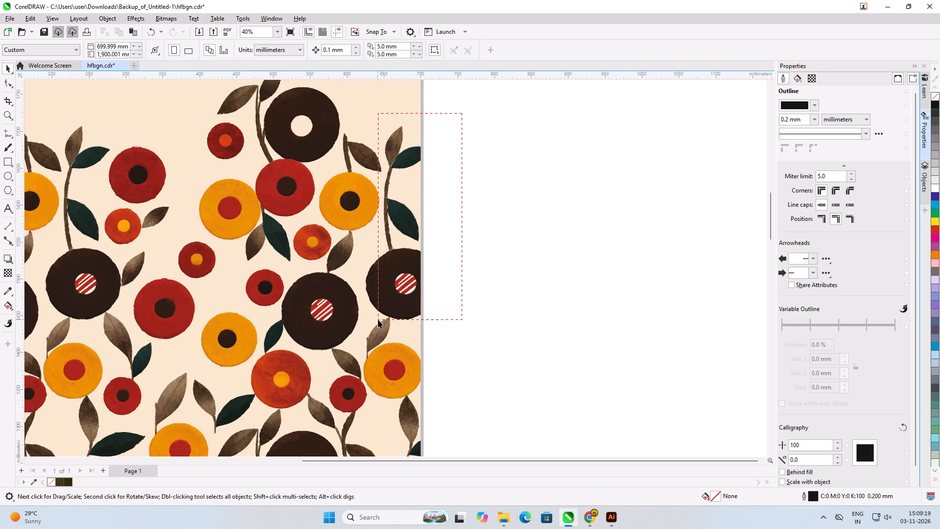
left_click_drag(378, 319, 379, 319)
key("Delete")
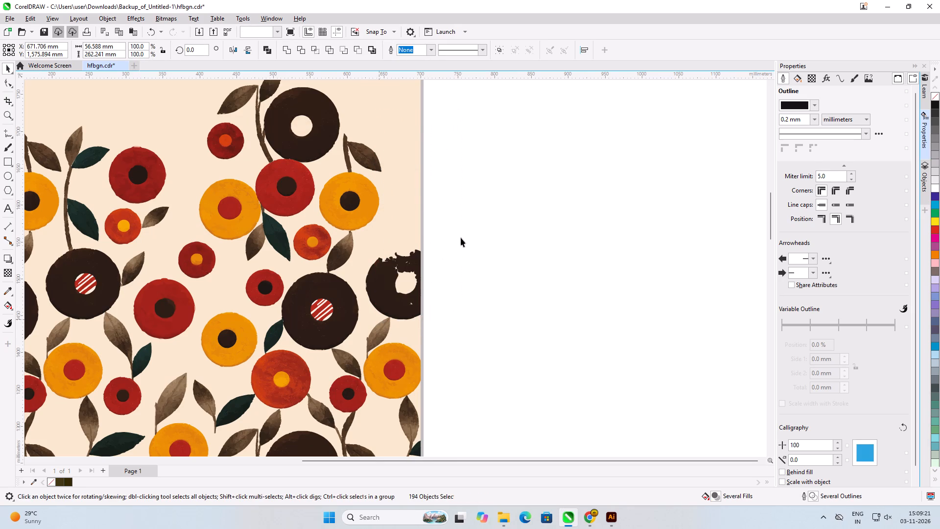
Delete the remaining fragments of the uppermost cut-off dark flower on the panel's right edge, including its thin bottom sliver.
left_click_drag(461, 238, 362, 322)
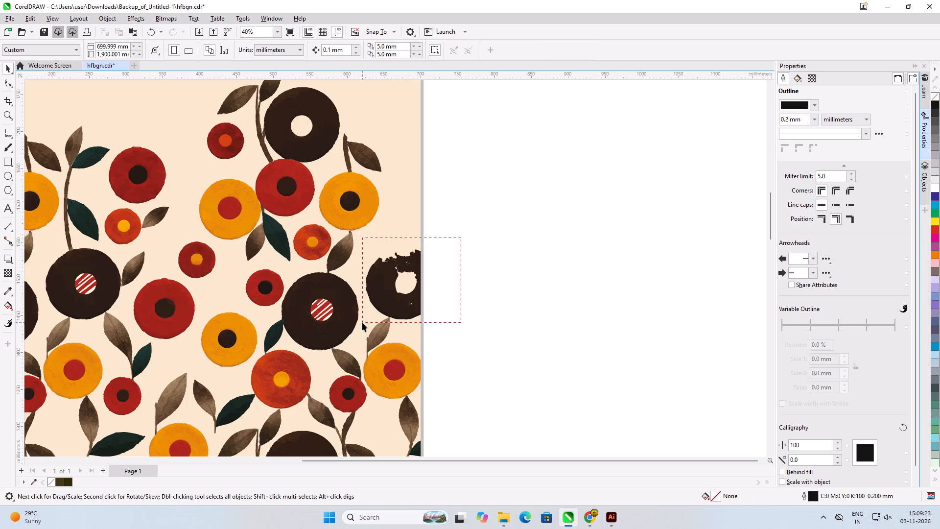
left_click_drag(362, 322, 366, 319)
key("Delete")
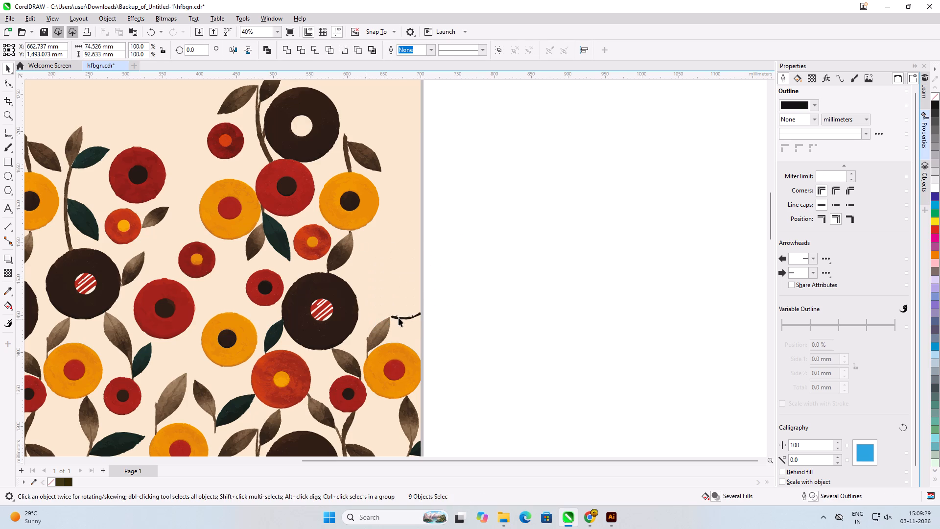
left_click(399, 317)
key("Delete")
Delete the brown leaf with its stalk and cut-off green leaf beneath the upper orange flower on the panel's right edge.
scroll(399, 321, "up", 6)
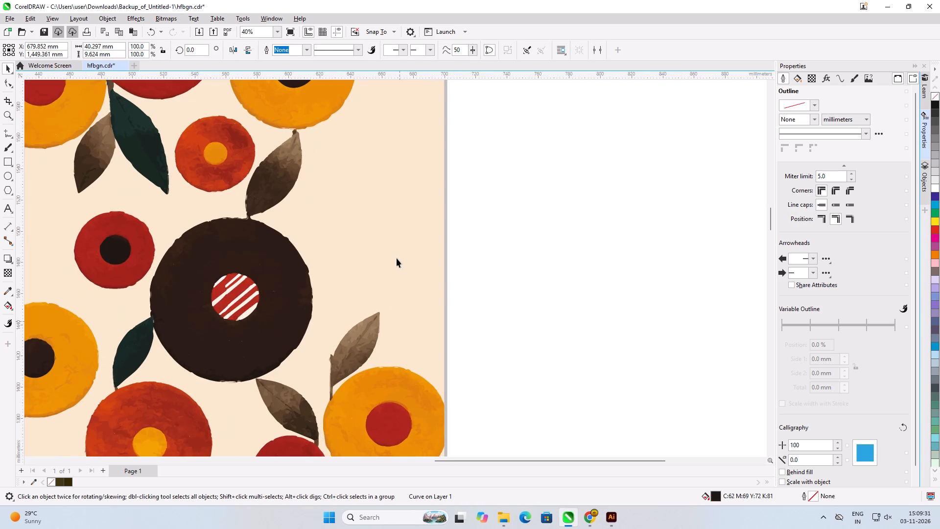
scroll(397, 257, "down", 6)
scroll(390, 339, "up", 6)
scroll(410, 267, "down", 4)
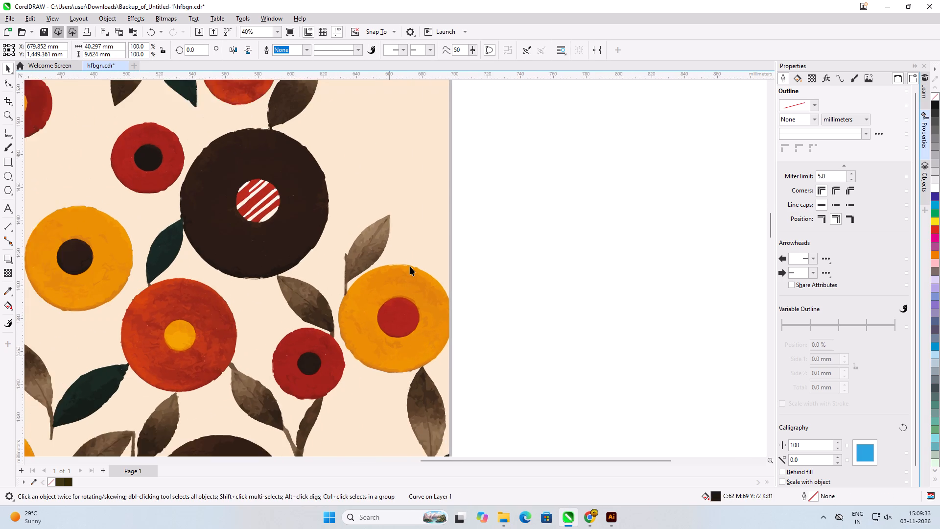
scroll(410, 266, "down", 2)
scroll(406, 314, "up", 2)
left_click(415, 352)
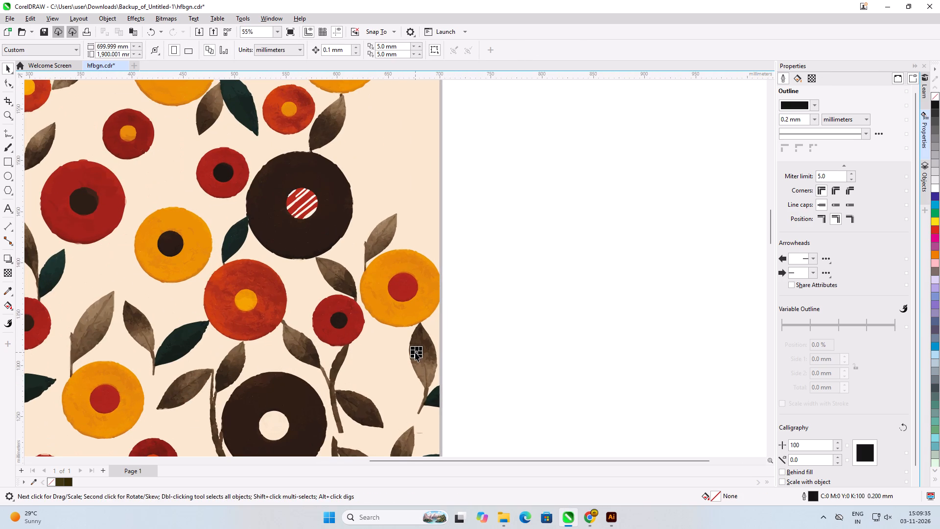
left_click(471, 362)
left_click_drag(454, 417, 415, 416)
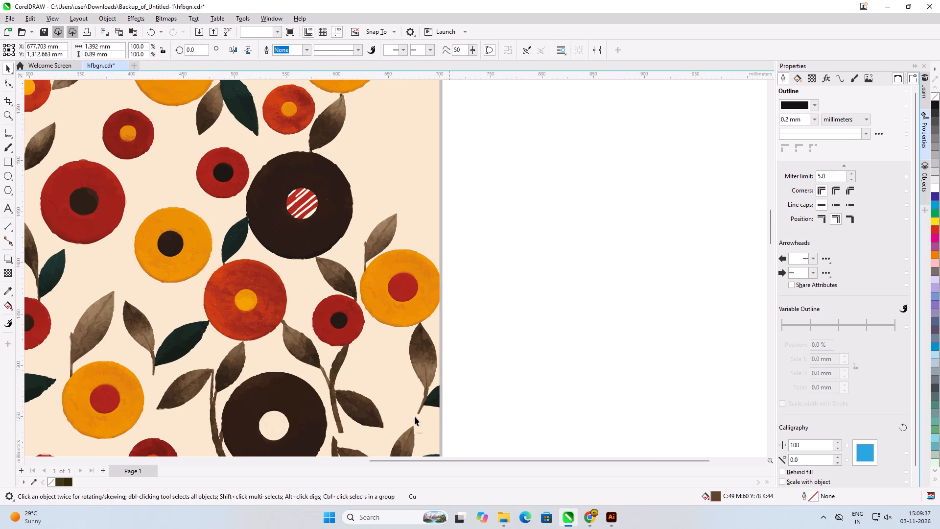
left_click_drag(415, 416, 413, 324)
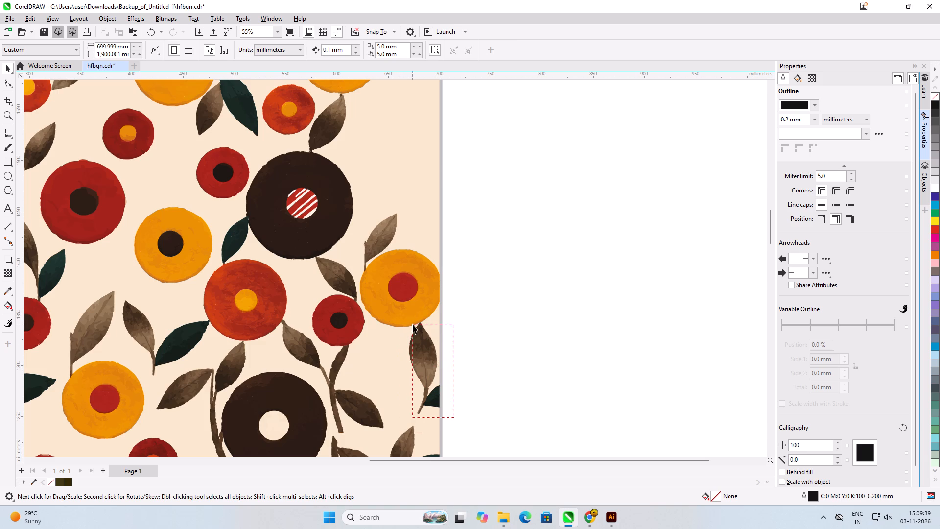
left_click_drag(413, 324, 407, 322)
key("Delete")
left_click(490, 313)
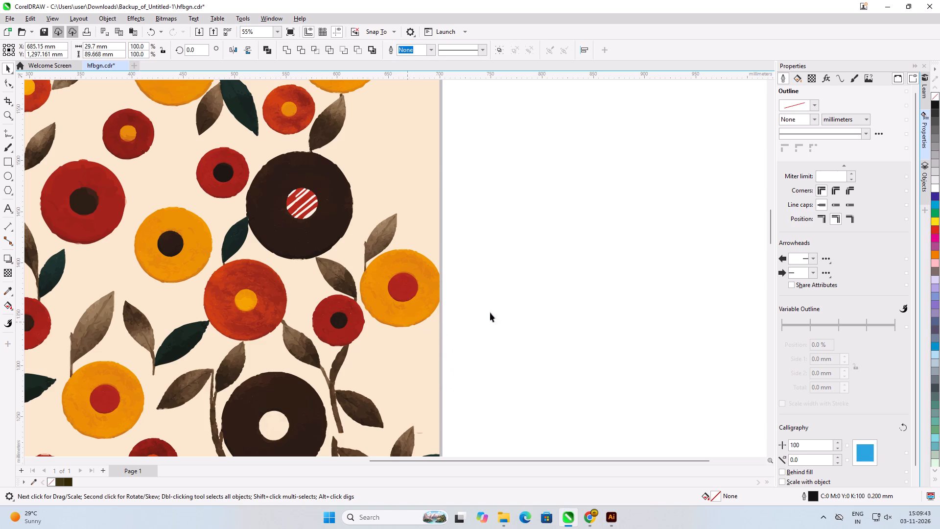
Delete the next cut-off leafy stem down the panel's right edge, together with the striped centre of the dark flower at its base.
scroll(458, 261, "down", 6)
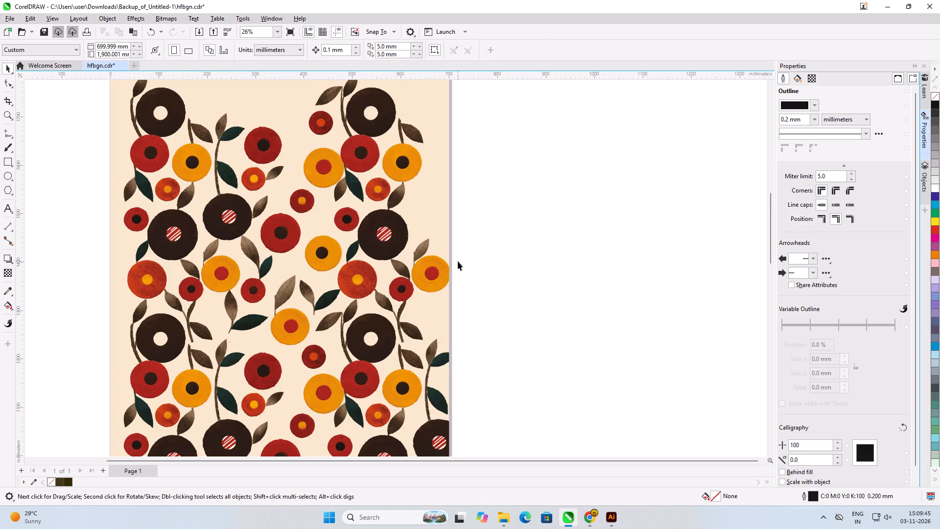
scroll(456, 250, "down", 2)
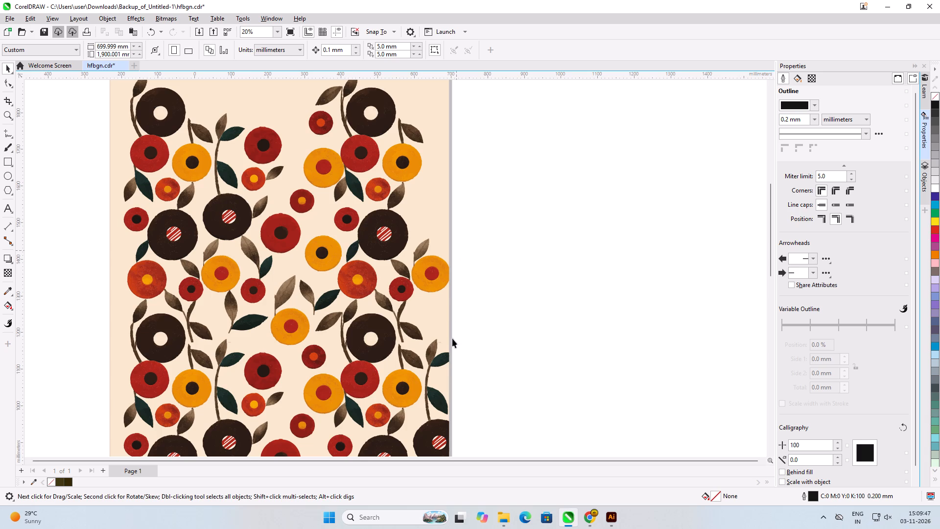
scroll(451, 431, "up", 4)
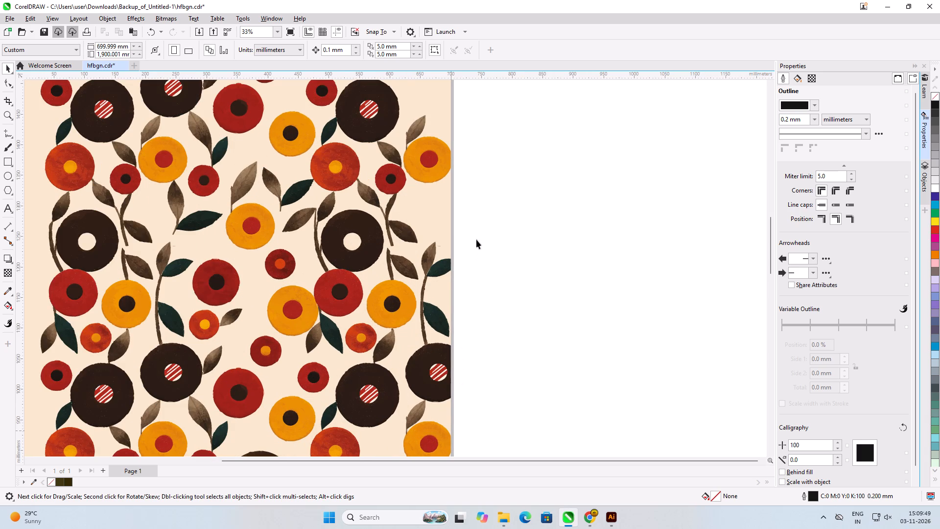
left_click_drag(476, 239, 423, 413)
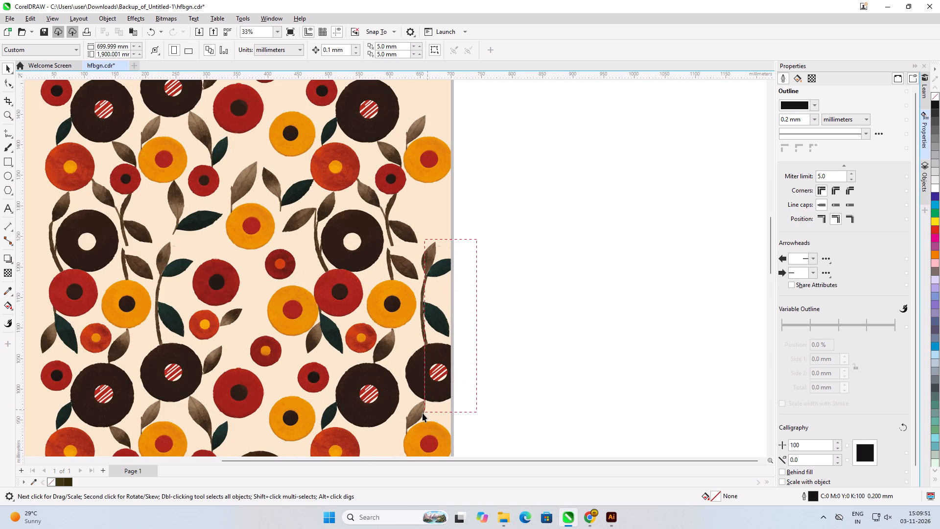
left_click_drag(423, 413, 420, 405)
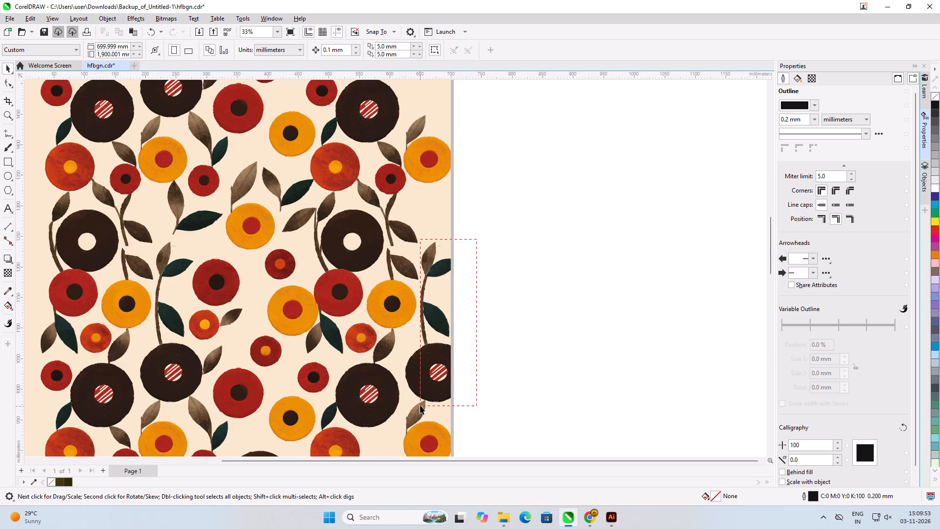
left_click_drag(420, 405, 420, 404)
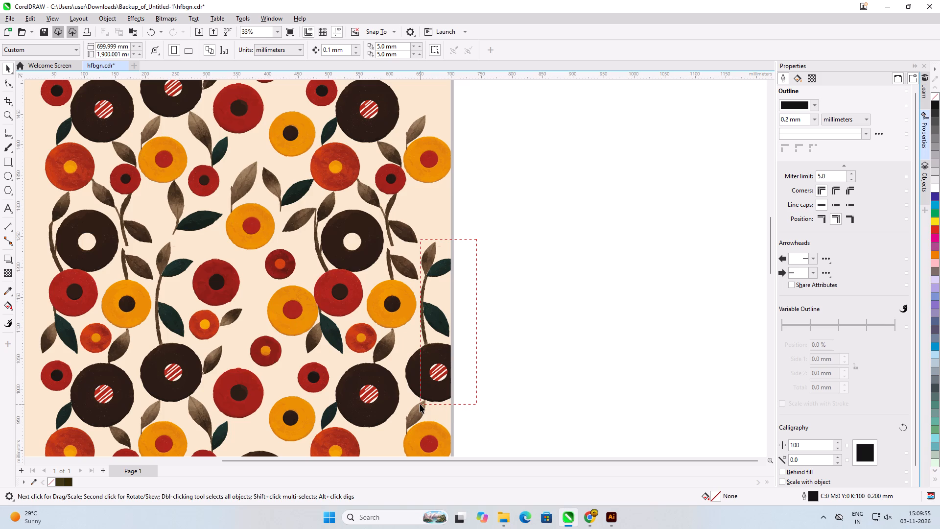
left_click_drag(420, 404, 420, 404)
key("Delete")
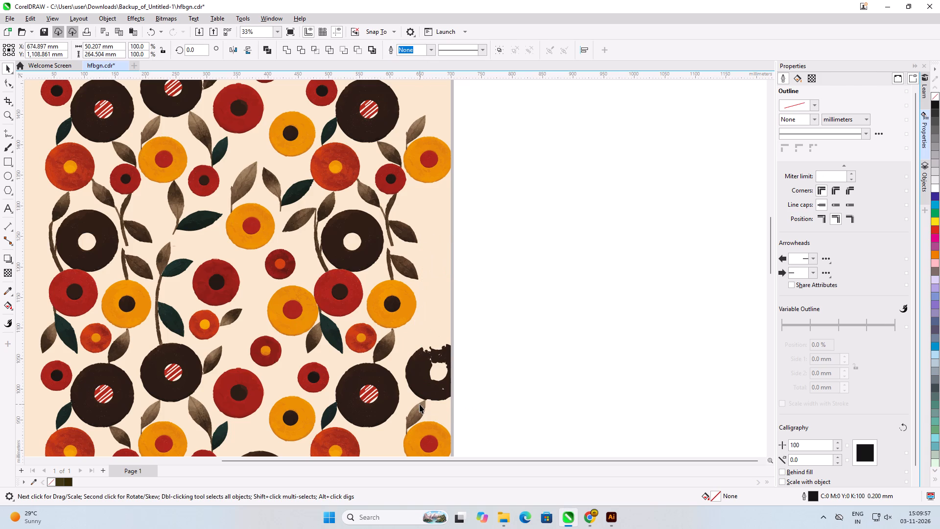
Delete the remaining pieces of that cut-off dark flower above the next orange flower on the panel's right edge.
left_click(465, 344)
left_click_drag(467, 337, 404, 395)
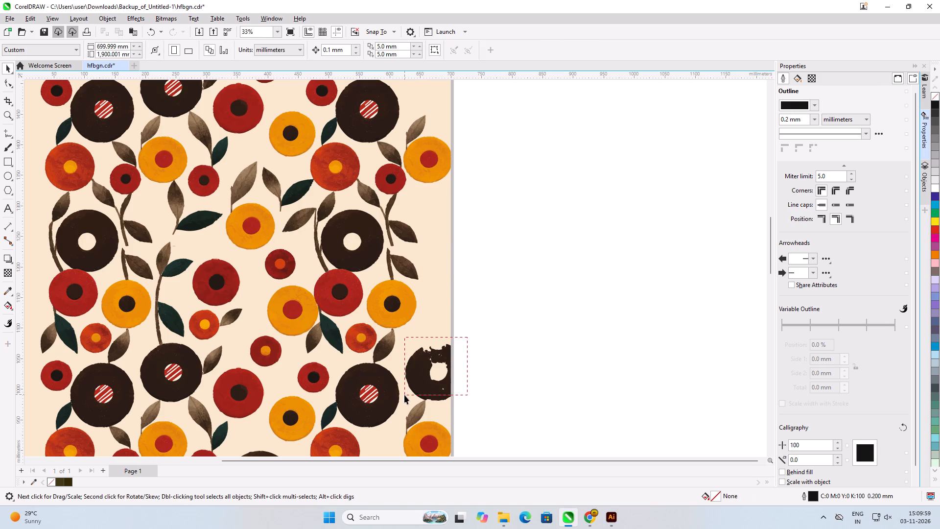
left_click_drag(404, 395, 404, 401)
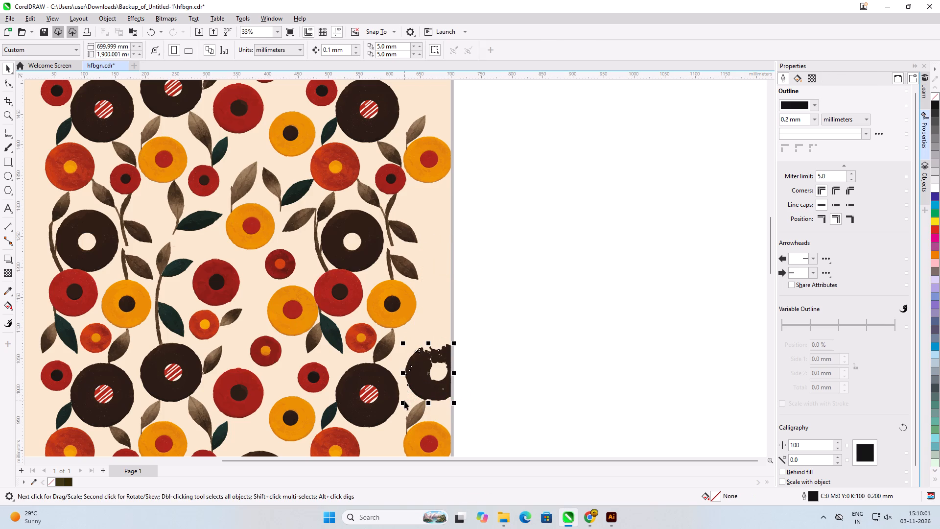
key("Delete")
left_click(428, 388)
key("Delete")
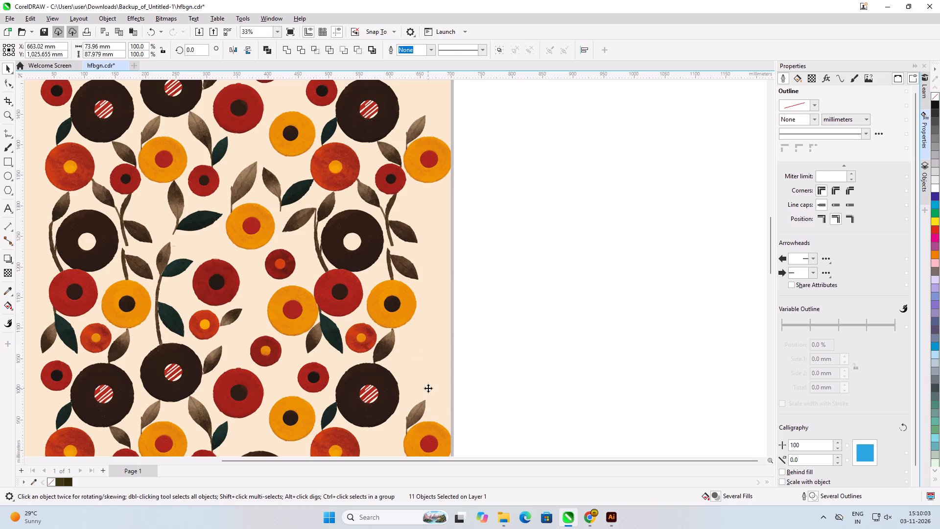
Delete the cut-off brown leaf beneath the second orange flower down the panel's right edge, beside the small red flower.
scroll(470, 326, "down", 8)
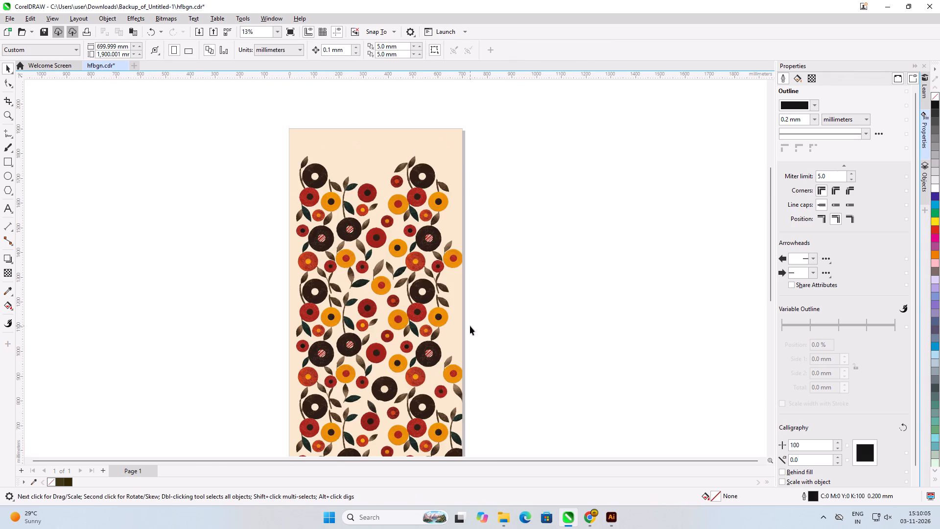
scroll(445, 422, "down", 4)
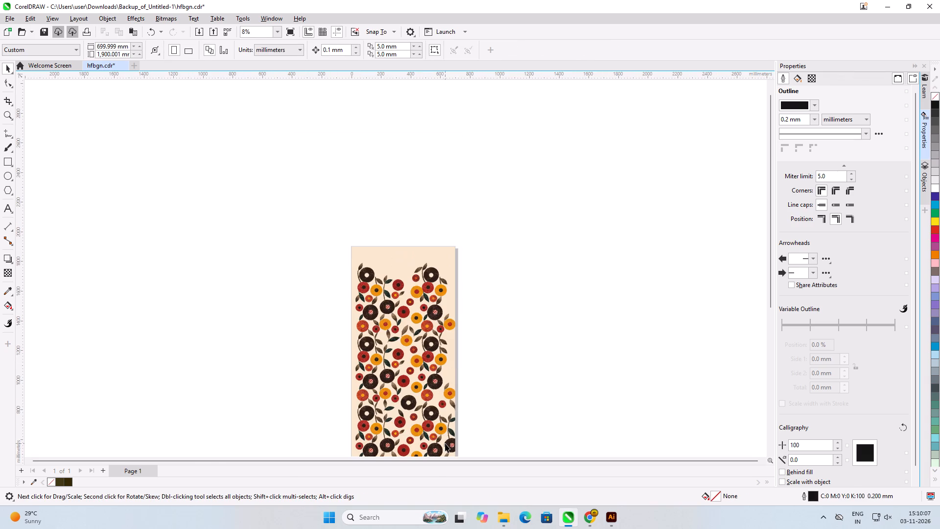
scroll(445, 443, "up", 7)
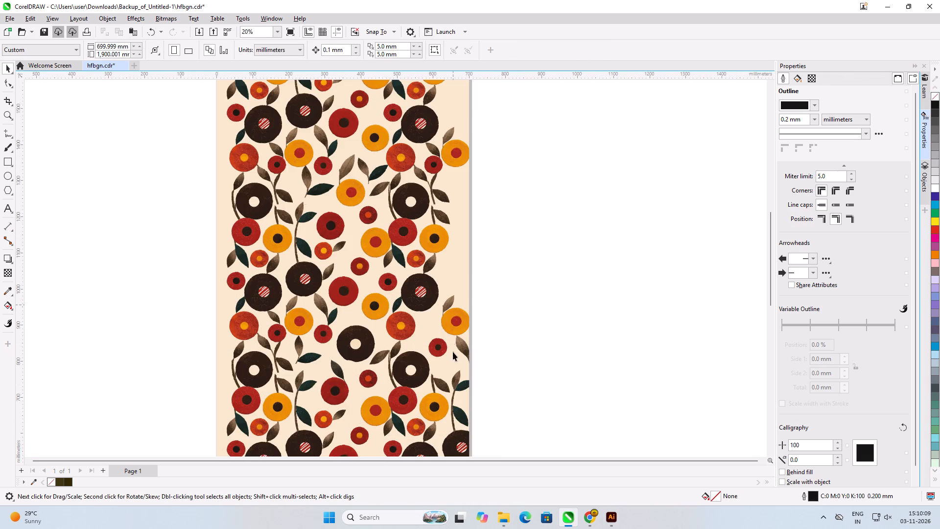
scroll(456, 390, "up", 4)
scroll(479, 315, "up", 1)
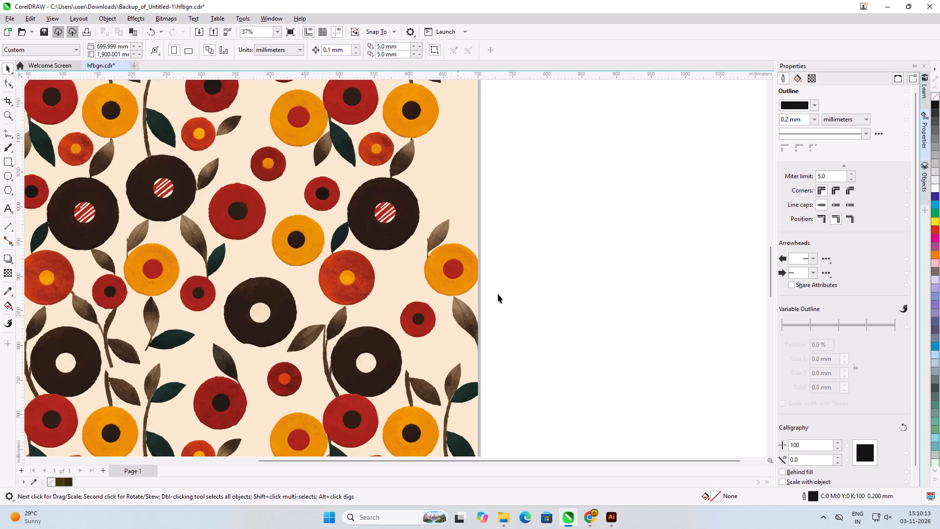
left_click_drag(498, 294, 448, 353)
key("Delete")
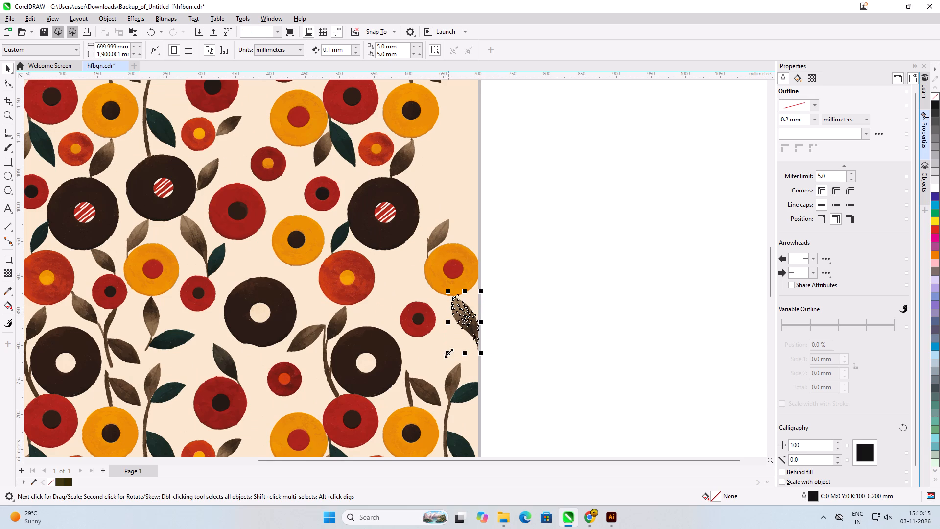
Delete the cut-off leafy stem and every piece of the dark striped-centre flower above the lowest orange flower on the panel's right edge.
scroll(477, 308, "down", 7)
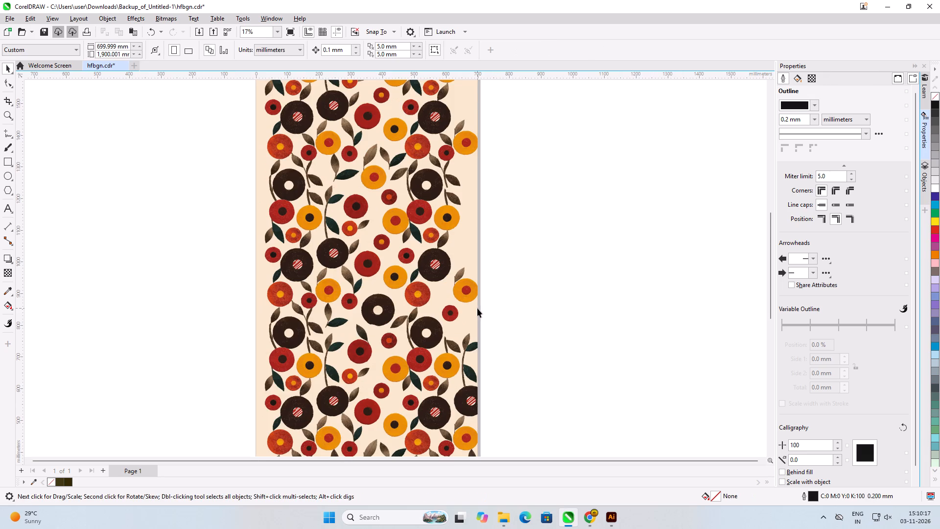
scroll(470, 439, "up", 7)
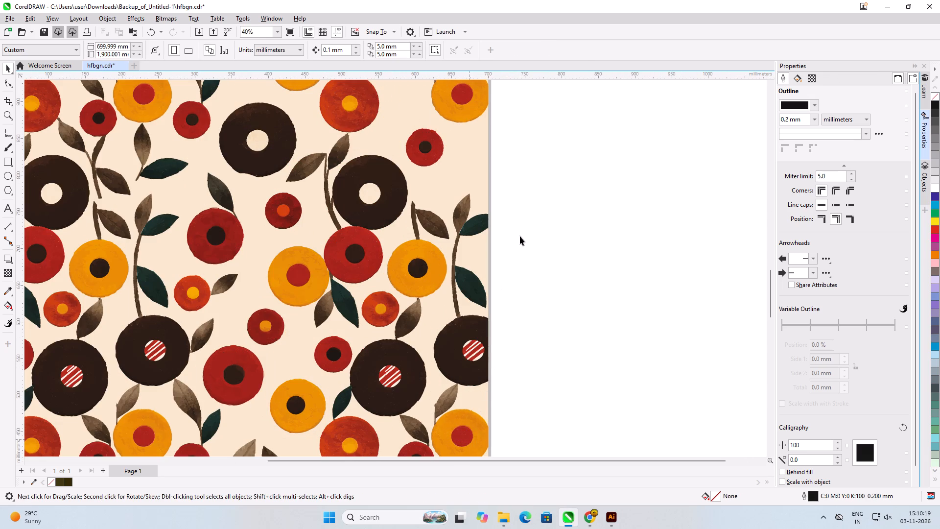
left_click_drag(518, 191, 451, 386)
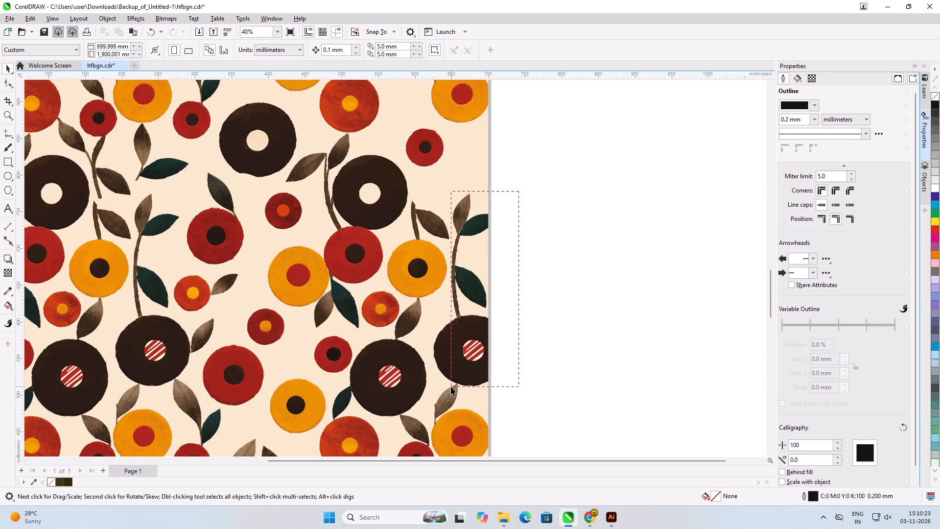
left_click_drag(451, 386, 446, 386)
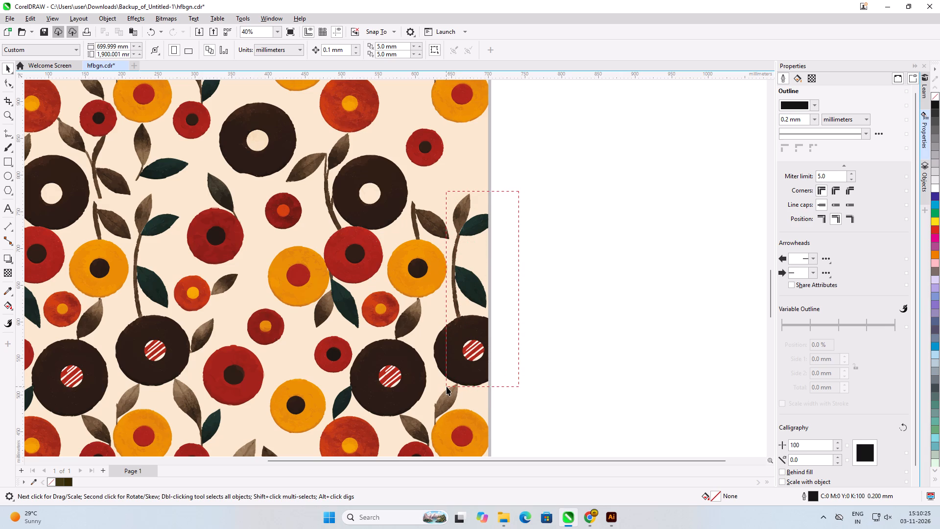
left_click_drag(446, 386, 449, 386)
key("Delete")
left_click(454, 355)
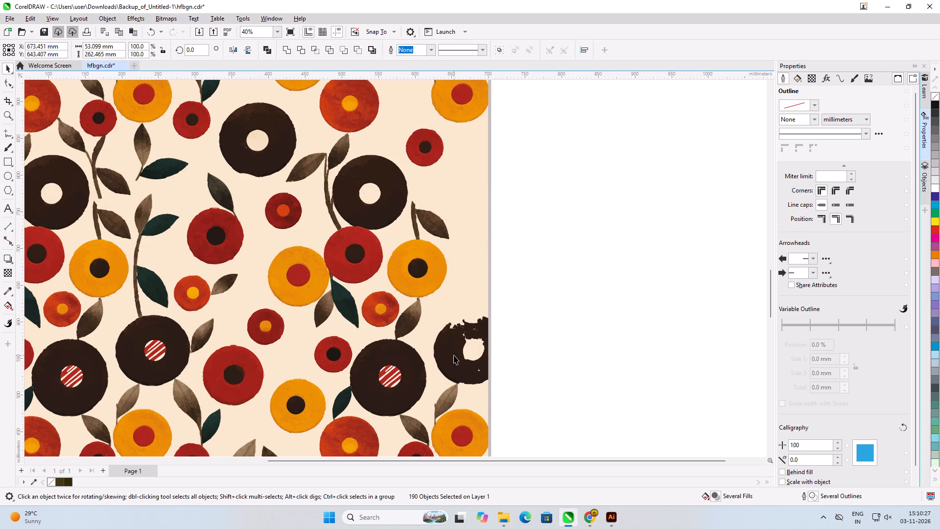
key("Delete")
left_click(448, 367)
key("Delete")
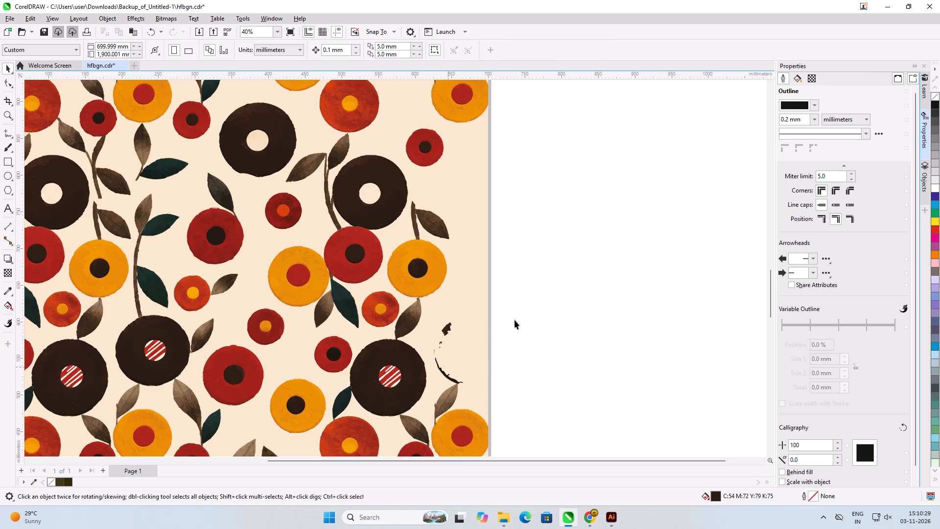
left_click_drag(515, 319, 431, 385)
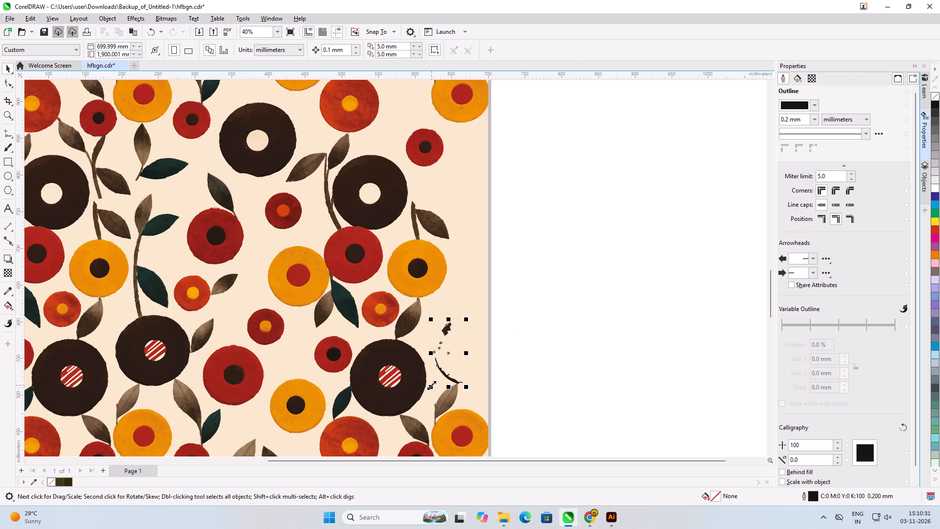
key("Delete")
Delete the cut-off leafy stem with green leaves at the bottom of the panel's right edge.
scroll(478, 284, "down", 8)
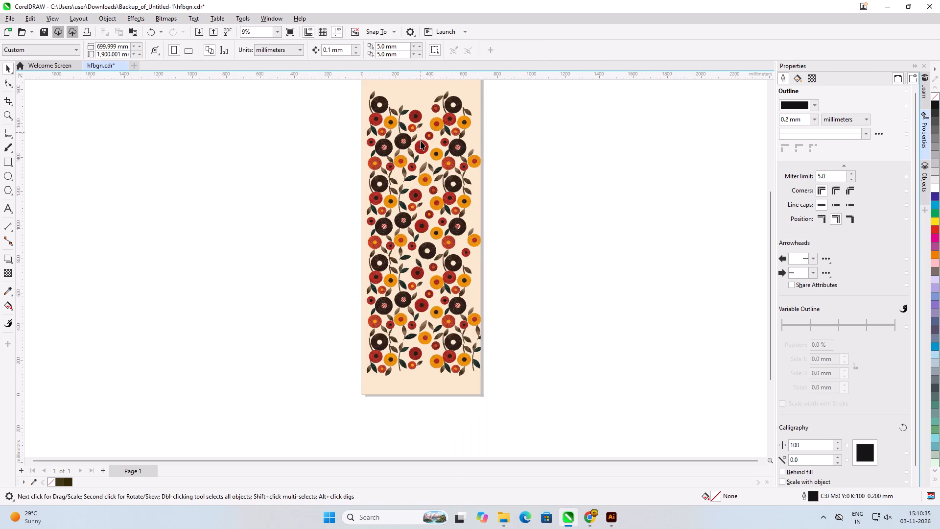
scroll(470, 341, "up", 4)
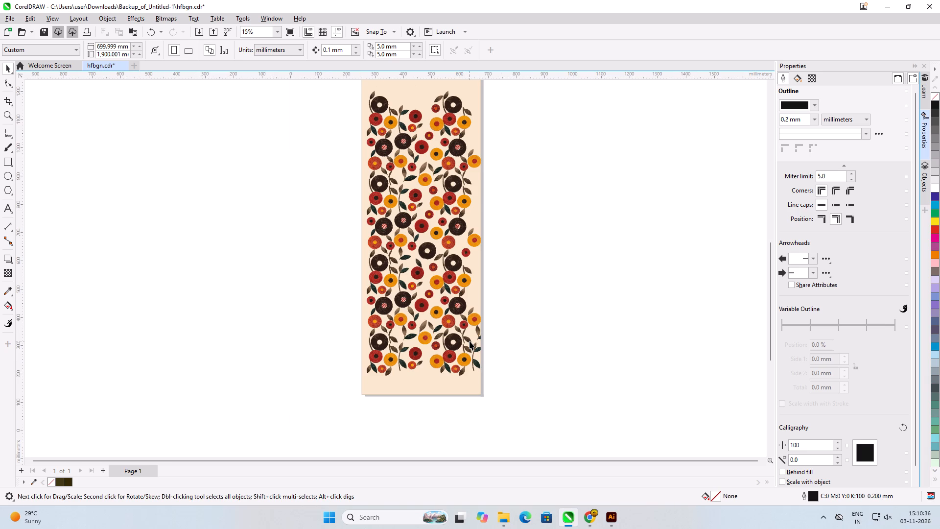
scroll(487, 365, "up", 4)
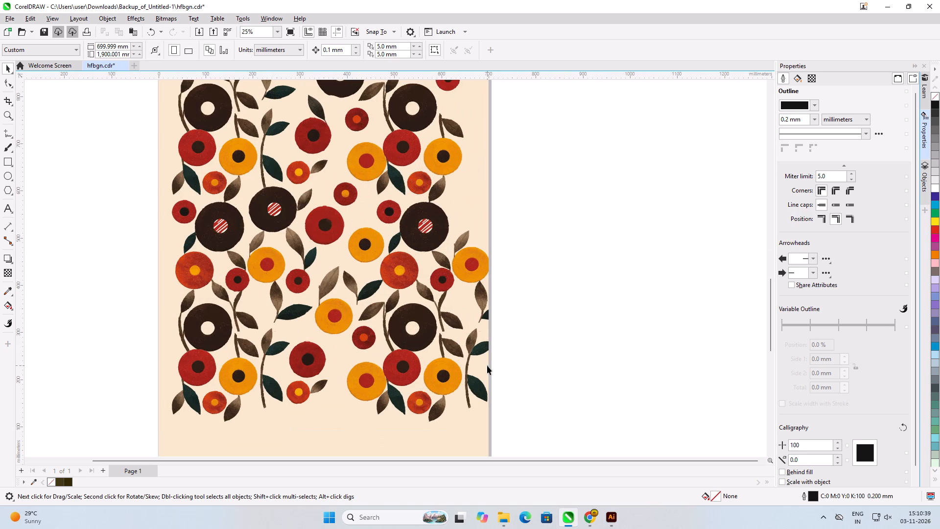
left_click_drag(505, 326, 462, 396)
left_click_drag(462, 396, 464, 414)
key("Delete")
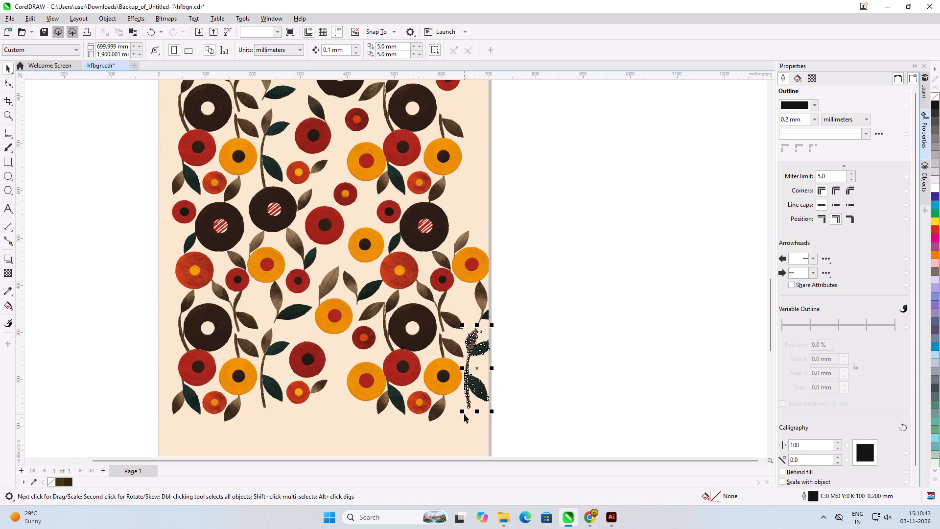
Delete the brown leaf, the cut-off green leaf and their leftover fragment beneath the lowest orange flower on the panel's right edge.
left_click_drag(499, 333, 472, 301)
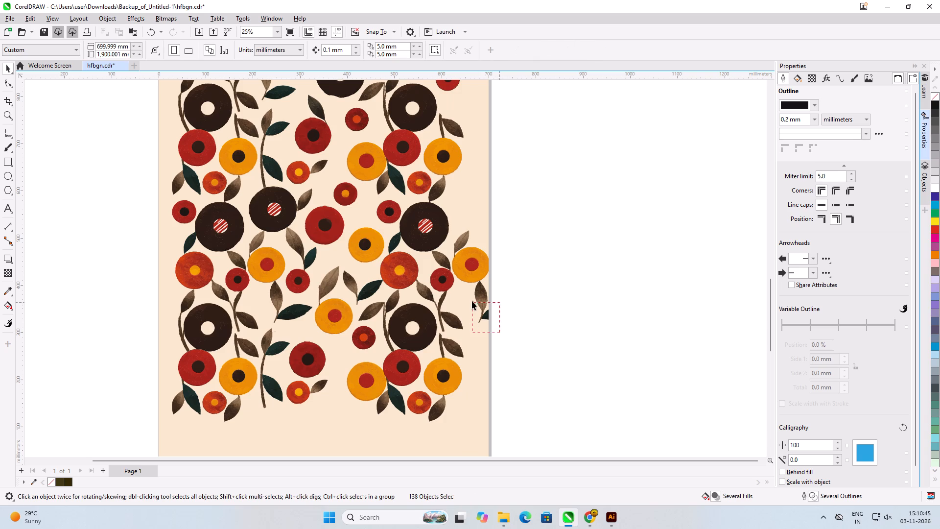
left_click_drag(472, 301, 475, 279)
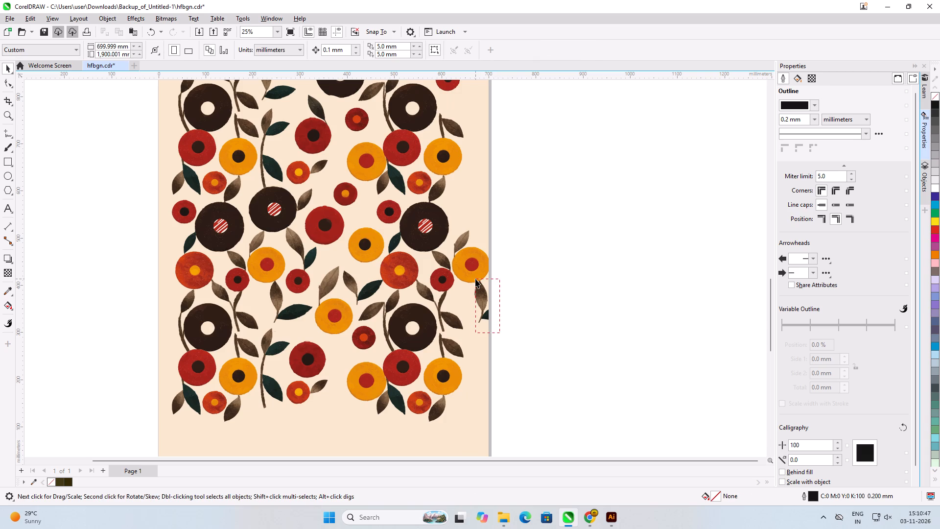
left_click_drag(475, 279, 471, 281)
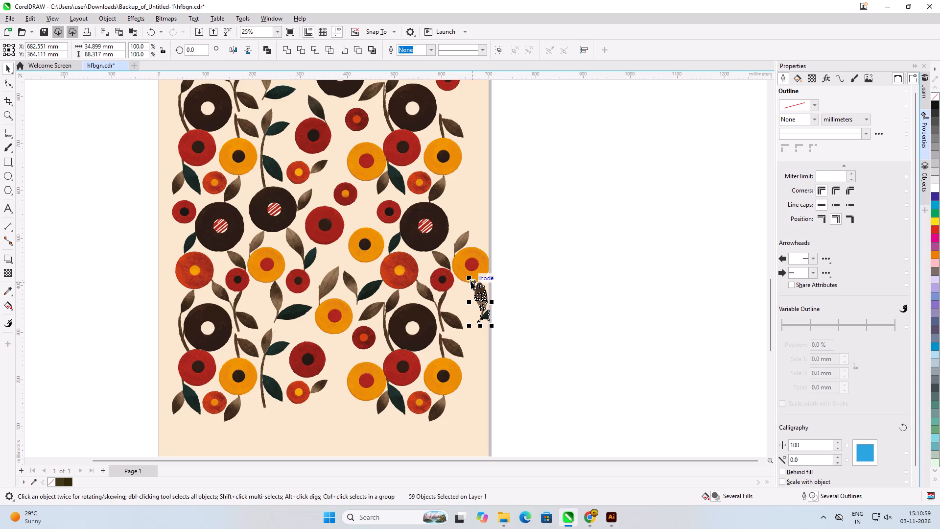
key("Delete")
scroll(488, 295, "up", 3)
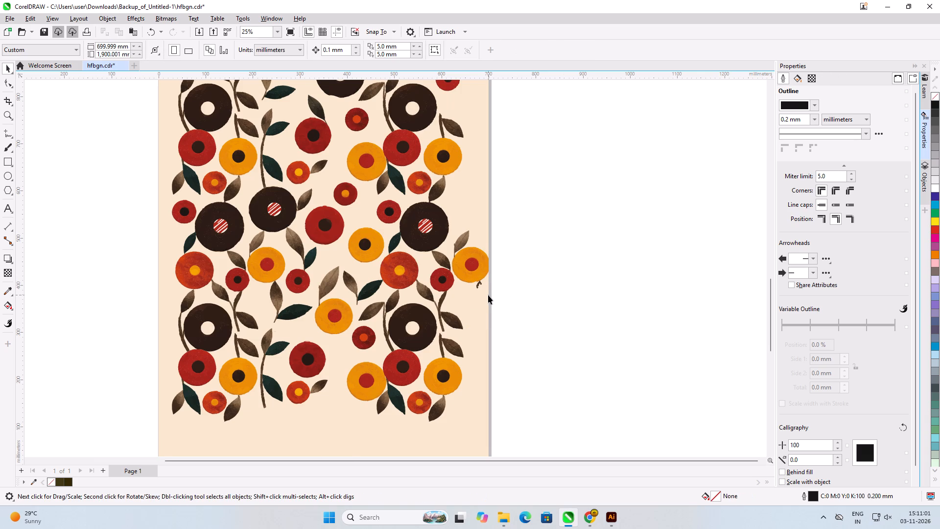
scroll(488, 295, "up", 8)
left_click(472, 270)
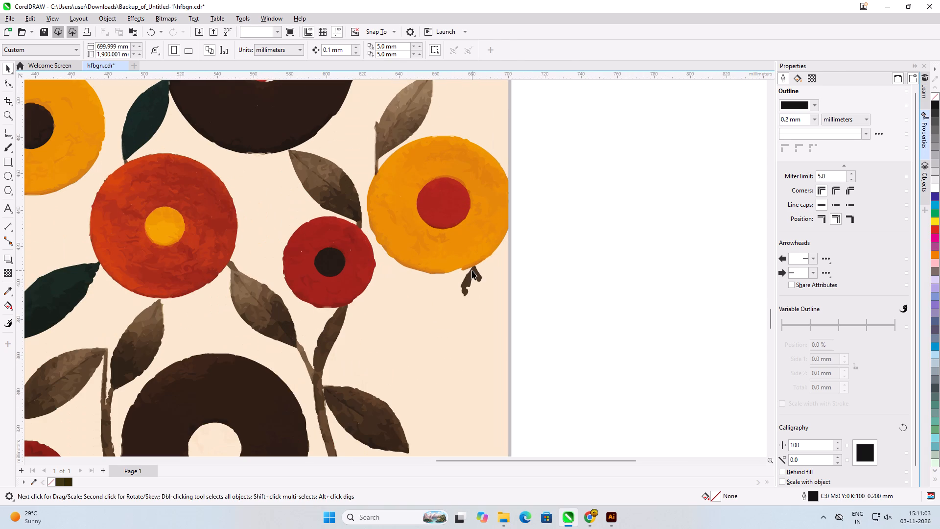
key("Delete")
Delete the main shapes of the lowest orange flower on the panel's right edge, together with the brown leaf above it.
scroll(458, 290, "up", 6)
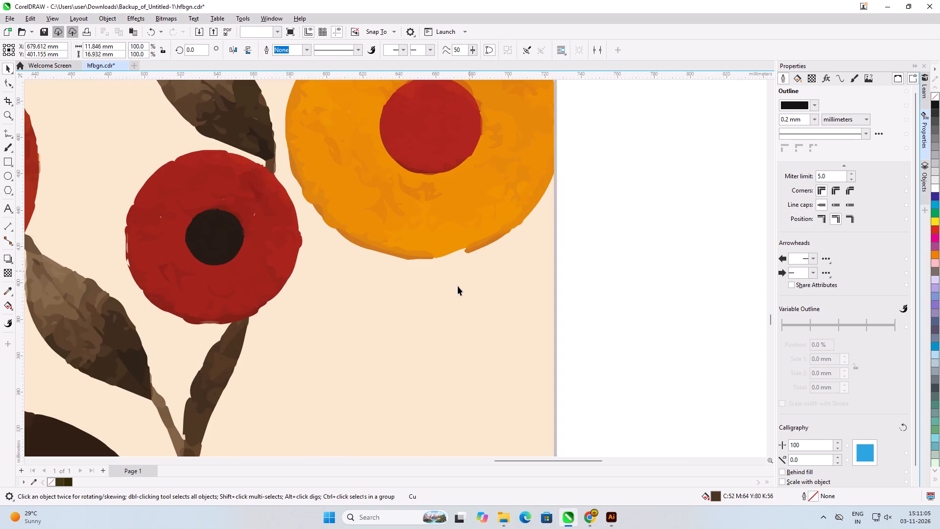
scroll(462, 265, "up", 6)
scroll(462, 265, "down", 18)
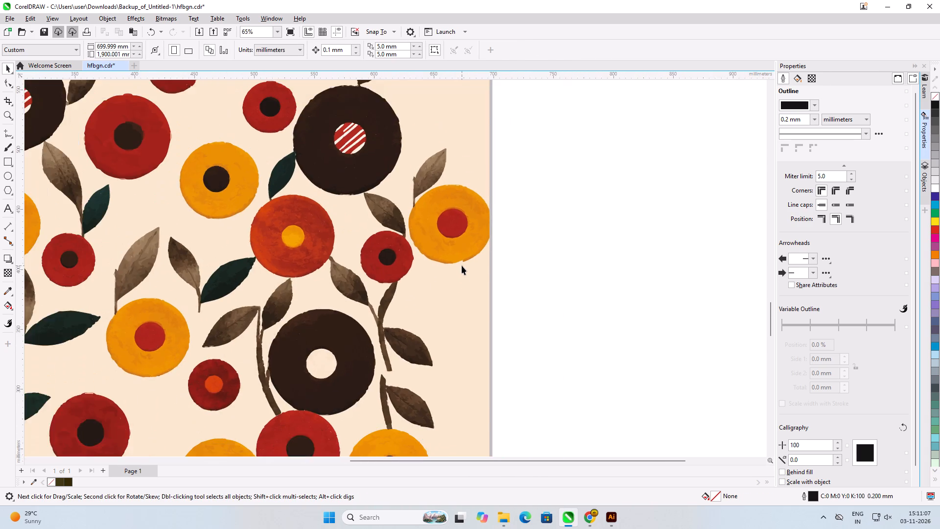
scroll(462, 265, "down", 5)
scroll(478, 205, "down", 3)
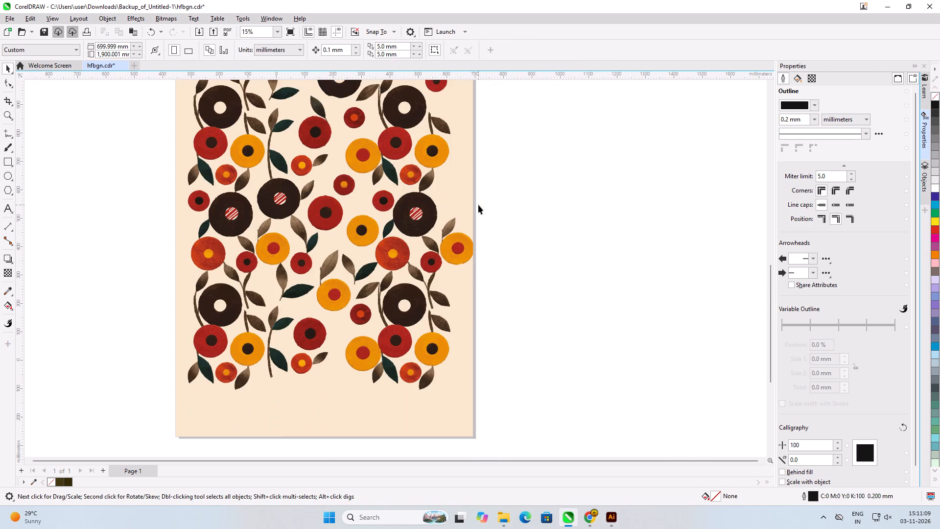
left_click(504, 253)
scroll(480, 318, "down", 3)
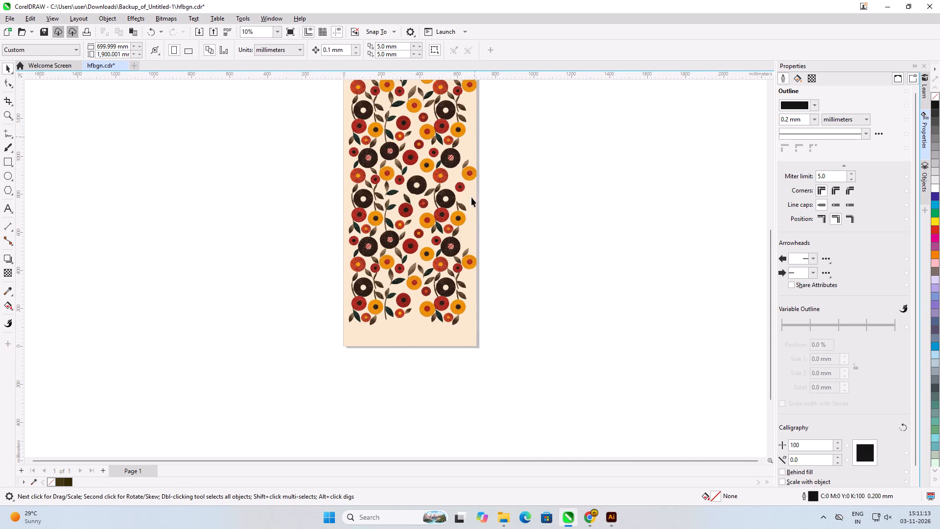
scroll(473, 237, "up", 8)
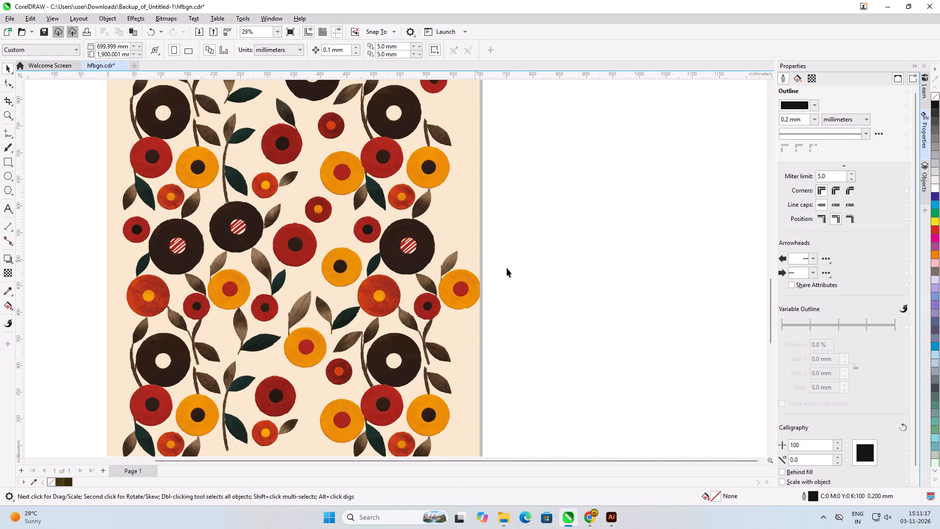
scroll(480, 296, "up", 4)
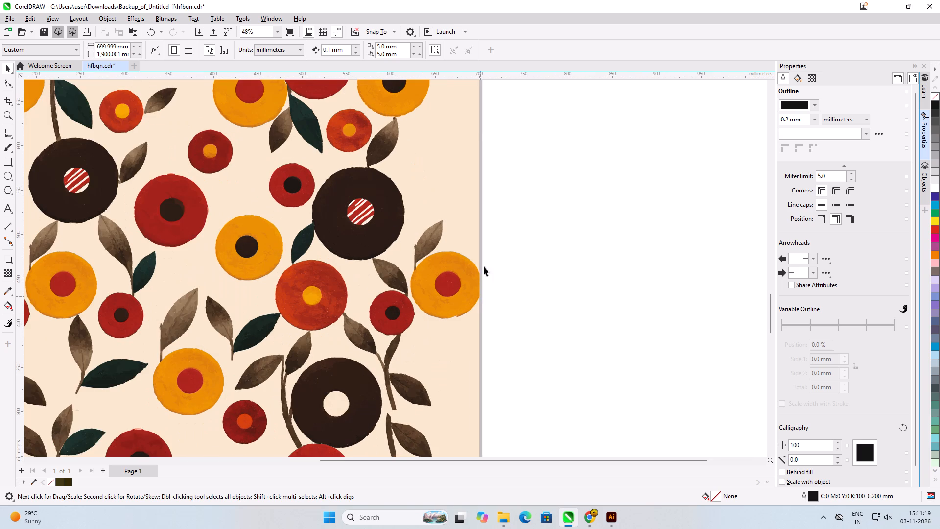
left_click_drag(512, 199, 413, 332)
left_click_drag(413, 332, 418, 332)
key("Delete")
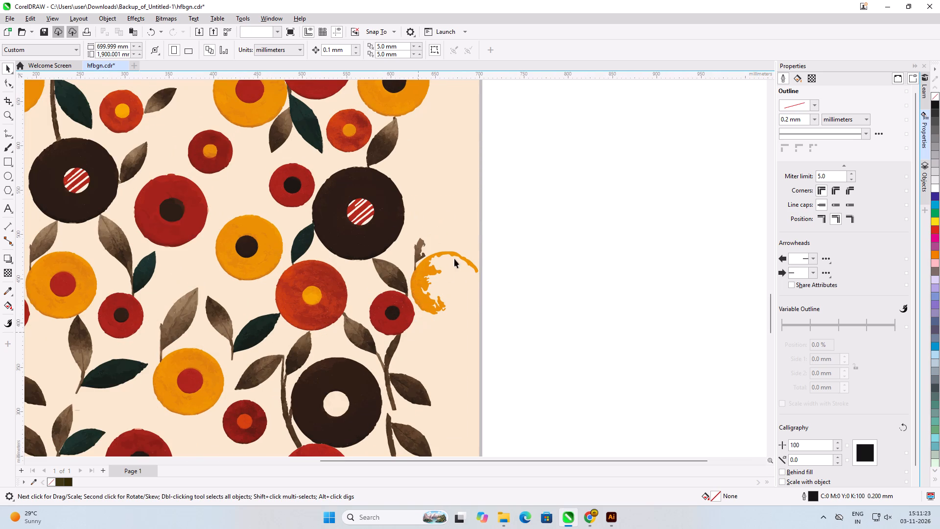
Delete the remaining brown leaf pieces and the large leftover orange petal pieces of that flower.
left_click_drag(497, 237, 413, 276)
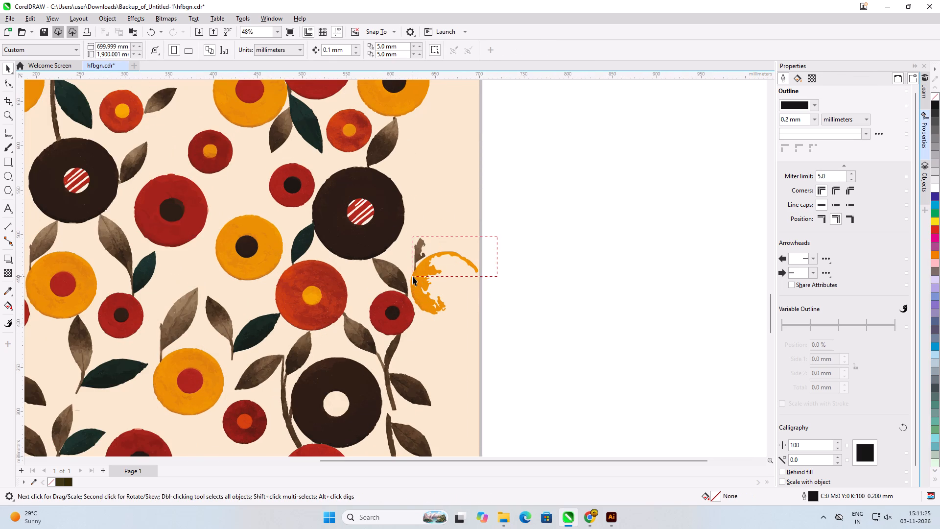
key("Delete")
left_click(414, 276)
key("Delete")
key("Delete")
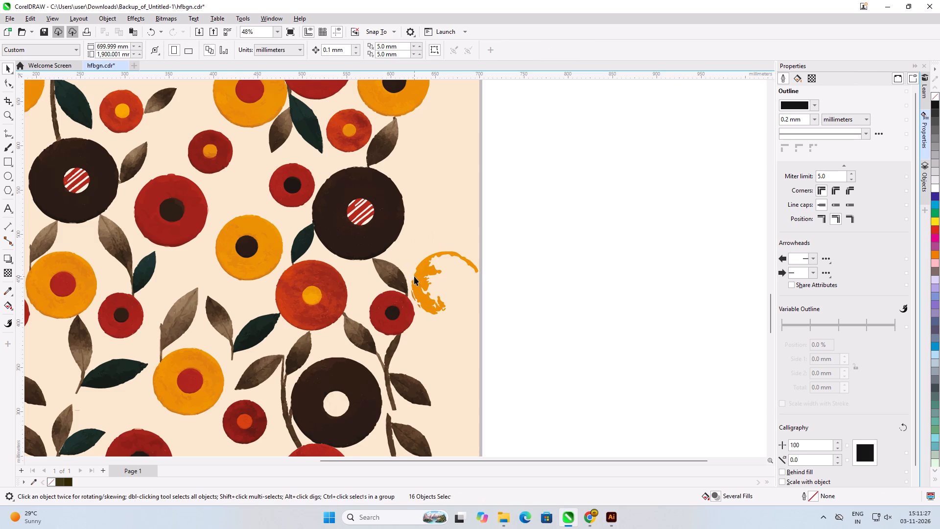
left_click(417, 274)
key("Delete")
left_click(418, 288)
key("Delete")
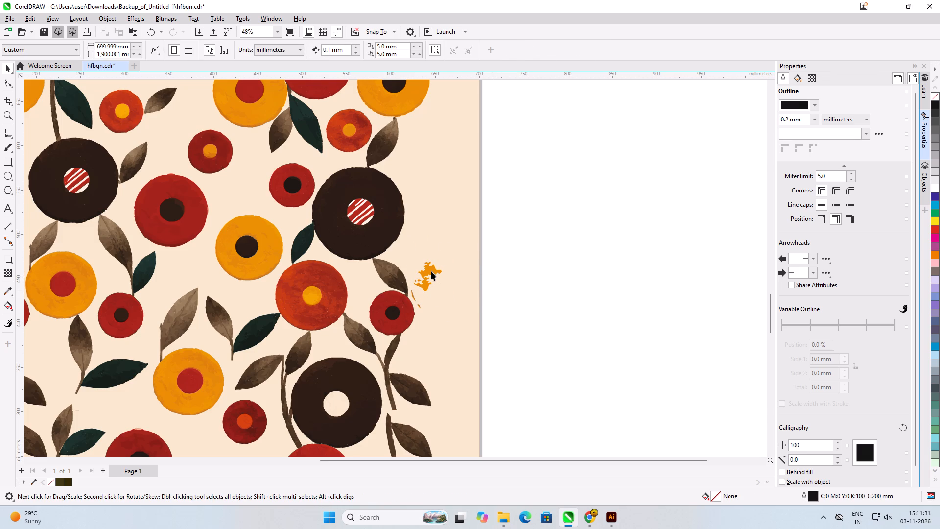
left_click(431, 271)
key("Delete")
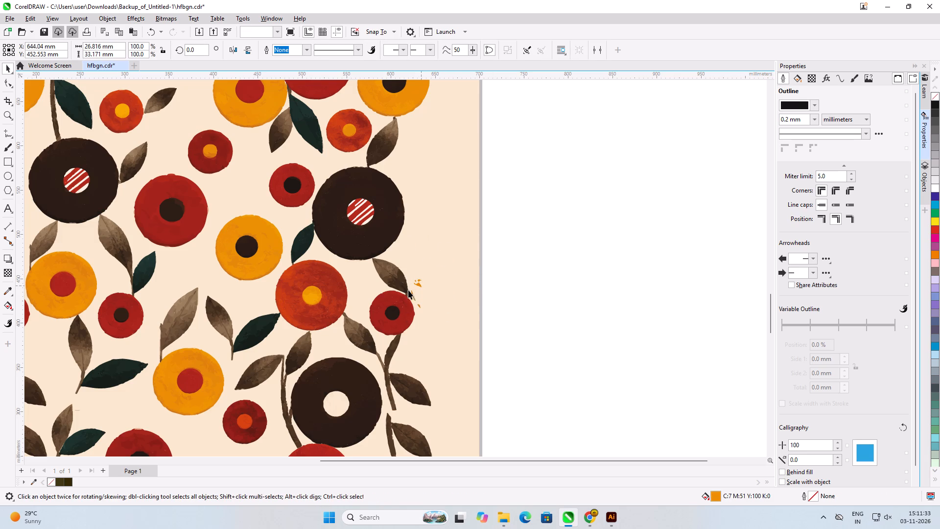
Delete the last small orange scraps beside the brown leaf and small red flower near the panel's right edge.
scroll(404, 297, "up", 11)
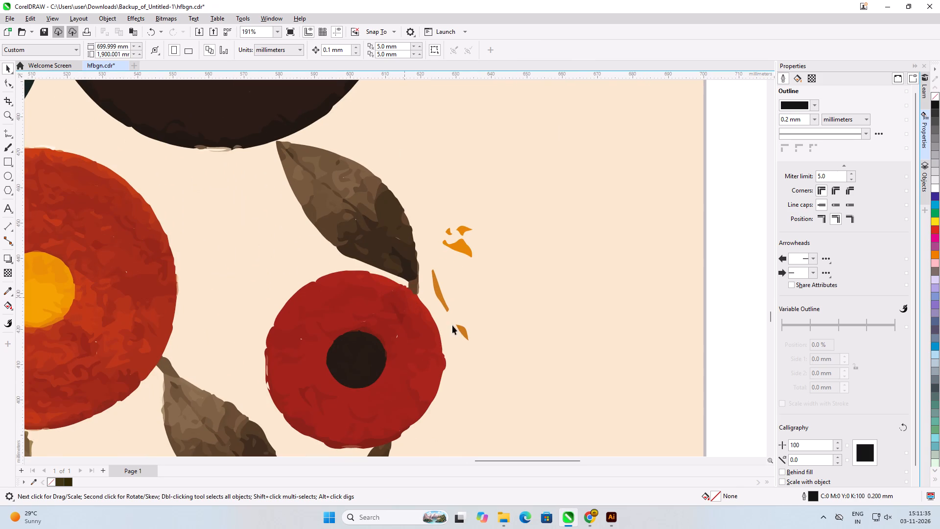
left_click(461, 328)
key("Delete")
left_click(436, 288)
key("Delete")
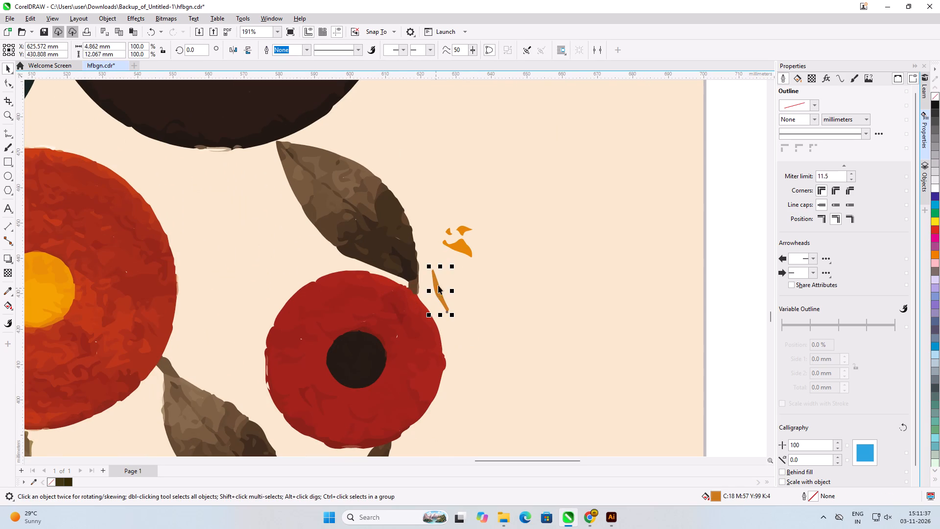
left_click(458, 242)
key("Delete")
scroll(449, 230, "up", 7)
left_click(449, 230)
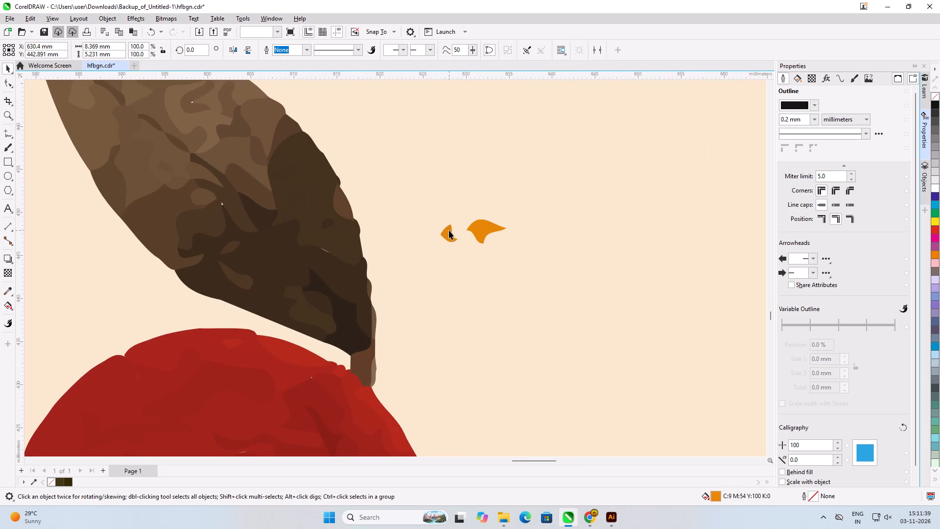
key("Delete")
left_click(478, 230)
key("Delete")
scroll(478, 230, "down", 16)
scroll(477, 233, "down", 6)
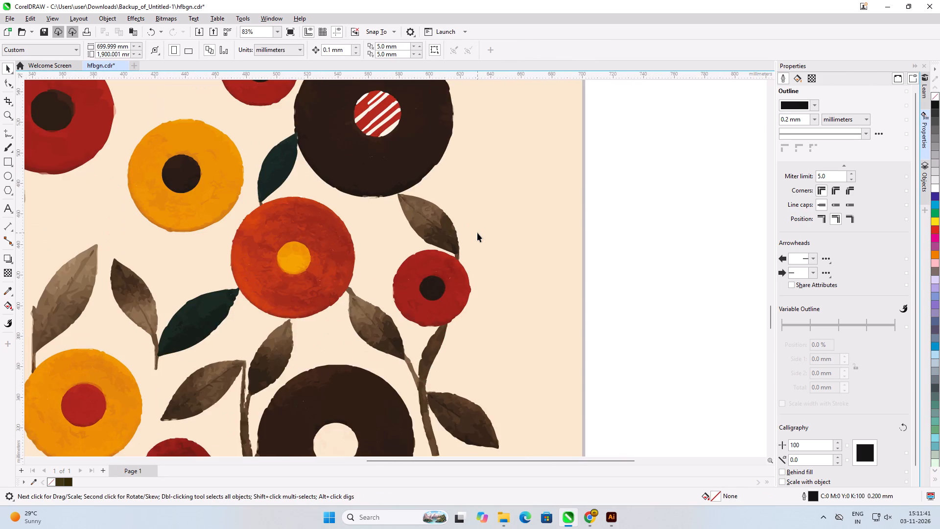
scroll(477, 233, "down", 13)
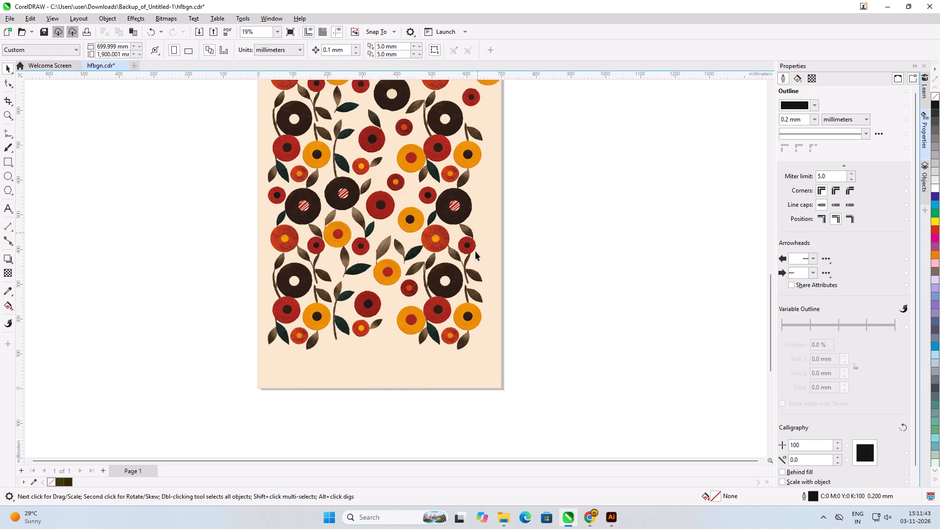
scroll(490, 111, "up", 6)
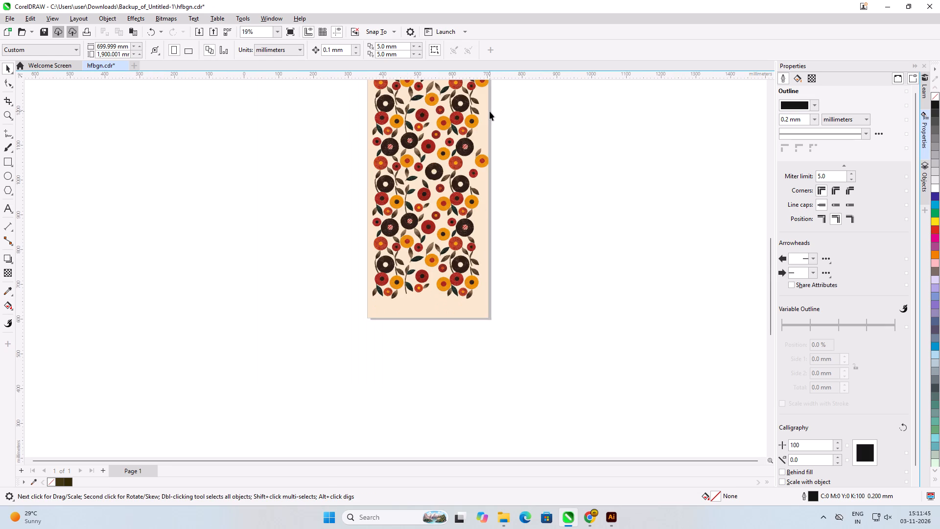
Delete the orange flower with the red centre and its brown leaf at the panel's right edge, midway down.
scroll(490, 111, "up", 1)
scroll(458, 212, "up", 4)
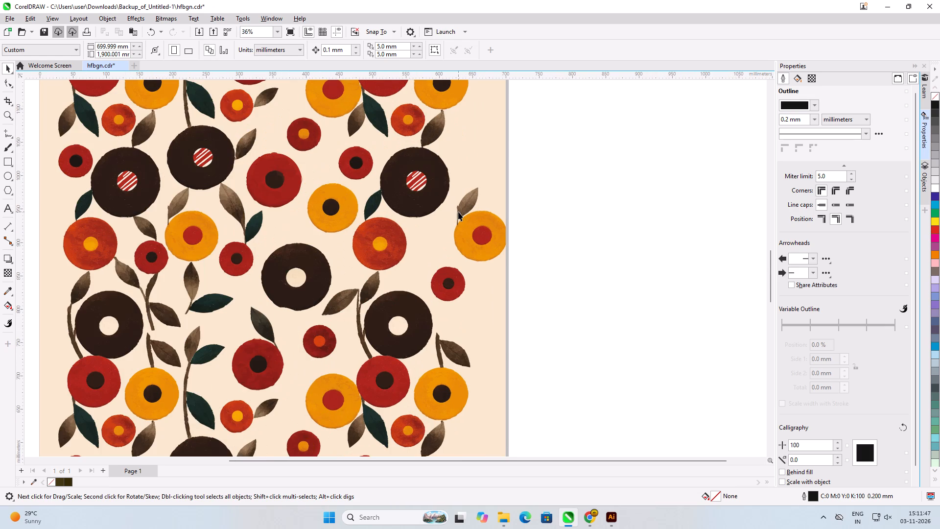
scroll(480, 211, "up", 4)
left_click_drag(557, 163, 498, 202)
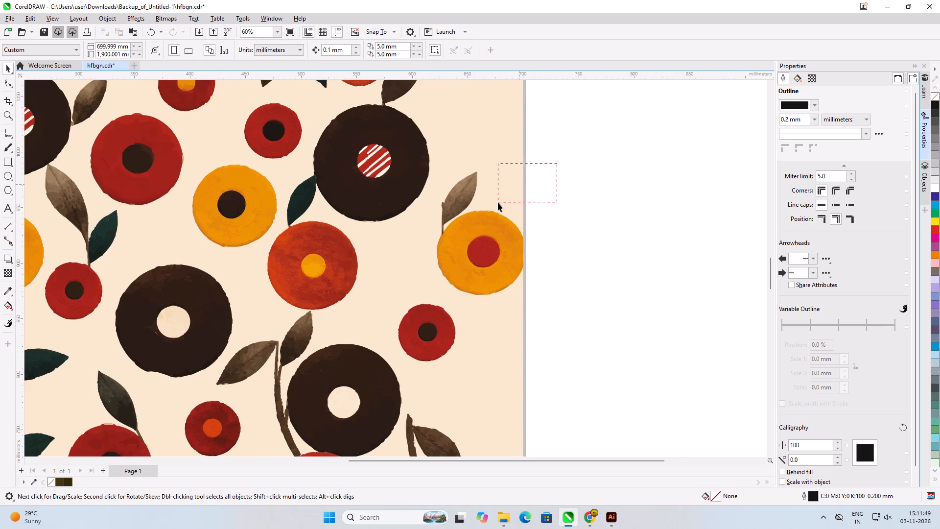
left_click_drag(498, 202, 435, 299)
key("Delete")
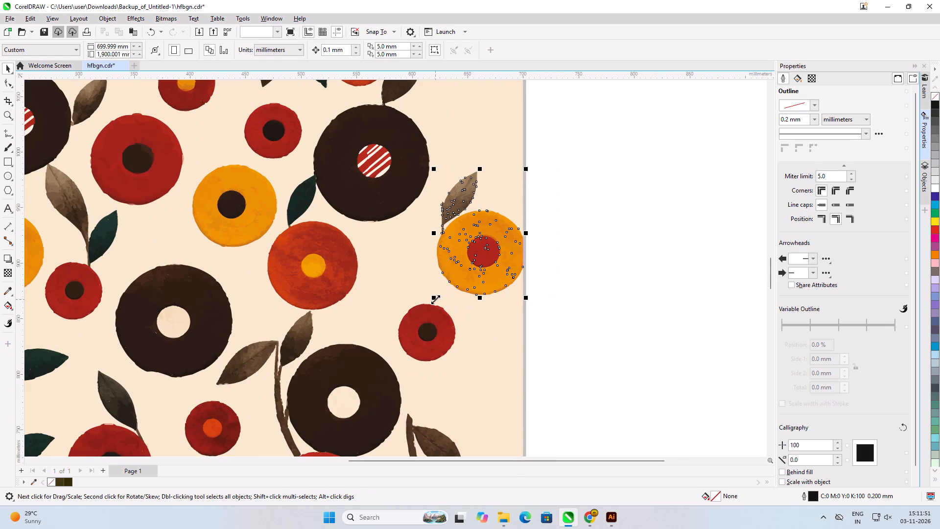
Delete the main shapes of the upper orange flower on the panel's right edge, together with the brown leaf above it.
scroll(438, 305, "down", 8)
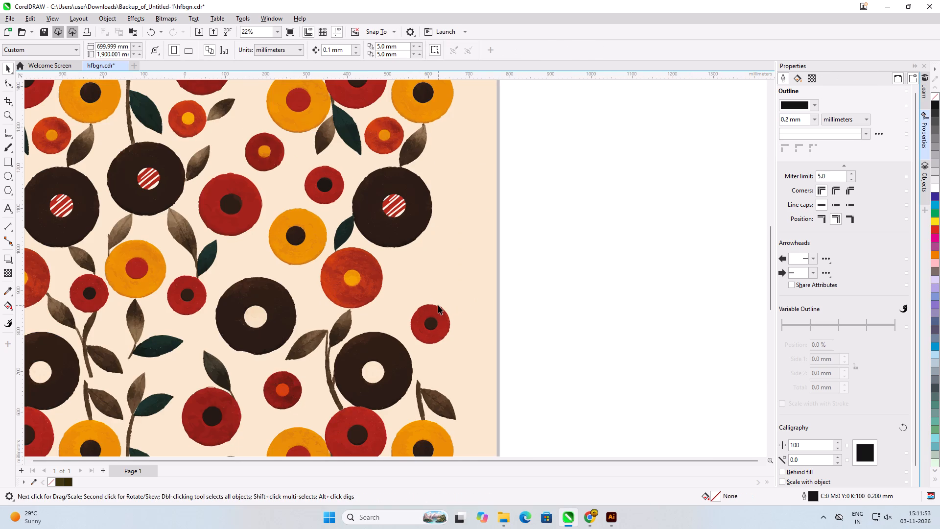
scroll(438, 305, "down", 5)
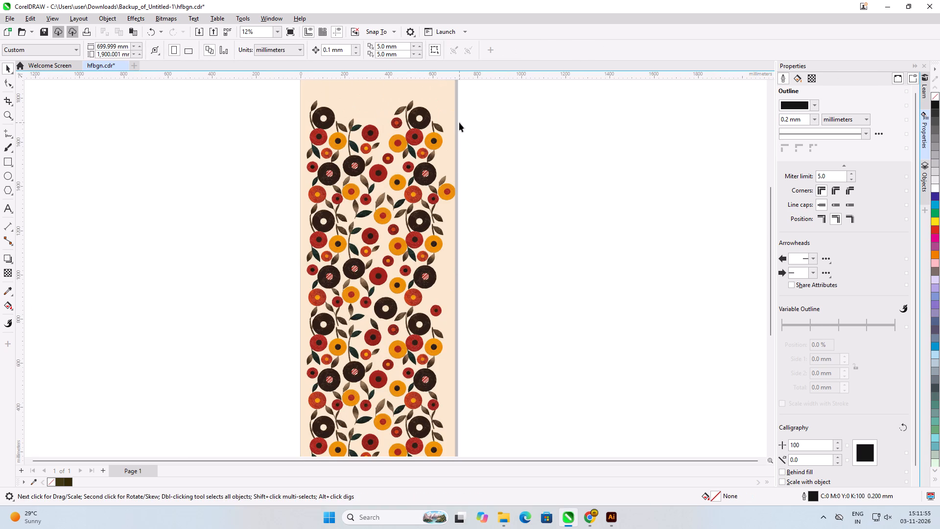
scroll(459, 123, "up", 8)
scroll(434, 231, "up", 1)
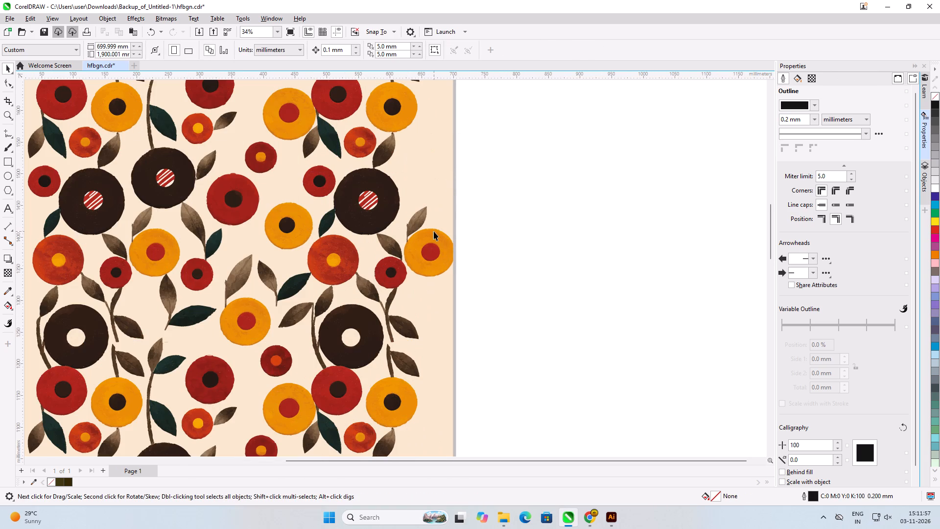
left_click_drag(476, 191, 412, 282)
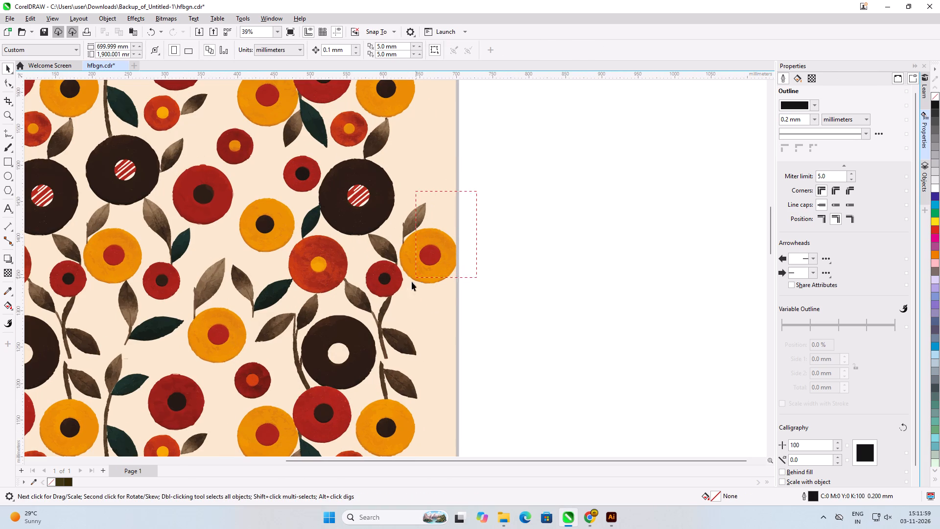
left_click_drag(412, 282, 403, 293)
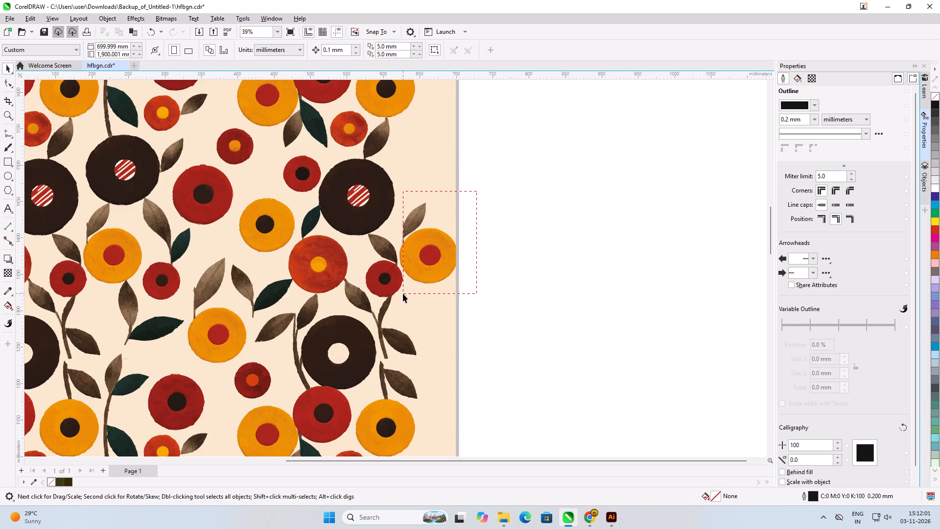
left_click_drag(403, 293, 403, 285)
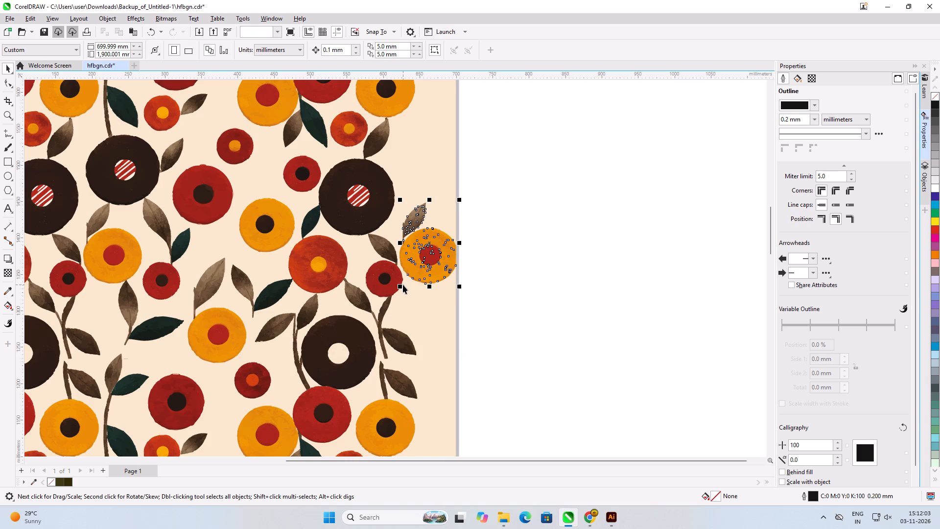
key("Delete")
Delete the leftover brown leaf and stem fragments above that flower's remaining orange rim.
scroll(405, 237, "up", 4)
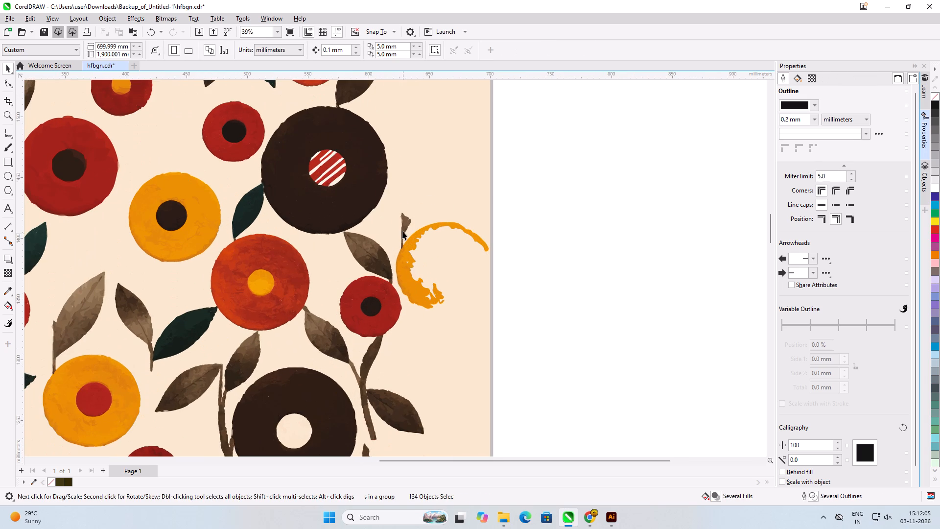
left_click(402, 228)
key("Delete")
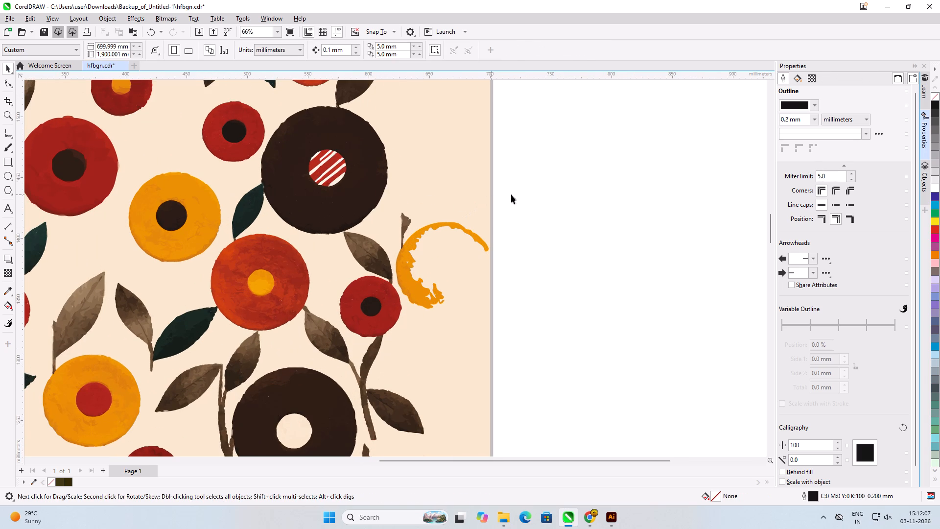
left_click_drag(520, 194, 398, 251)
key("Delete")
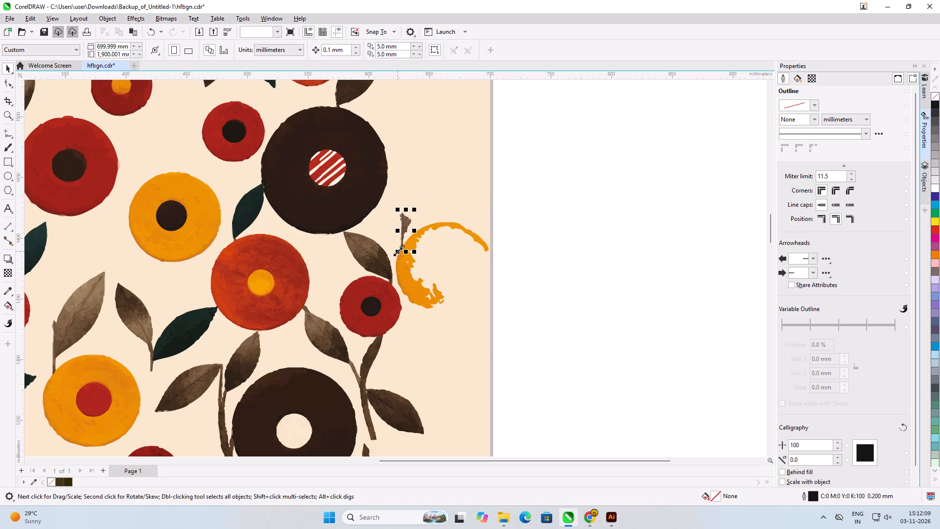
Delete all leftover orange petal pieces and the tiny scrap beside the small red flower near the panel's right edge.
left_click_drag(510, 211, 412, 291)
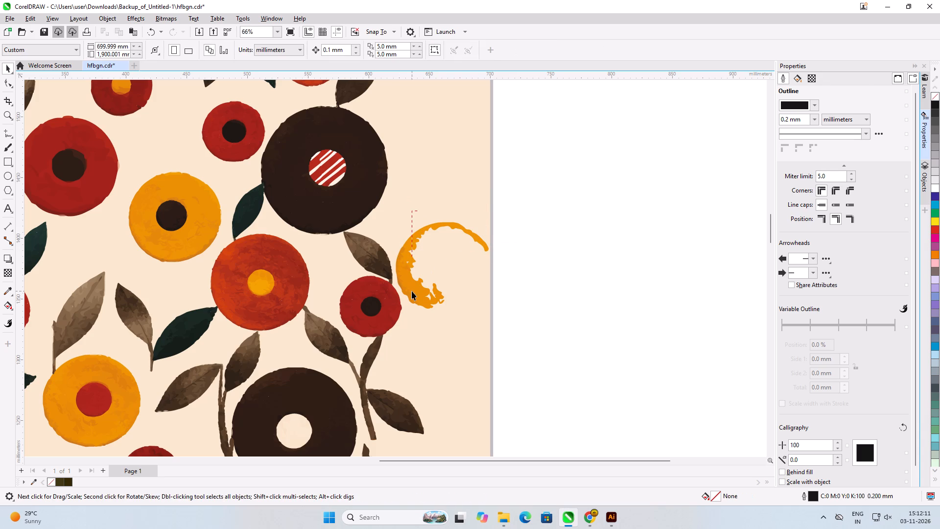
left_click_drag(412, 291, 393, 285)
left_click_drag(393, 285, 393, 285)
key("Delete")
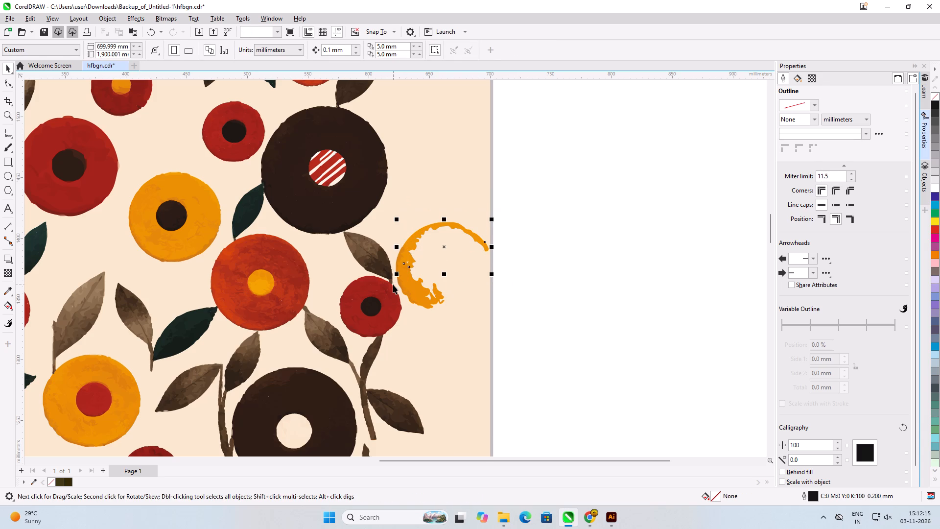
left_click(402, 280)
key("Delete")
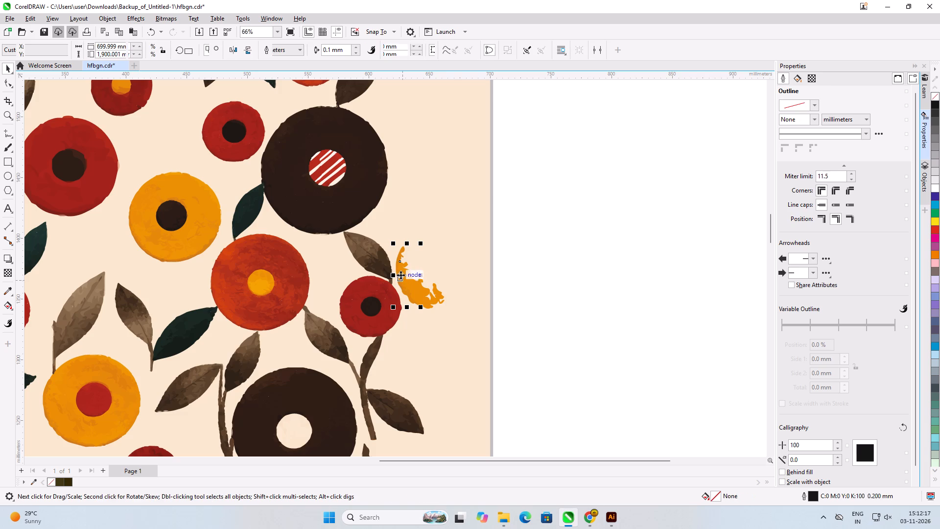
key("Delete")
left_click(401, 268)
key("Delete")
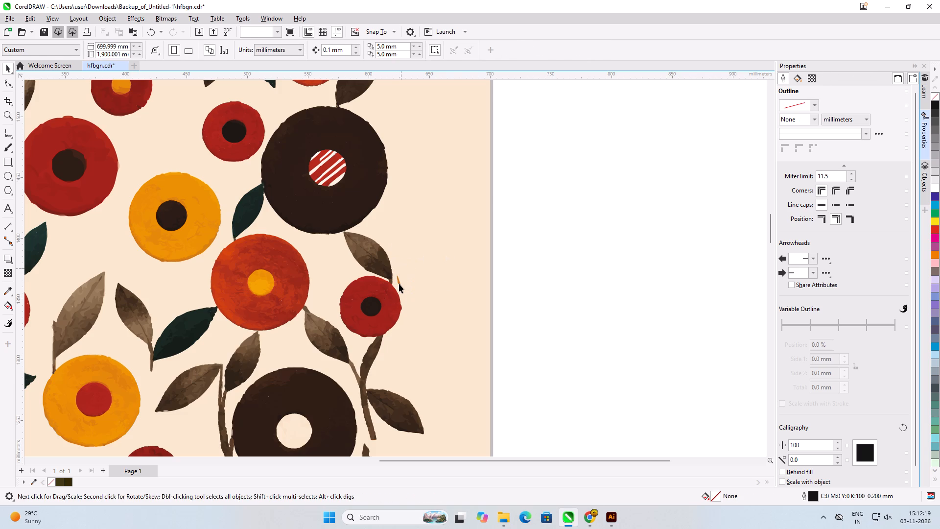
scroll(399, 284, "up", 6)
left_click(399, 284)
key("Delete")
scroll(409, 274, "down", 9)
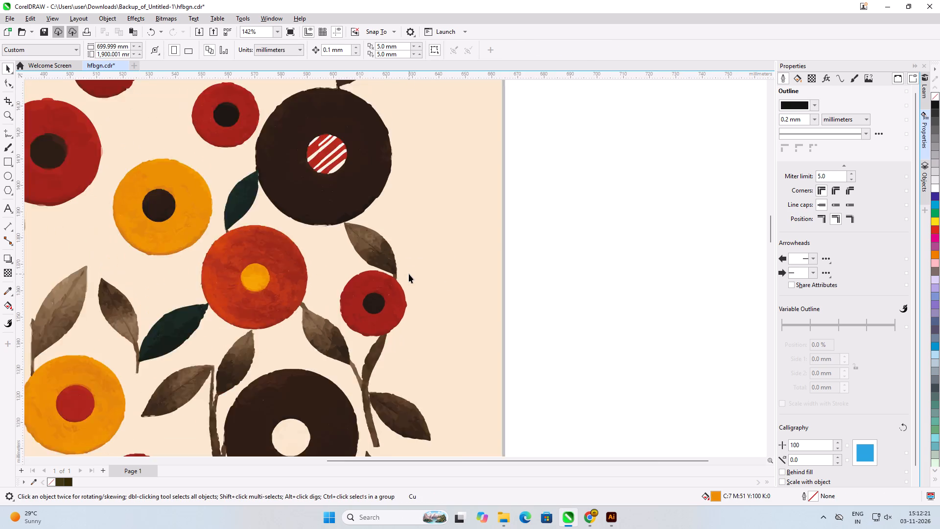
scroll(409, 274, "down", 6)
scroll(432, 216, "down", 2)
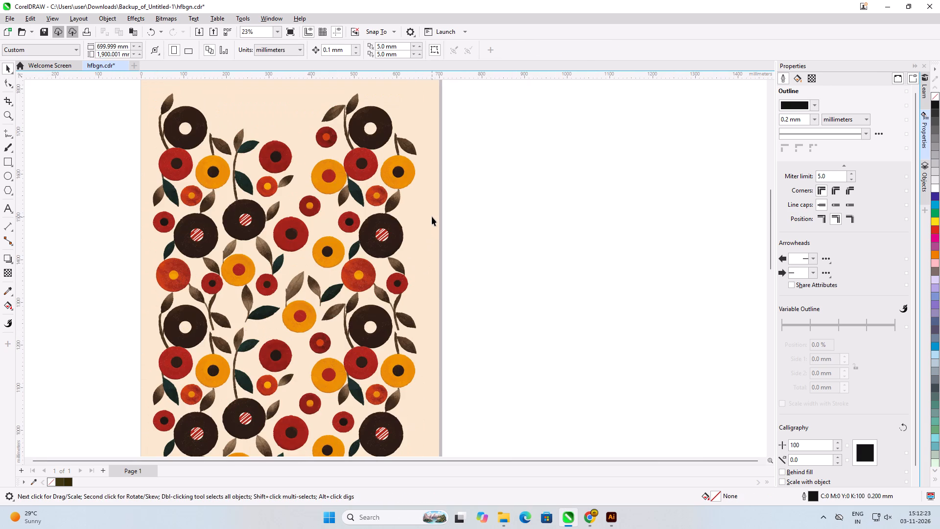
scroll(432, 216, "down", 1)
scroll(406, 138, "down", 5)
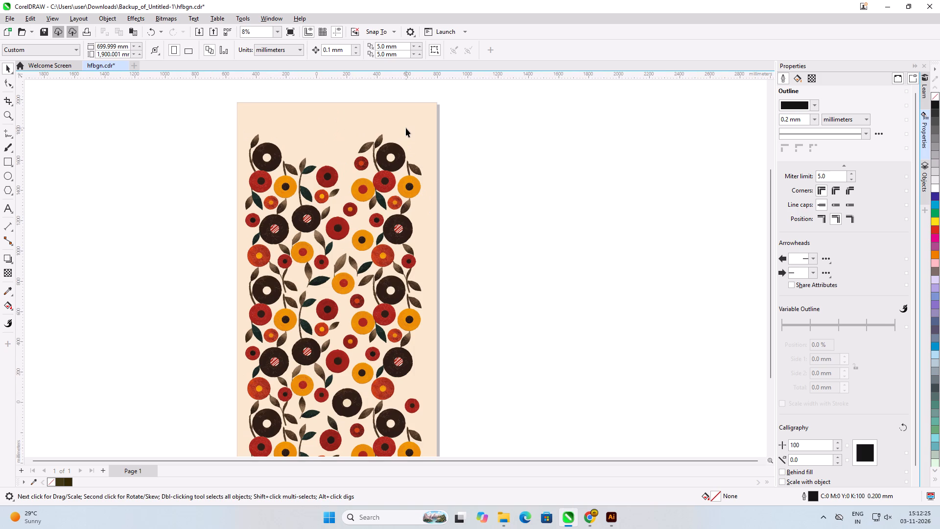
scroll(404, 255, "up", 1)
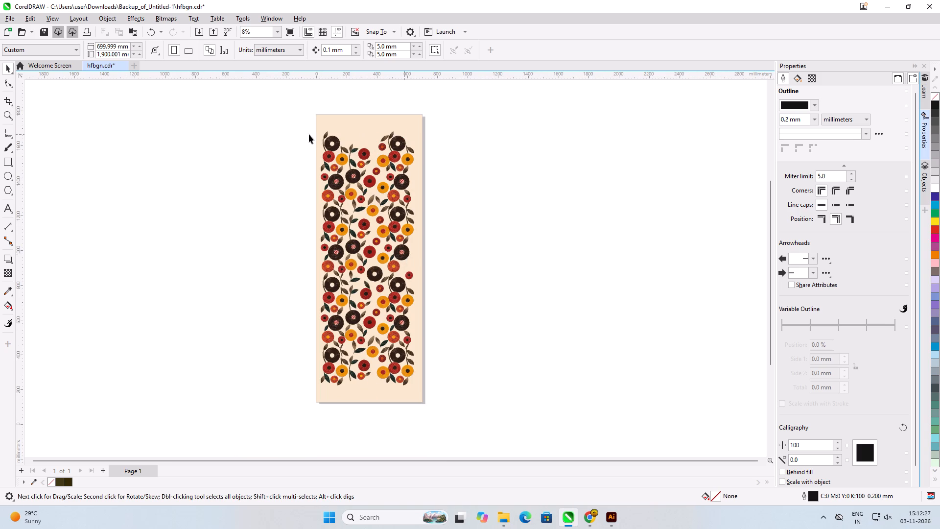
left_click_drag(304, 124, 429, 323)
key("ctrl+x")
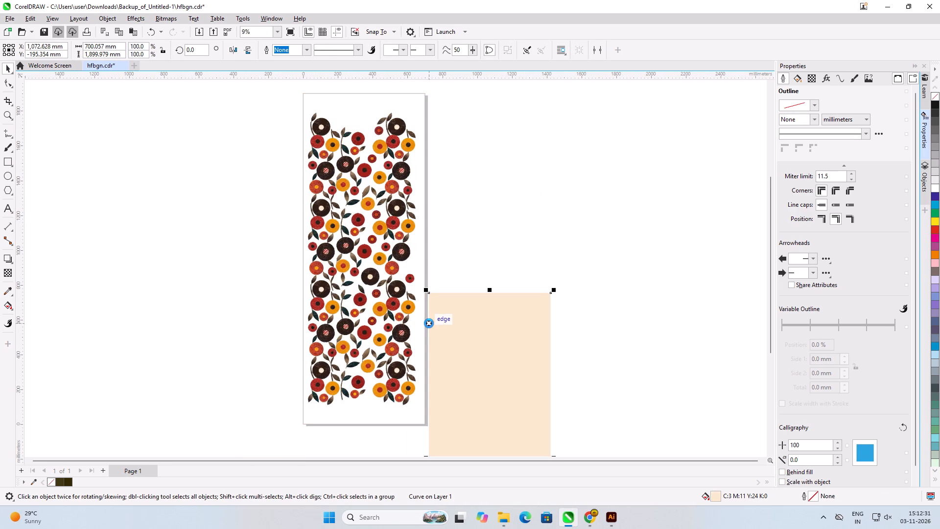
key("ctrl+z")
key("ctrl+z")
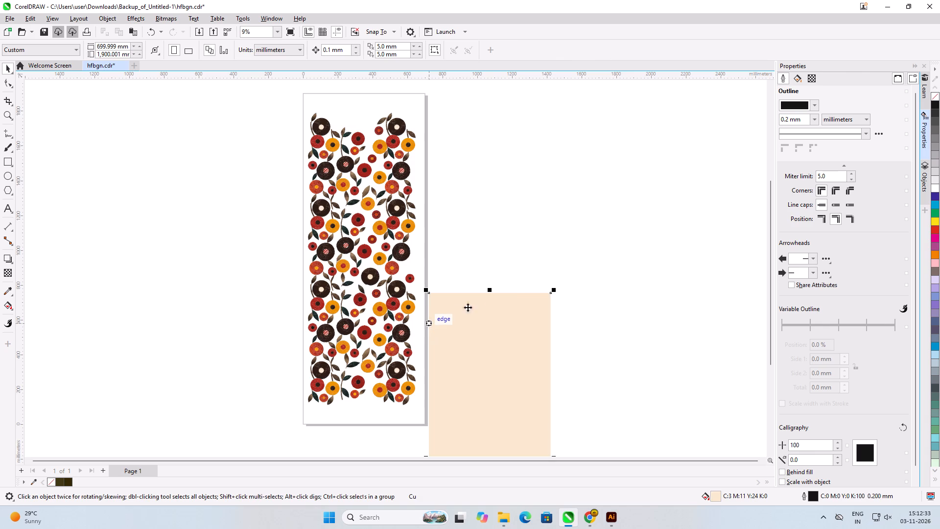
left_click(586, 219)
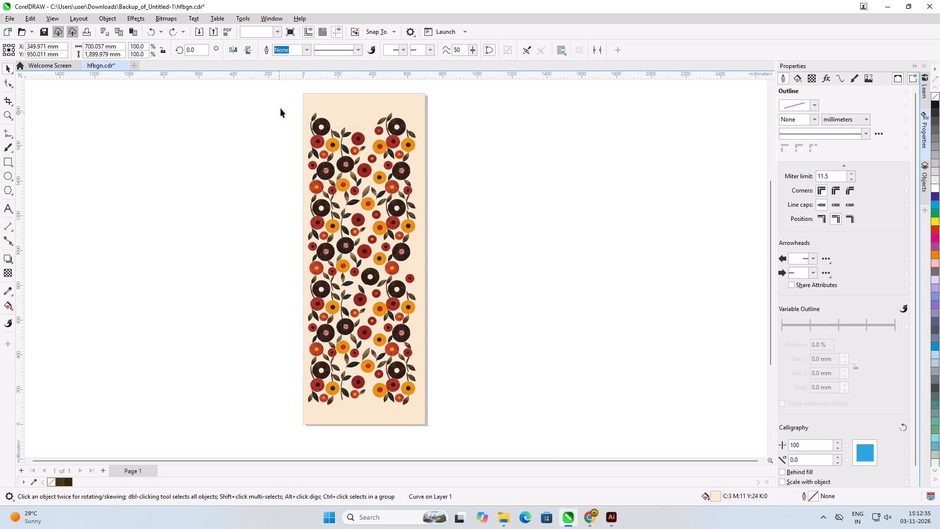
Group all the floral motifs on the panel, leaving the cream background out of the group.
left_click_drag(281, 108, 427, 409)
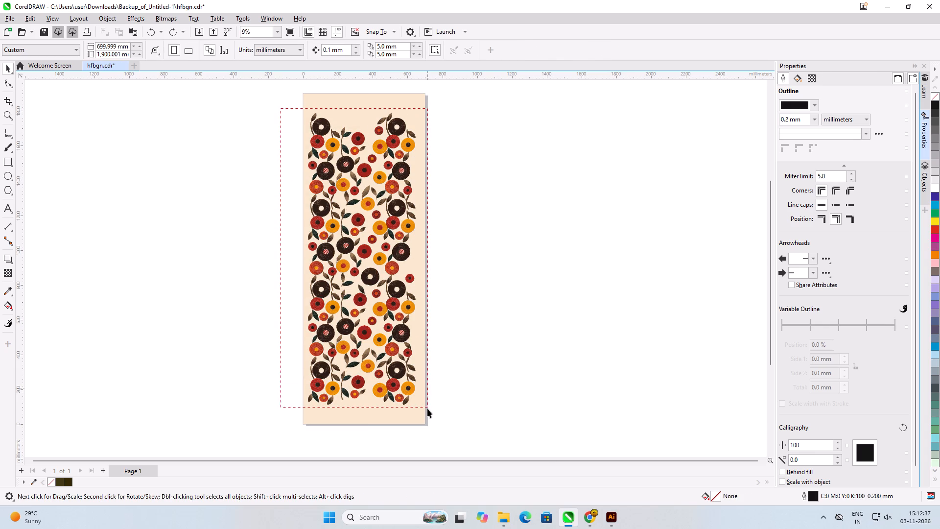
left_click_drag(427, 409, 430, 409)
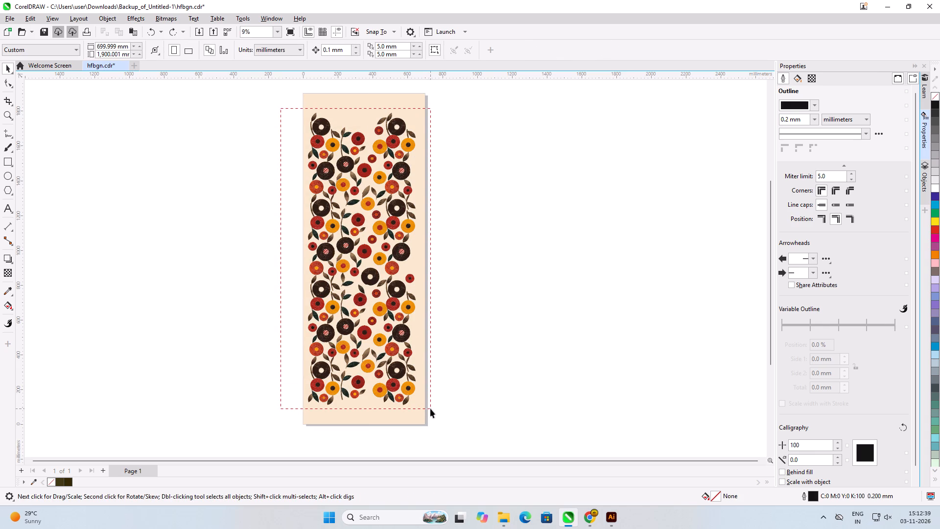
key("ctrl+g")
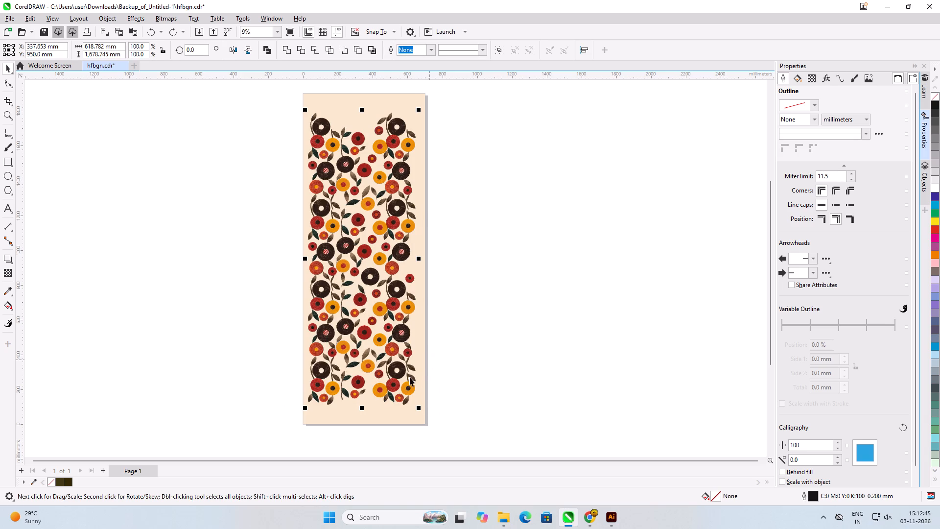
Centre the floral group horizontally and vertically on the cream background.
left_click(391, 412, "shift")
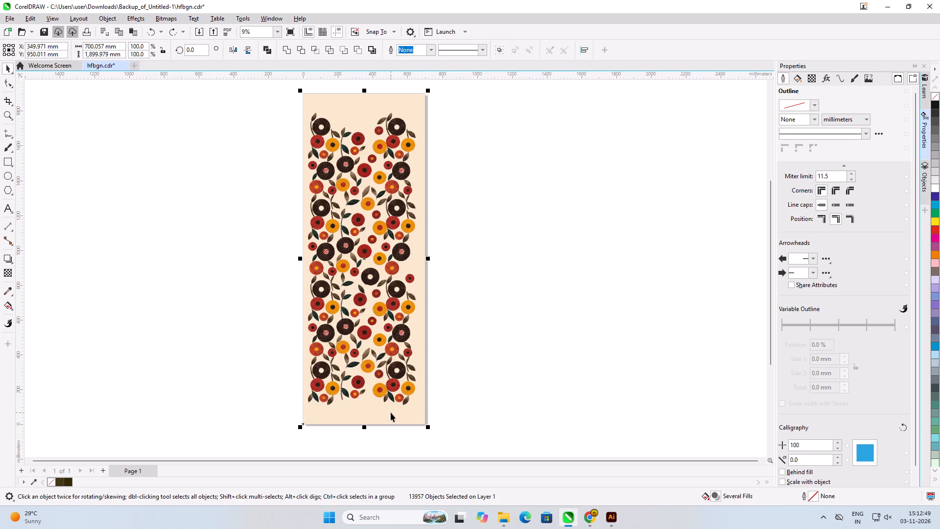
type("ce")
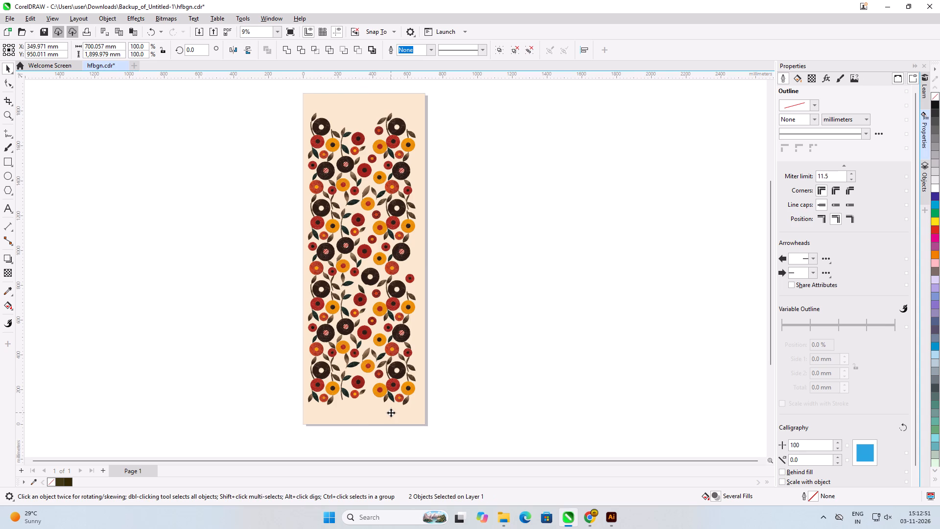
left_click(479, 282)
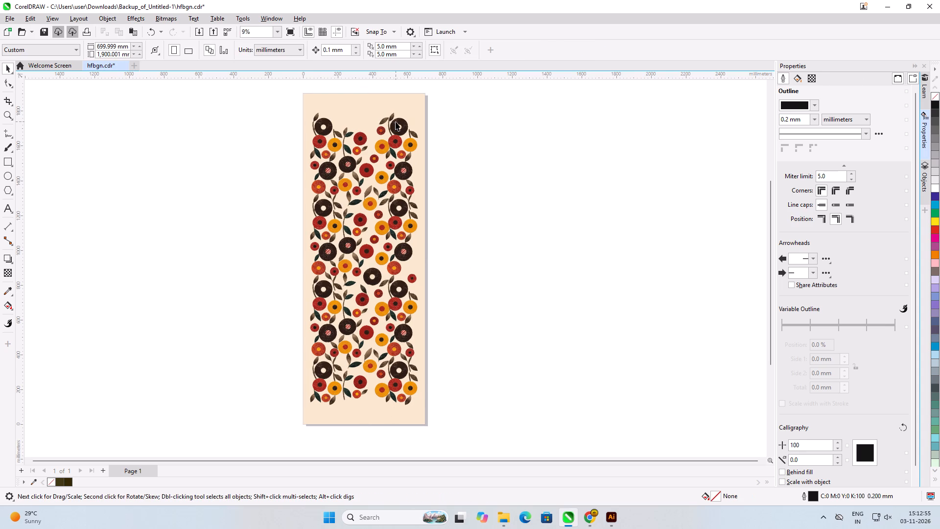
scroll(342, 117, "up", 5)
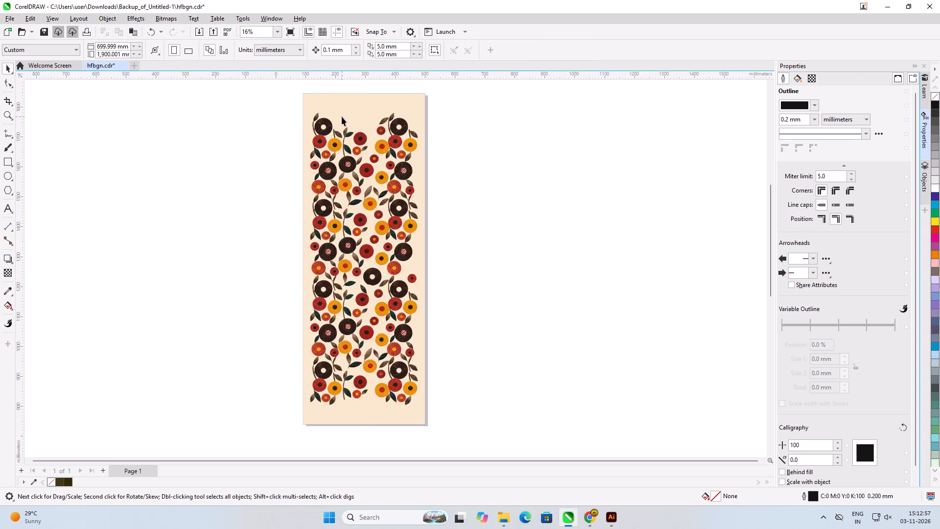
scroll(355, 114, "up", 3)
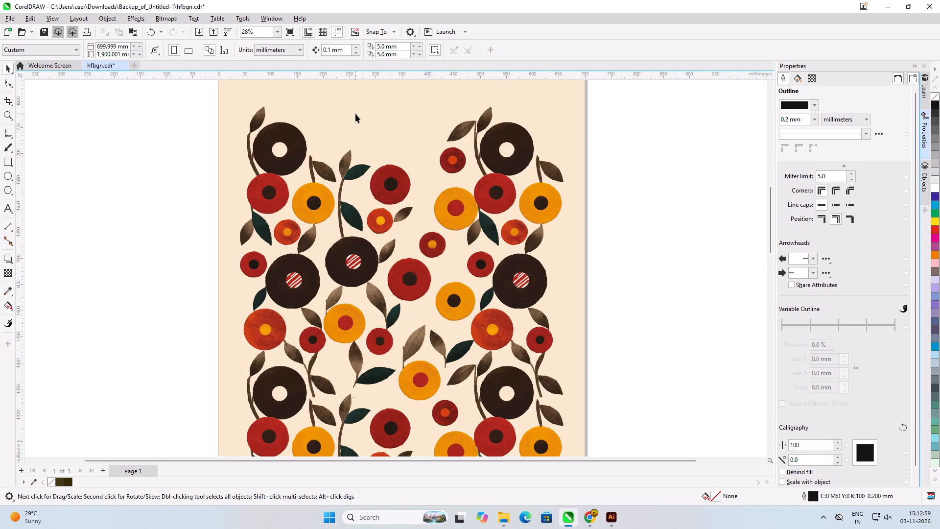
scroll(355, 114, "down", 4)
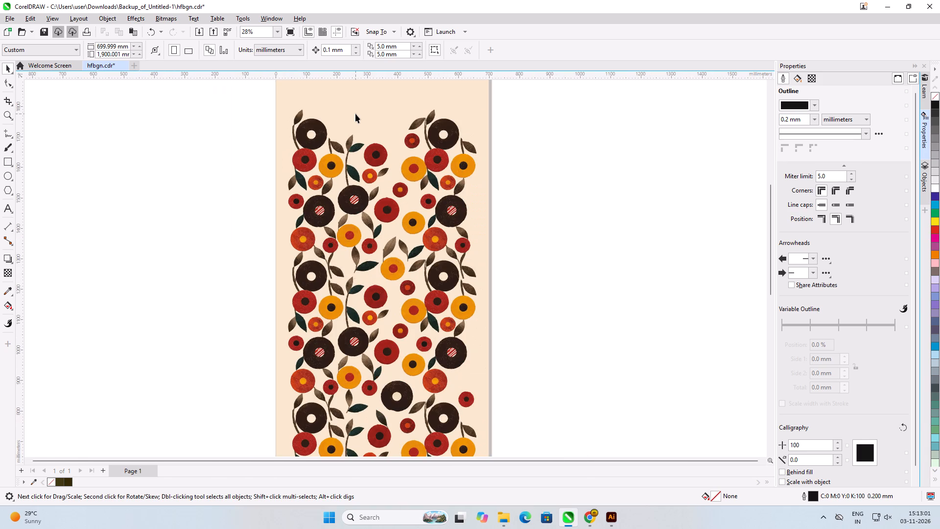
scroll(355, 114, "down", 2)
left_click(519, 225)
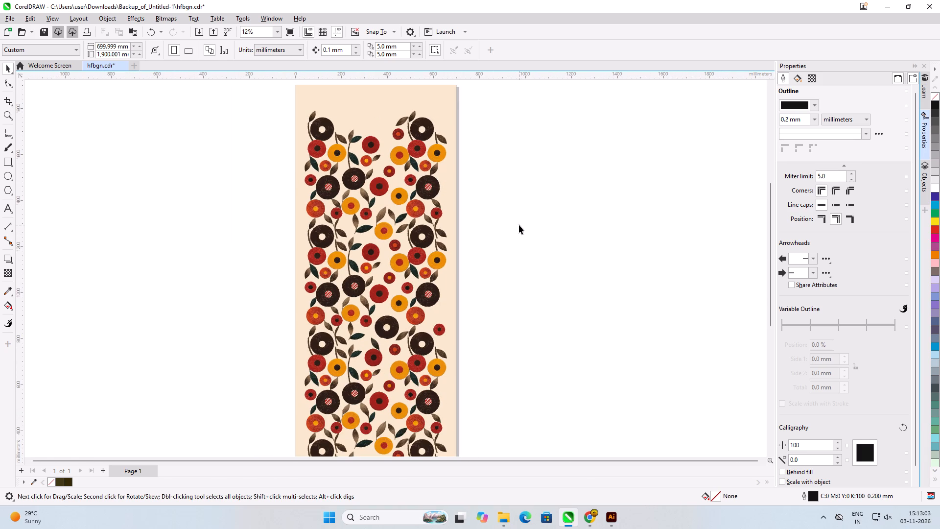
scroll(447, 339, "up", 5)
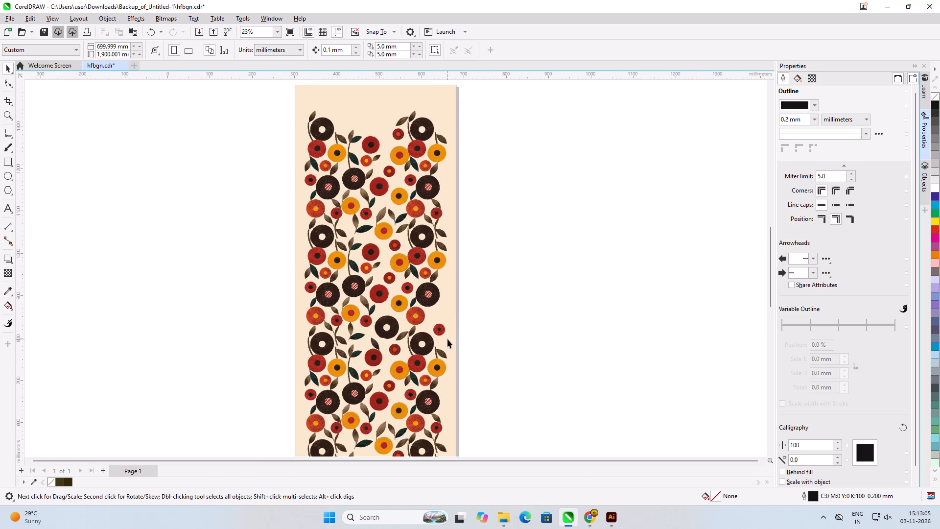
Ungroup the centred floral group one level so that its pieces can be edited individually.
scroll(444, 318, "up", 5)
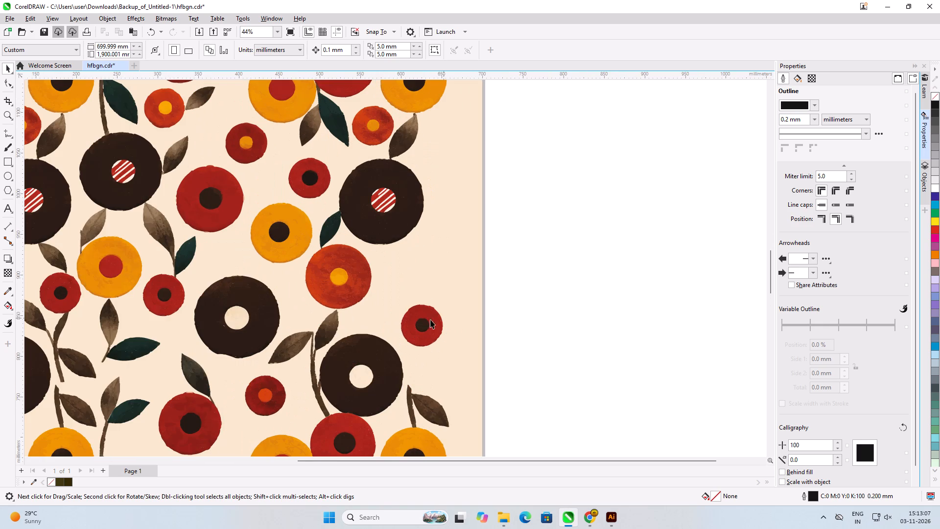
left_click(419, 321)
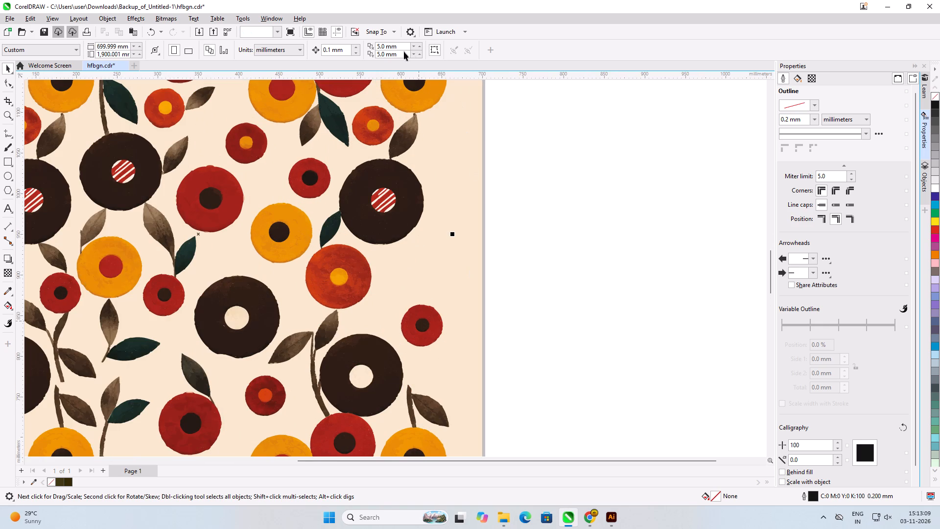
right_click(405, 208)
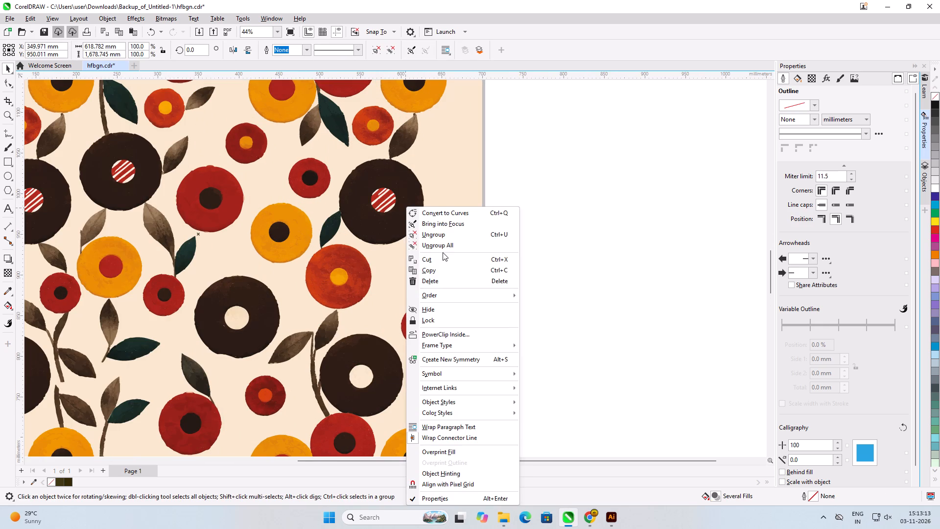
left_click(448, 236)
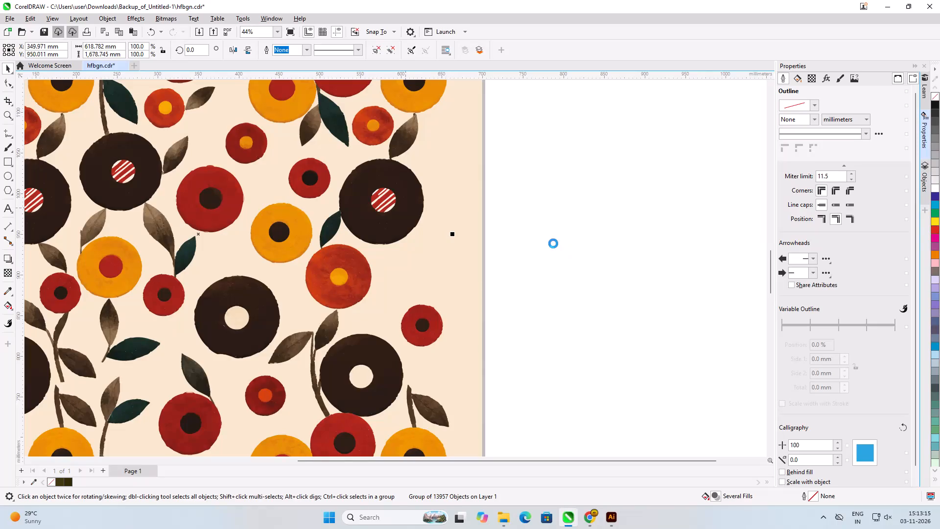
left_click(553, 243)
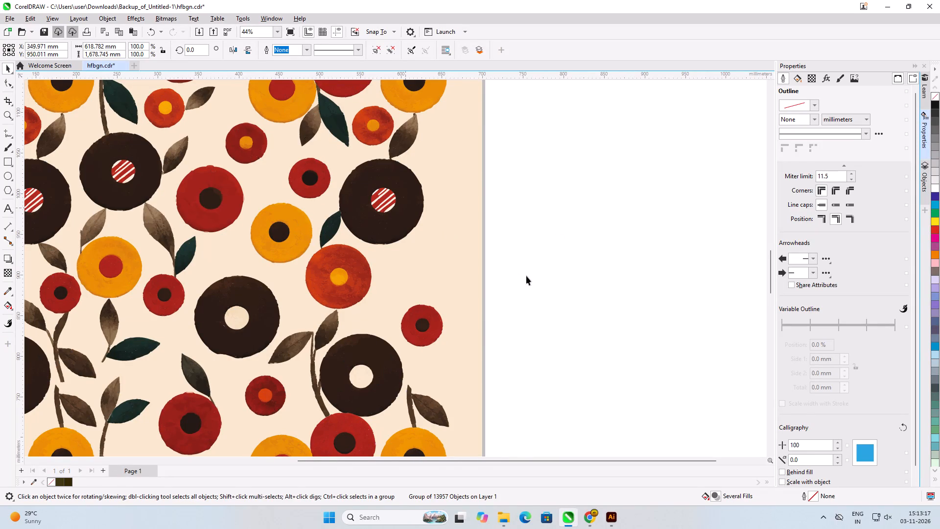
Delete the isolated small red flower with the dark centre near the panel's right edge at about mid-height.
left_click_drag(526, 276, 397, 351)
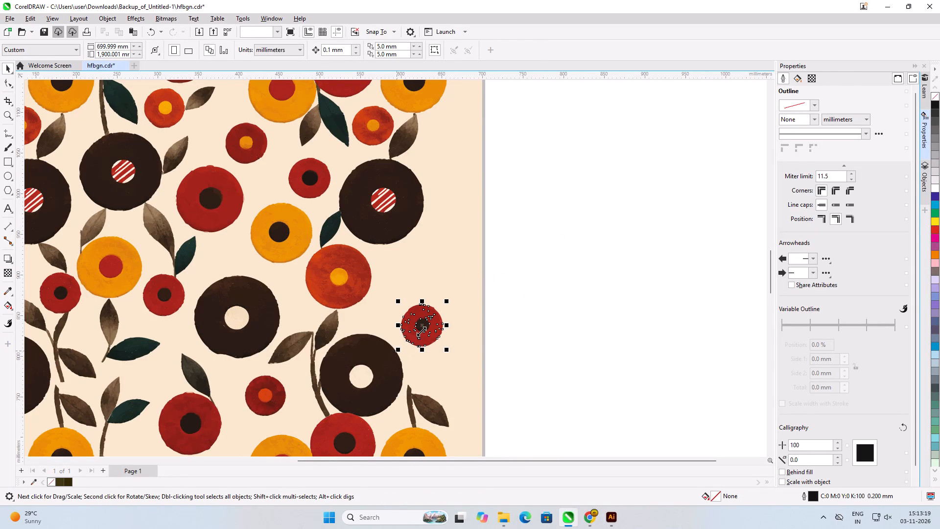
left_click_drag(421, 331, 423, 306)
left_click(670, 313)
scroll(554, 254, "down", 8)
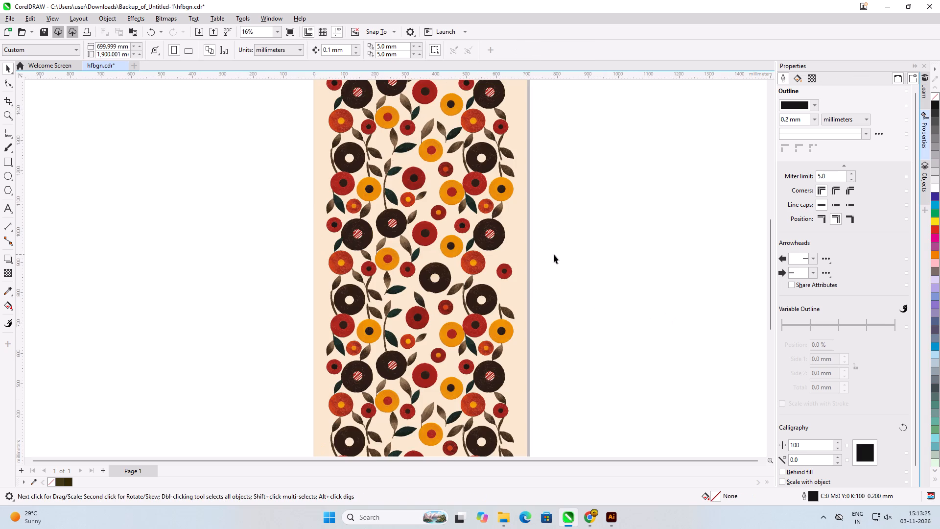
scroll(554, 254, "down", 1)
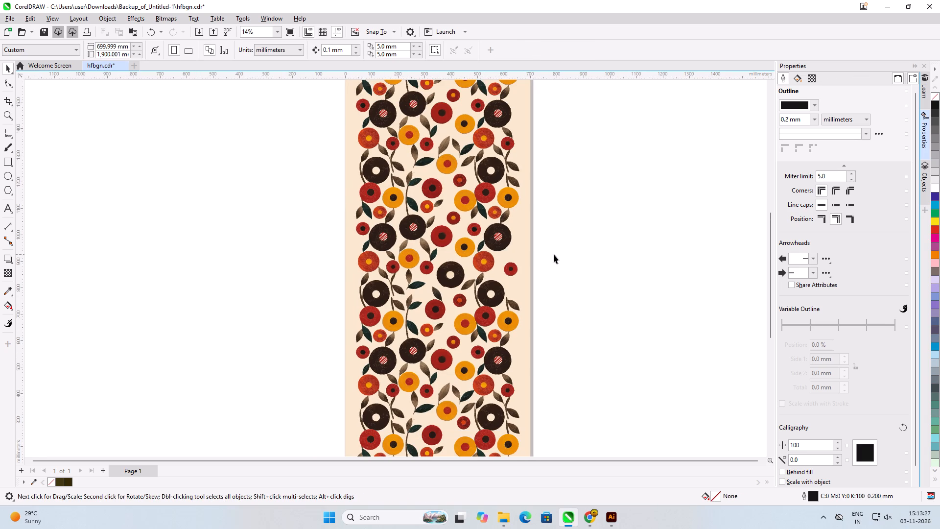
scroll(554, 254, "down", 1)
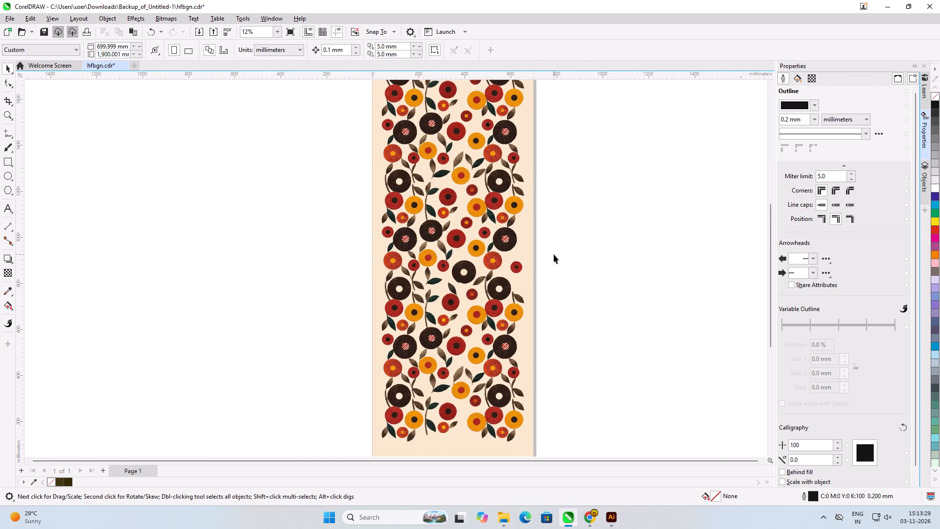
scroll(608, 246, "up", 3)
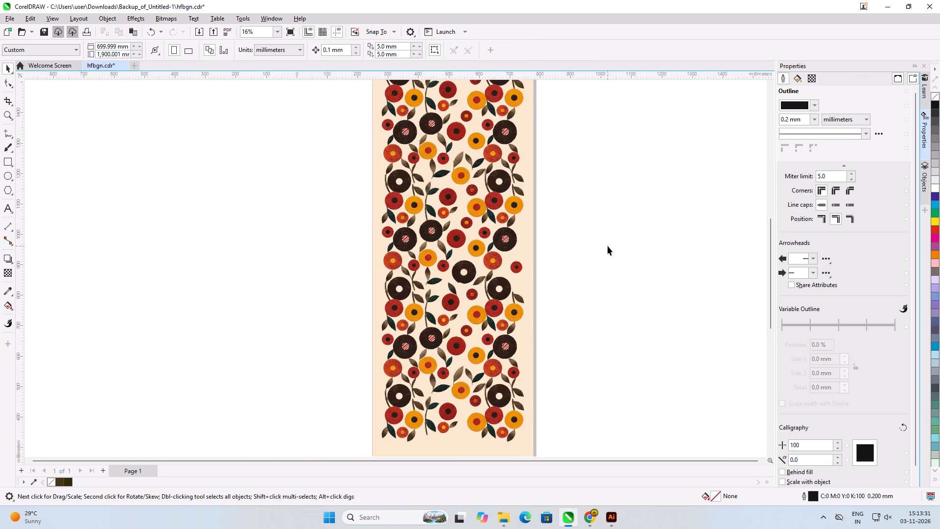
scroll(608, 246, "up", 2)
left_click_drag(505, 260, 479, 279)
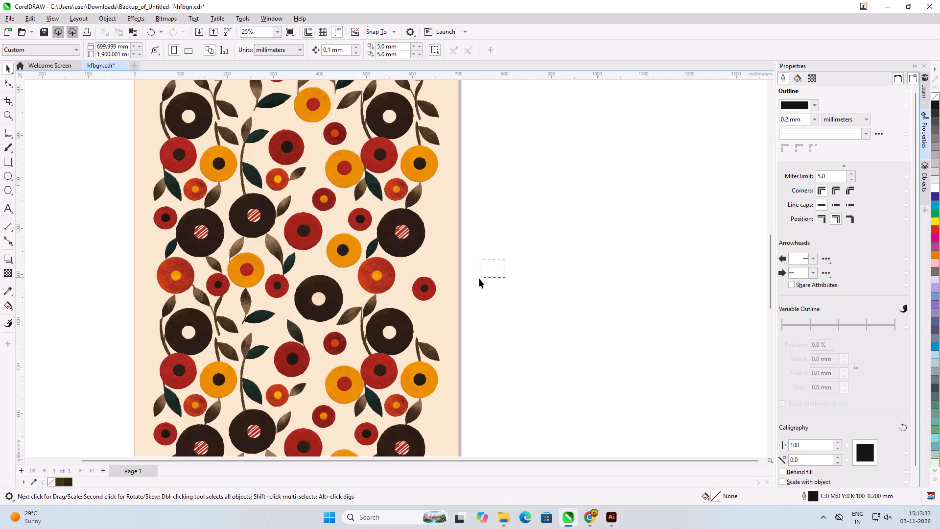
left_click_drag(479, 279, 409, 302)
key("Delete")
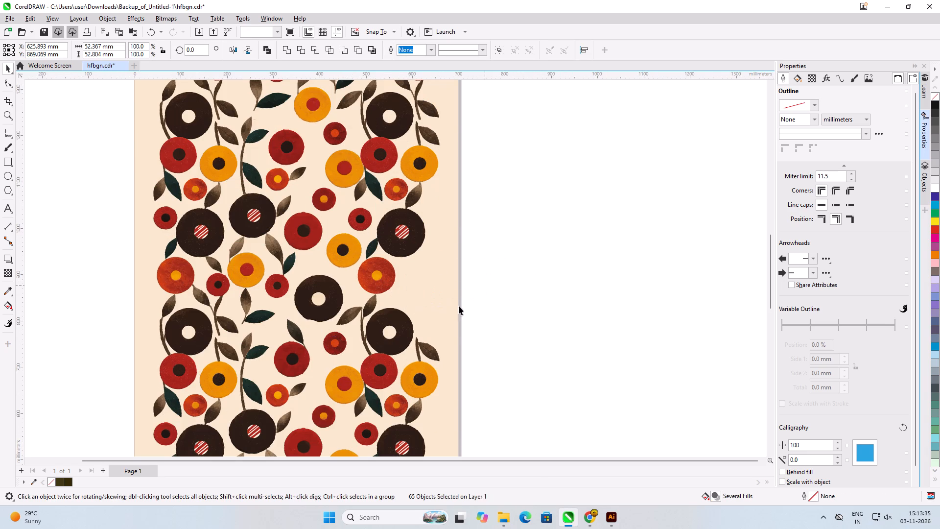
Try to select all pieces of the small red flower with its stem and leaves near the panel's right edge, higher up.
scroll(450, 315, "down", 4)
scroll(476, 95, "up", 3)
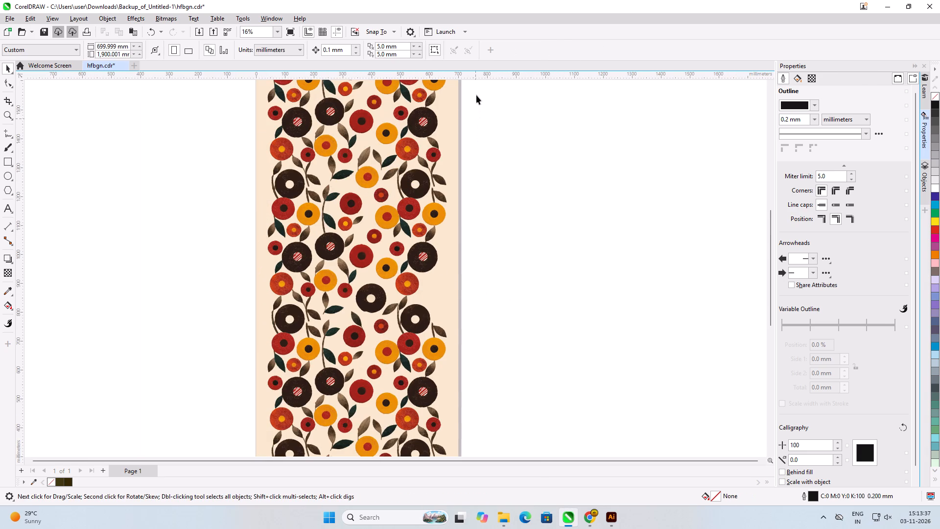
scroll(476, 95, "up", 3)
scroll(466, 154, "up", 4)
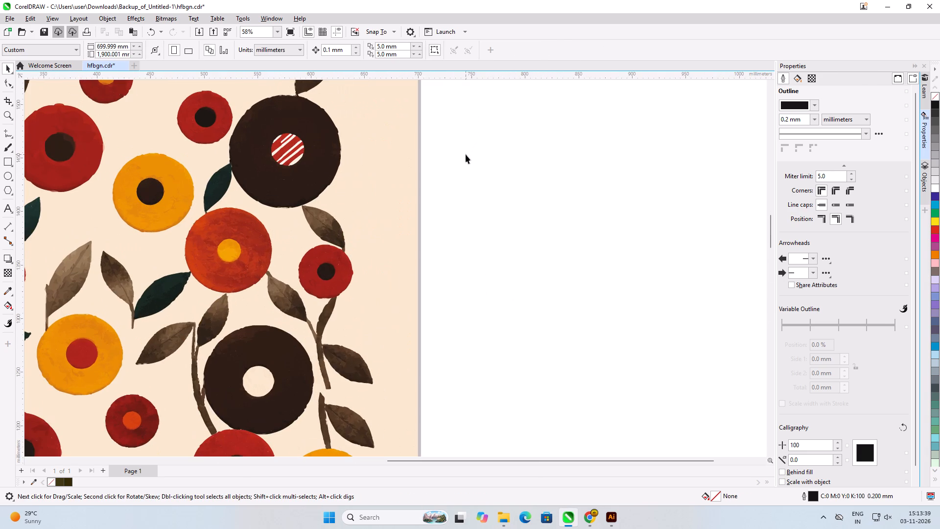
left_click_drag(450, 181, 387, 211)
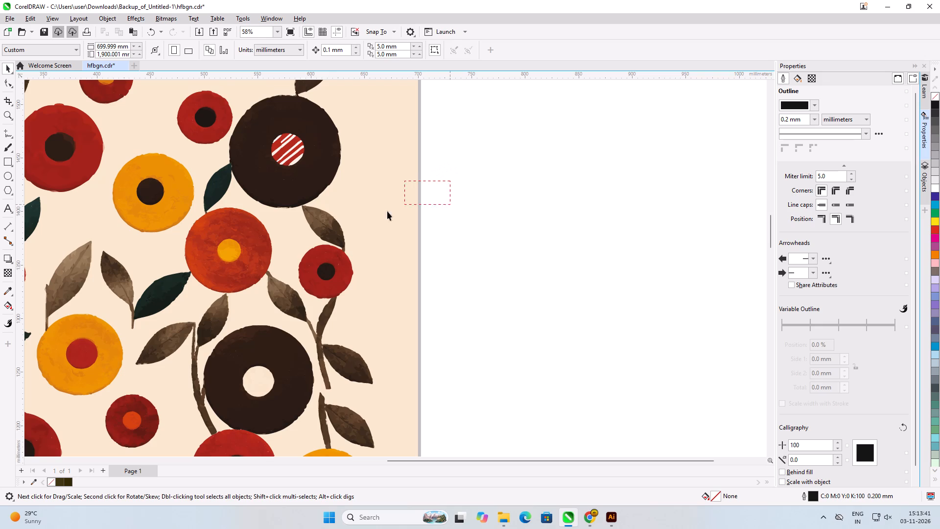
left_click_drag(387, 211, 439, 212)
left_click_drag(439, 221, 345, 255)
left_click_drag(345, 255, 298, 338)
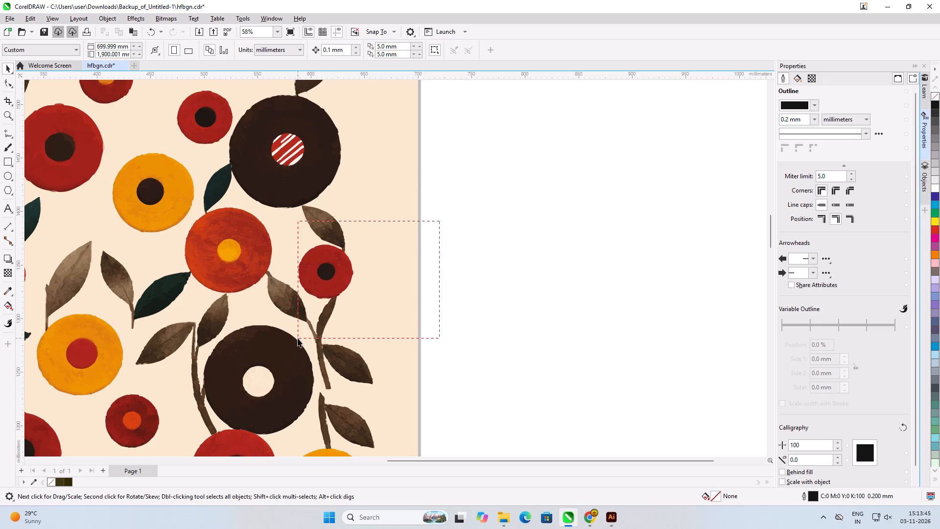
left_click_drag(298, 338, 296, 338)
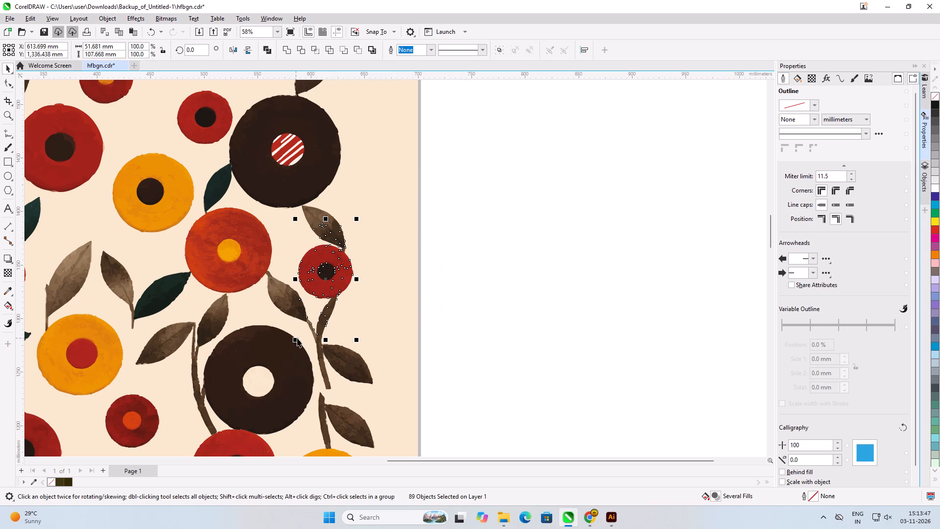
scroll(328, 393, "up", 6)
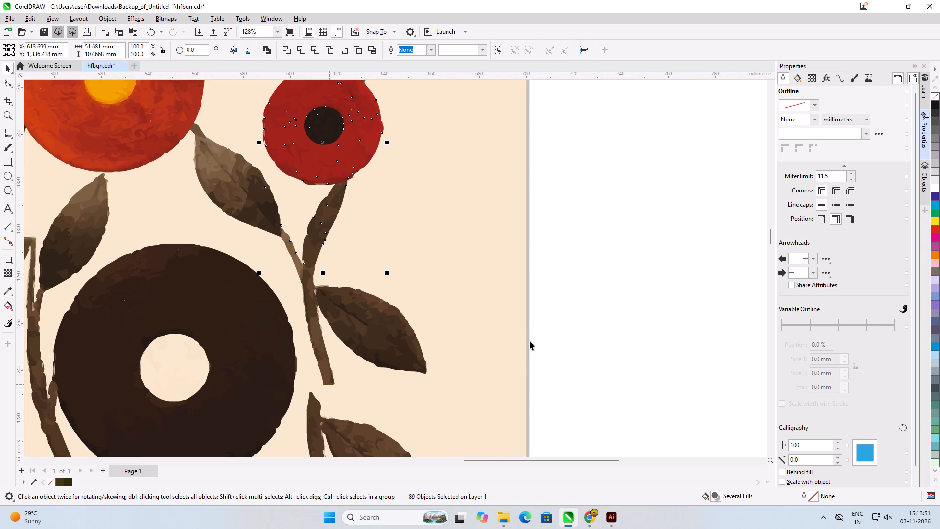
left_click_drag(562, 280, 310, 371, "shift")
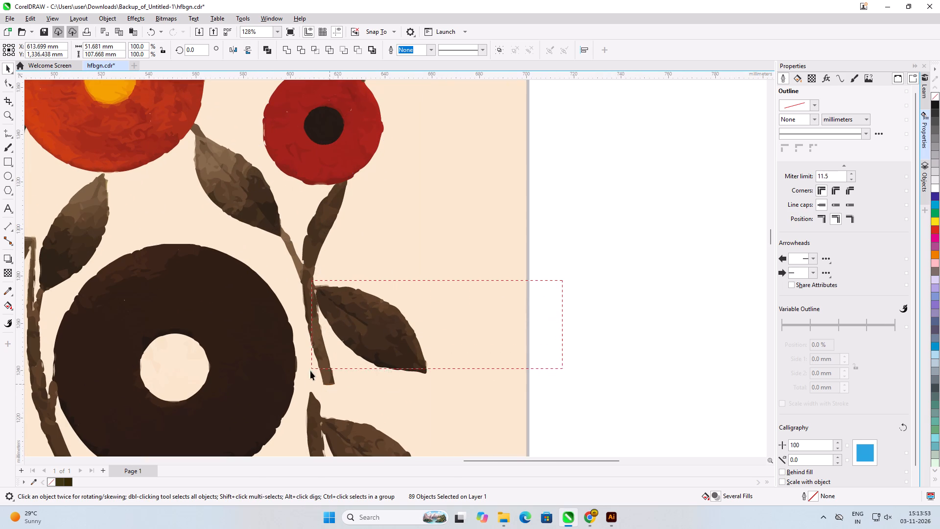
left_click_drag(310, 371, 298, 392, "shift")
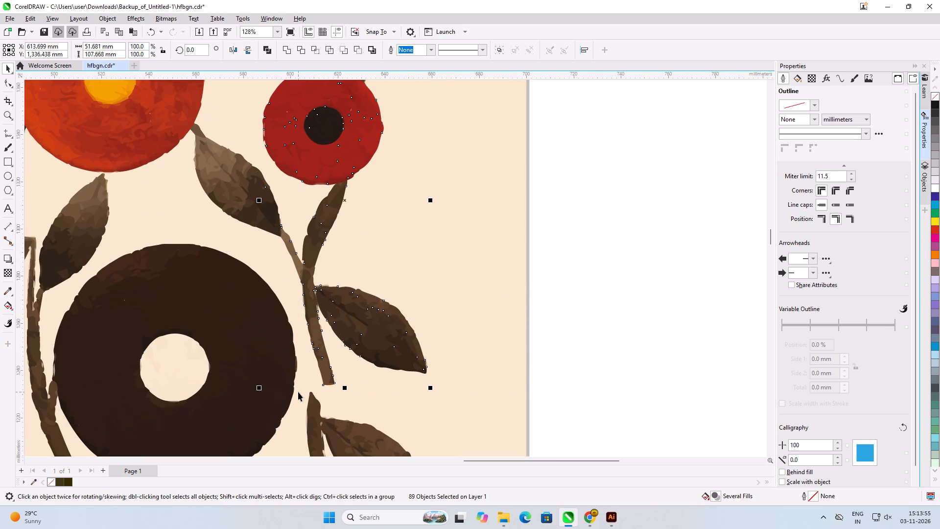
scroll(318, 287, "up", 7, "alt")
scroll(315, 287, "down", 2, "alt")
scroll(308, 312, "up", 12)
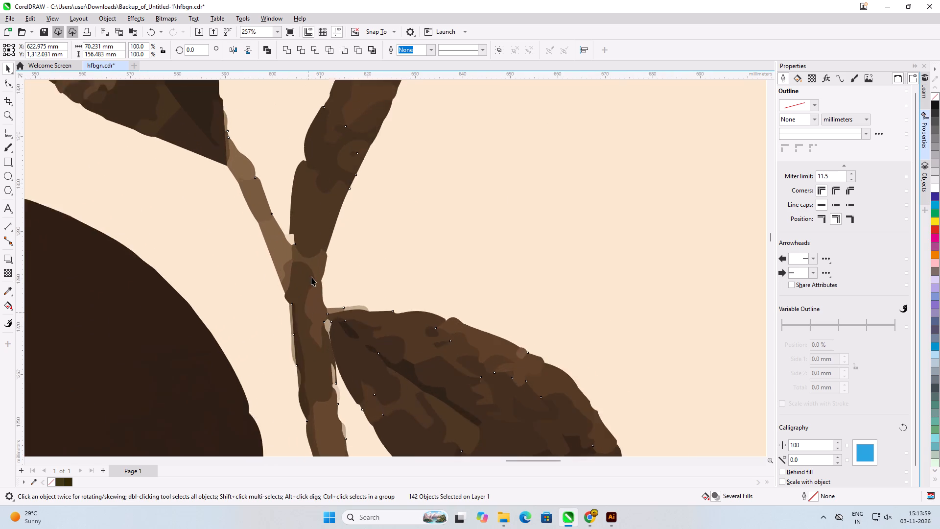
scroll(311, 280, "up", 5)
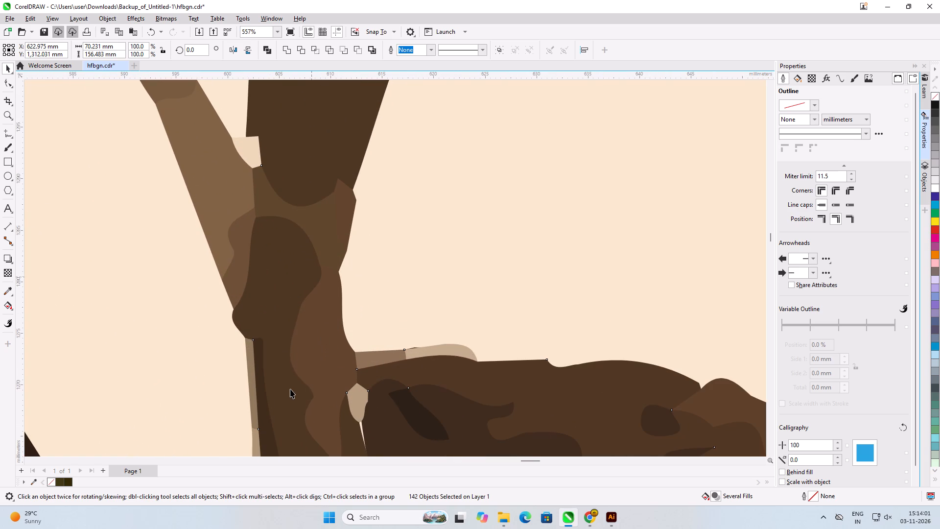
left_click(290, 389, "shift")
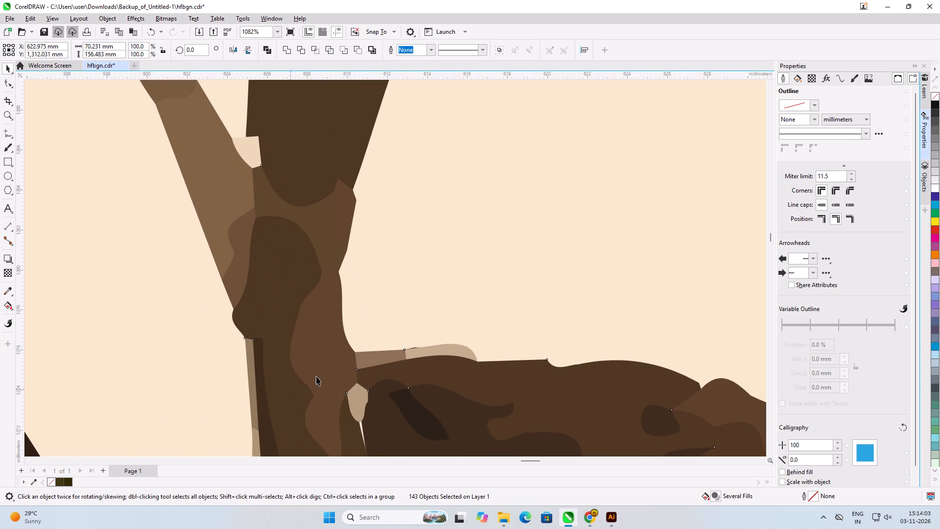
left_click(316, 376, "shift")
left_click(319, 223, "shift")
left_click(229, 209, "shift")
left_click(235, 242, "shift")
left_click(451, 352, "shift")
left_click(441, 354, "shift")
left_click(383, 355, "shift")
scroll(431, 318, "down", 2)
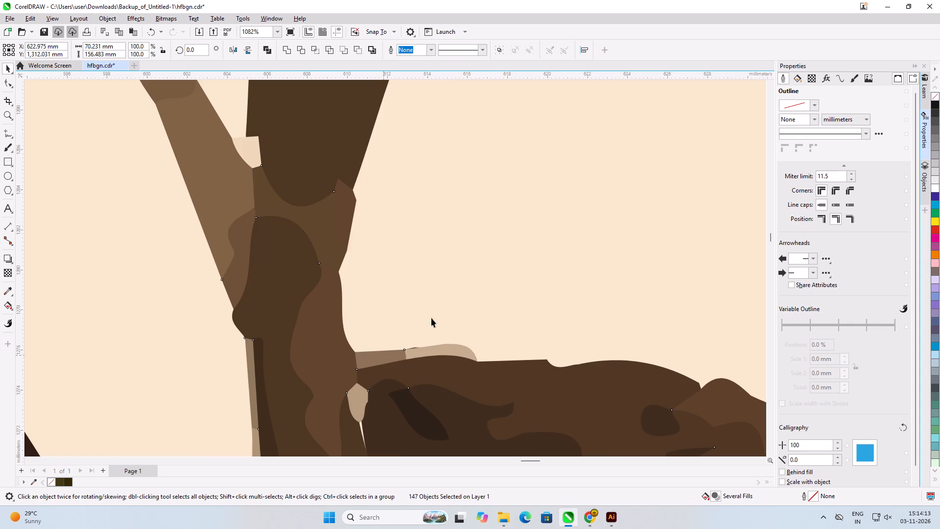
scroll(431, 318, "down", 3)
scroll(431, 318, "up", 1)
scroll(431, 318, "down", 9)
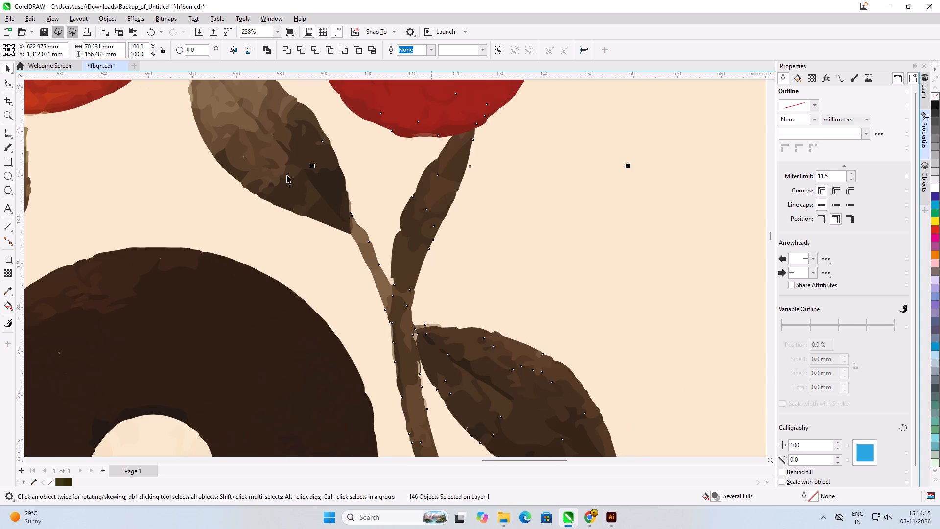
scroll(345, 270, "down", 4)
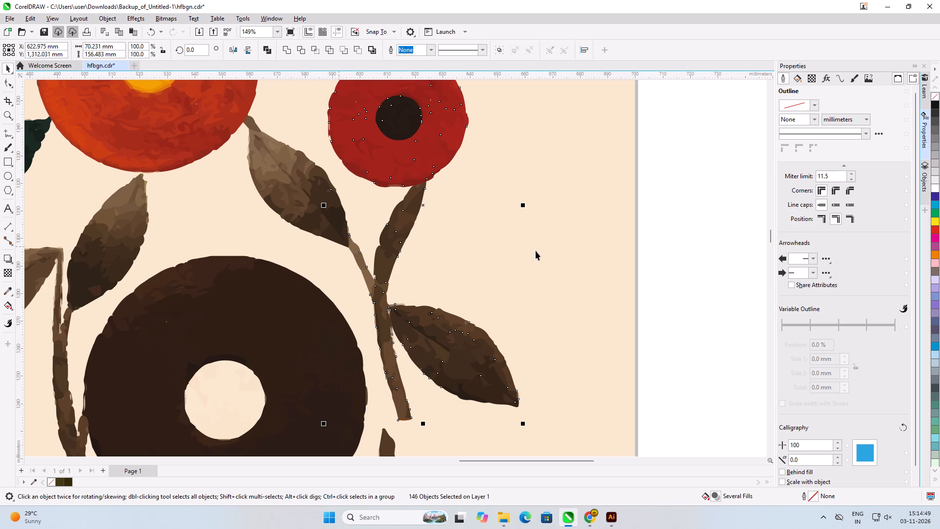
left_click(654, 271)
Move the cream background about 990 mm to the right, clear of the floral motifs.
scroll(260, 272, "down", 8)
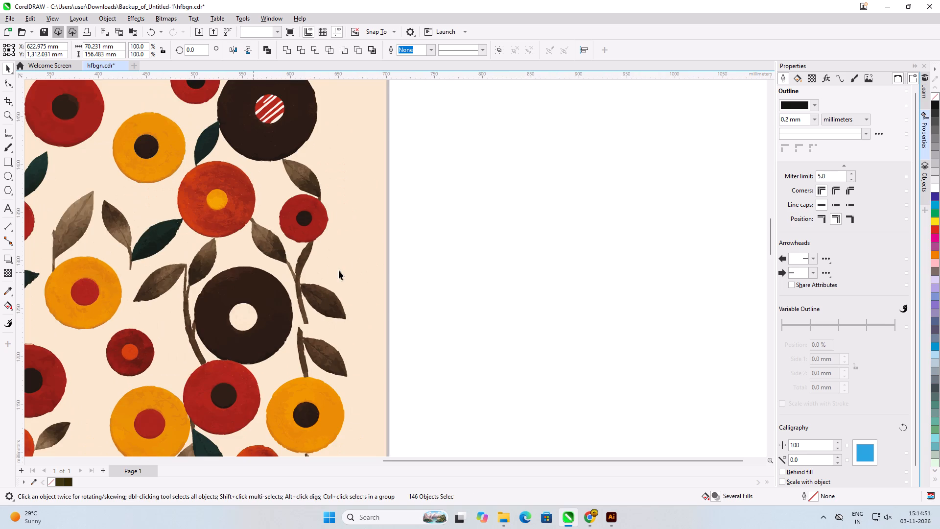
left_click(339, 270)
left_click_drag(345, 269, 862, 269)
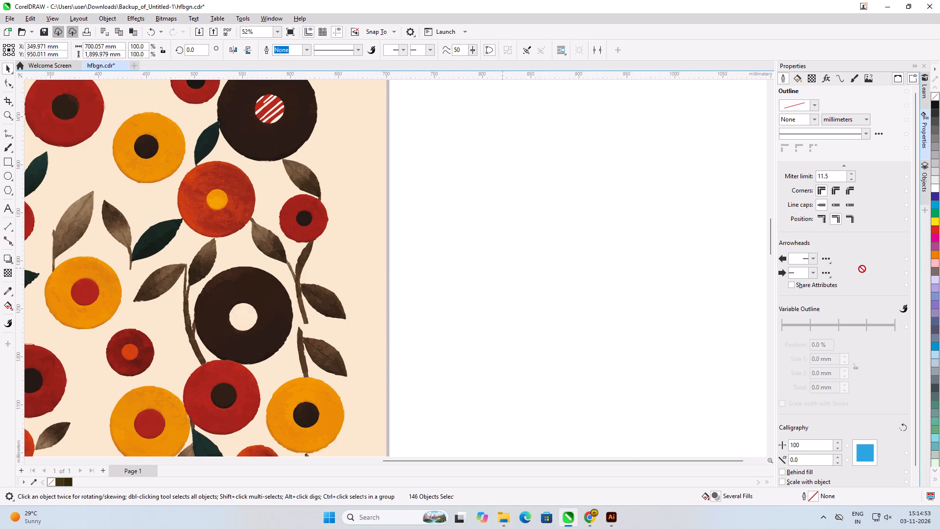
left_click_drag(862, 269, 721, 270)
scroll(334, 273, "down", 8)
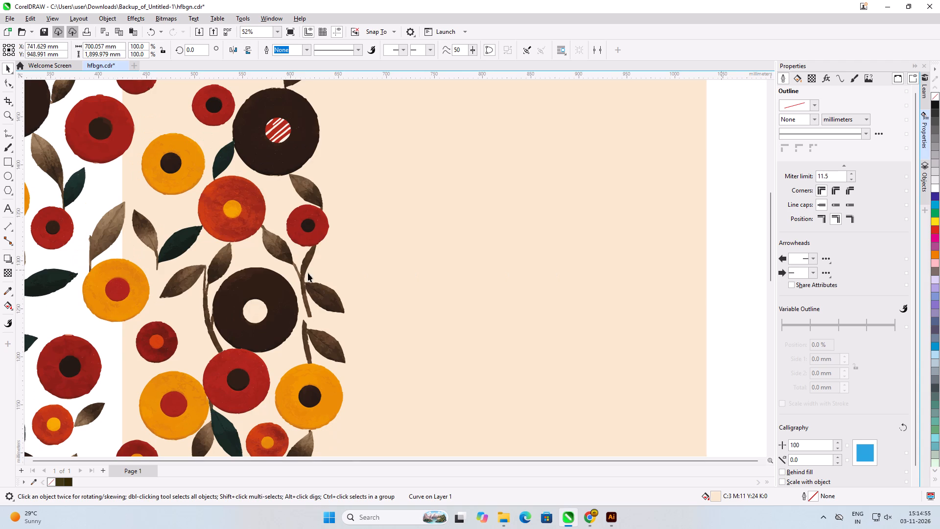
left_click_drag(423, 273, 652, 274)
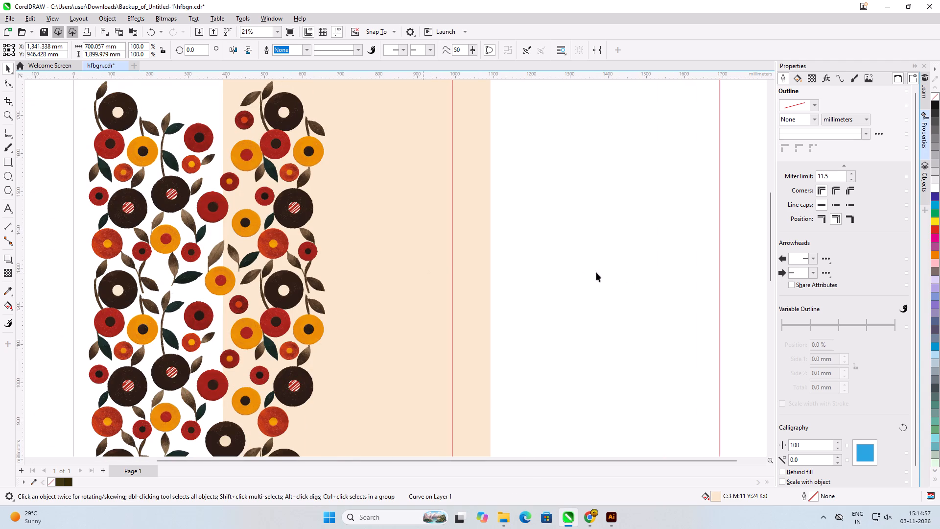
scroll(326, 254, "up", 13)
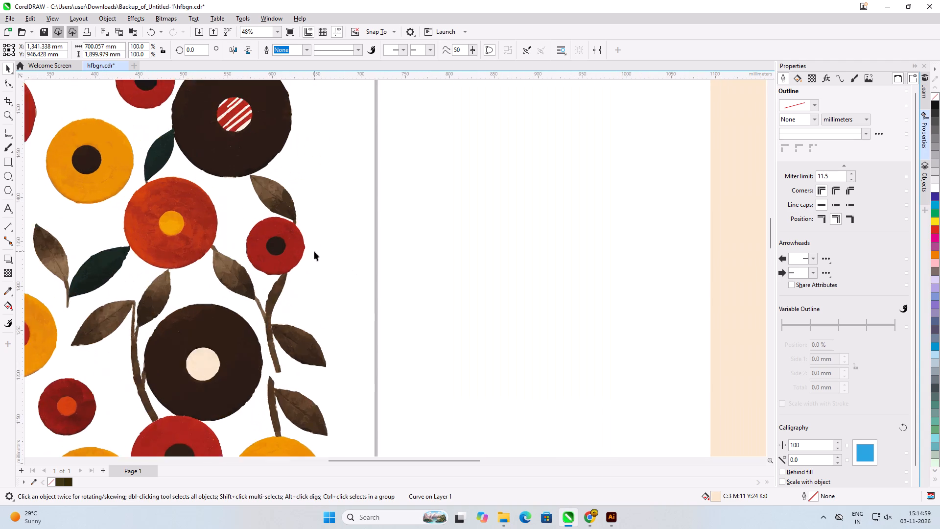
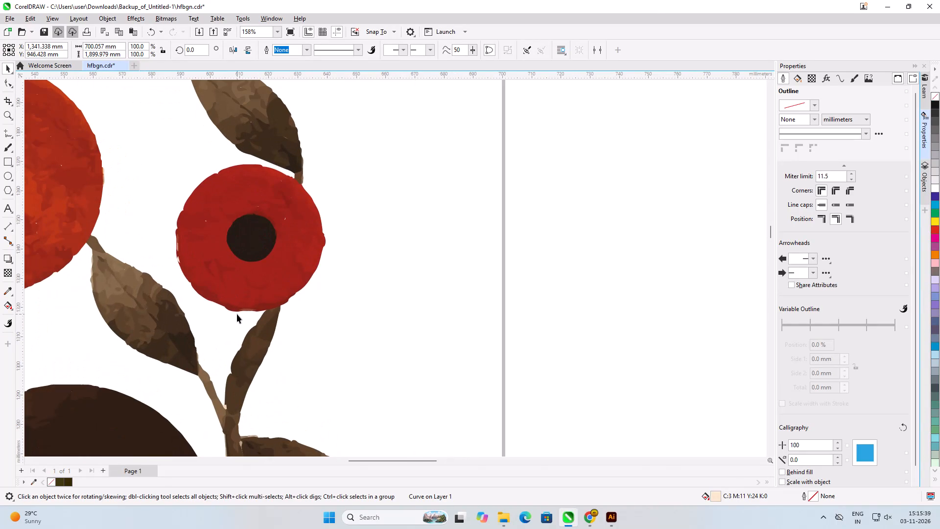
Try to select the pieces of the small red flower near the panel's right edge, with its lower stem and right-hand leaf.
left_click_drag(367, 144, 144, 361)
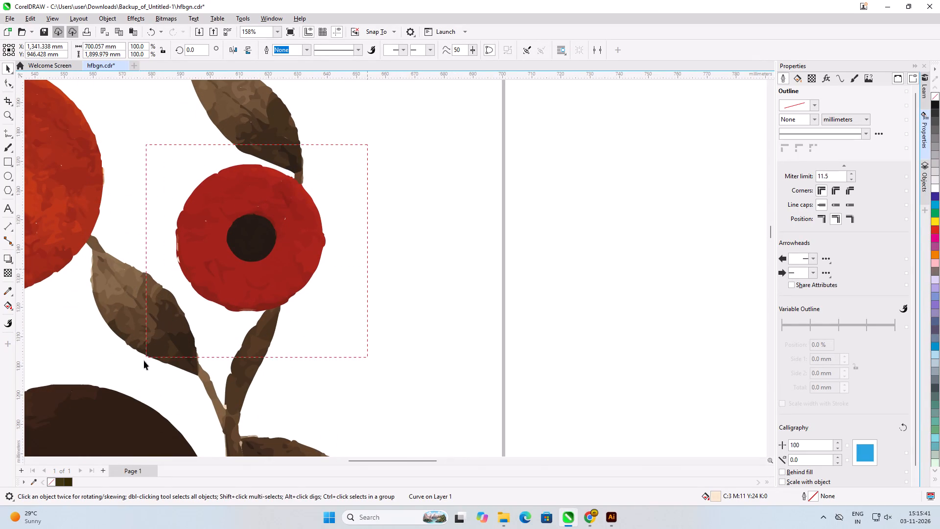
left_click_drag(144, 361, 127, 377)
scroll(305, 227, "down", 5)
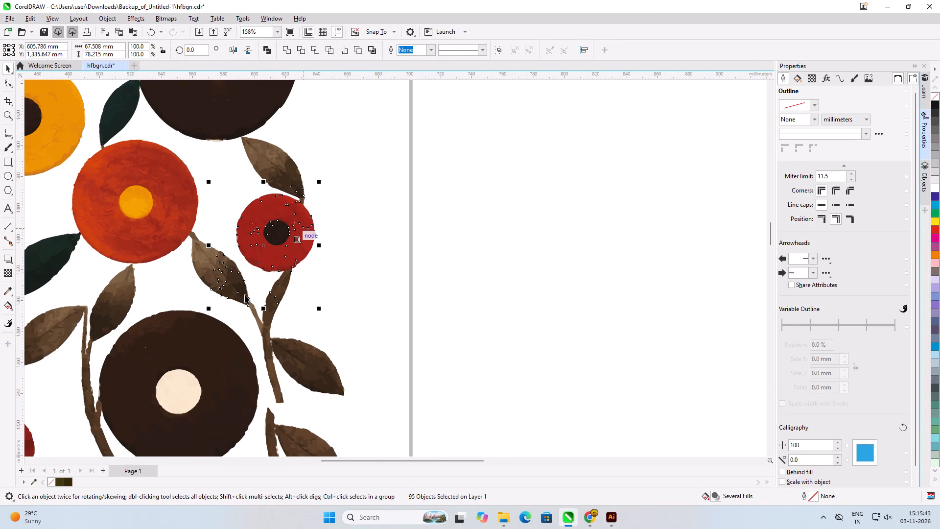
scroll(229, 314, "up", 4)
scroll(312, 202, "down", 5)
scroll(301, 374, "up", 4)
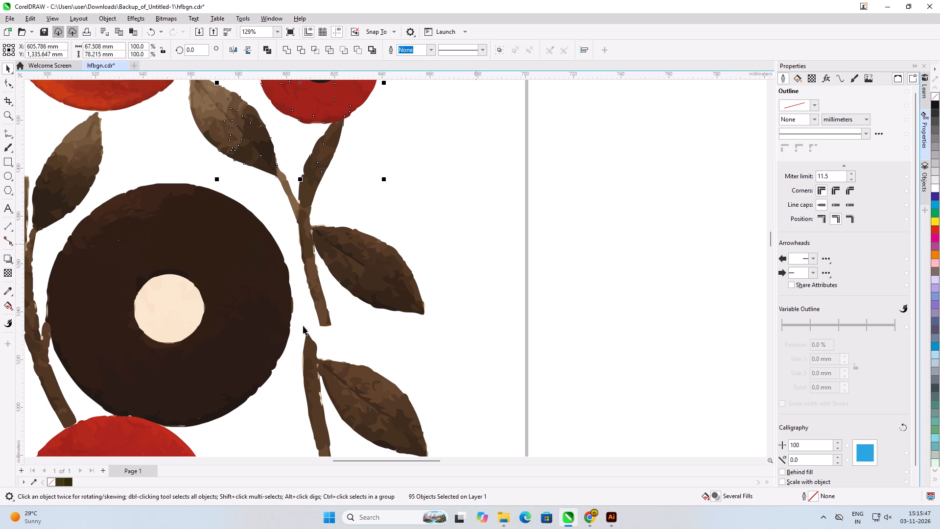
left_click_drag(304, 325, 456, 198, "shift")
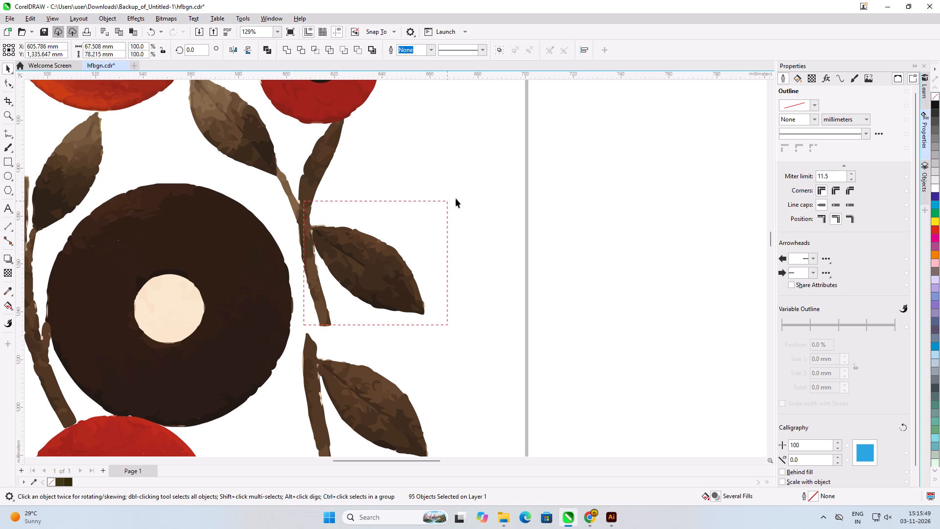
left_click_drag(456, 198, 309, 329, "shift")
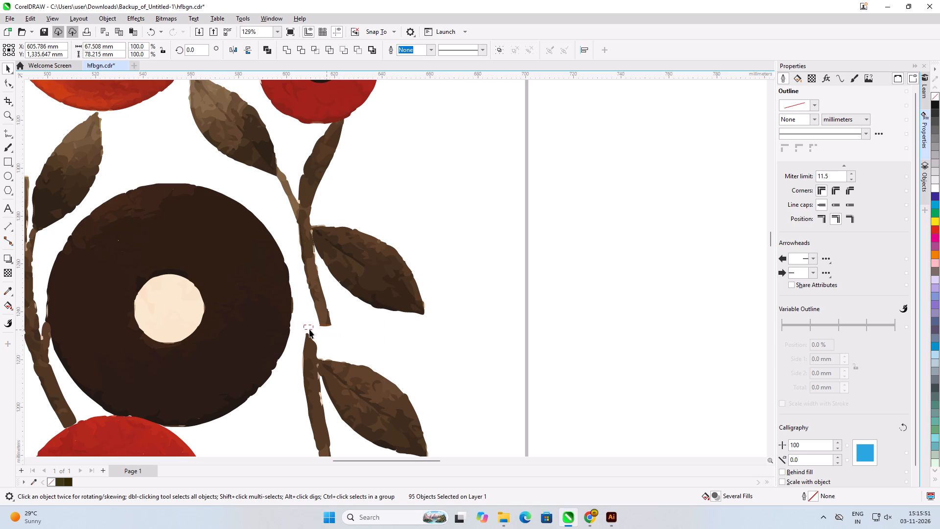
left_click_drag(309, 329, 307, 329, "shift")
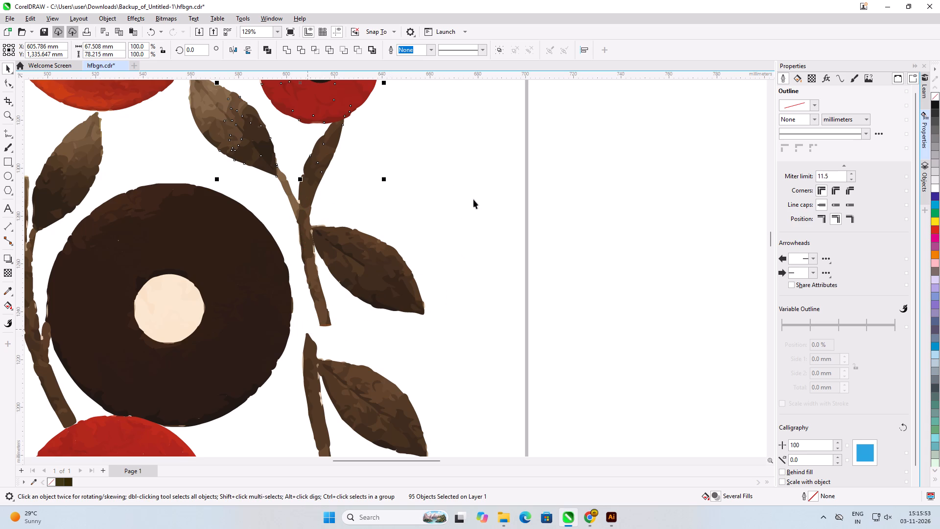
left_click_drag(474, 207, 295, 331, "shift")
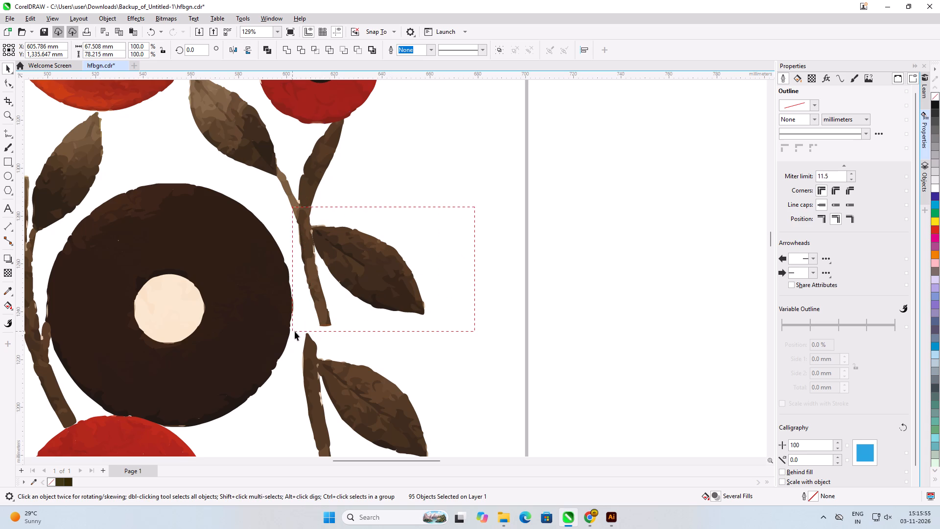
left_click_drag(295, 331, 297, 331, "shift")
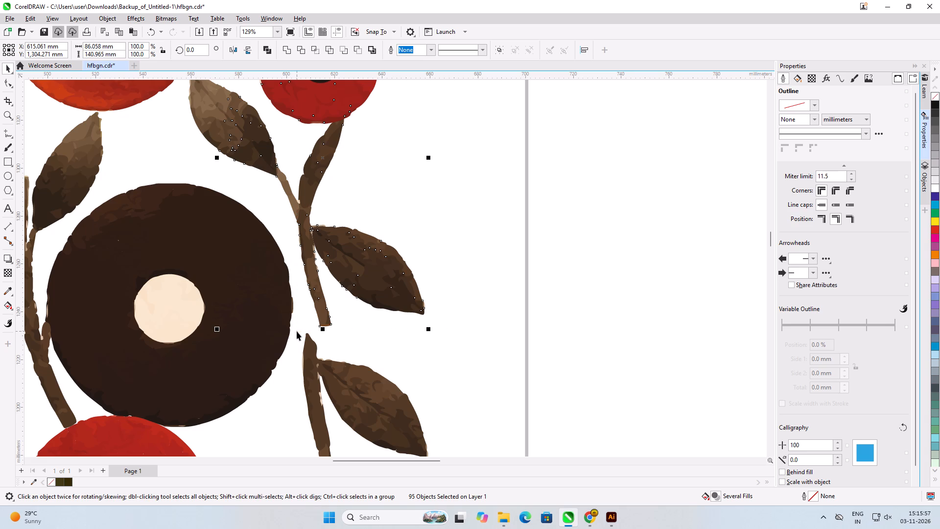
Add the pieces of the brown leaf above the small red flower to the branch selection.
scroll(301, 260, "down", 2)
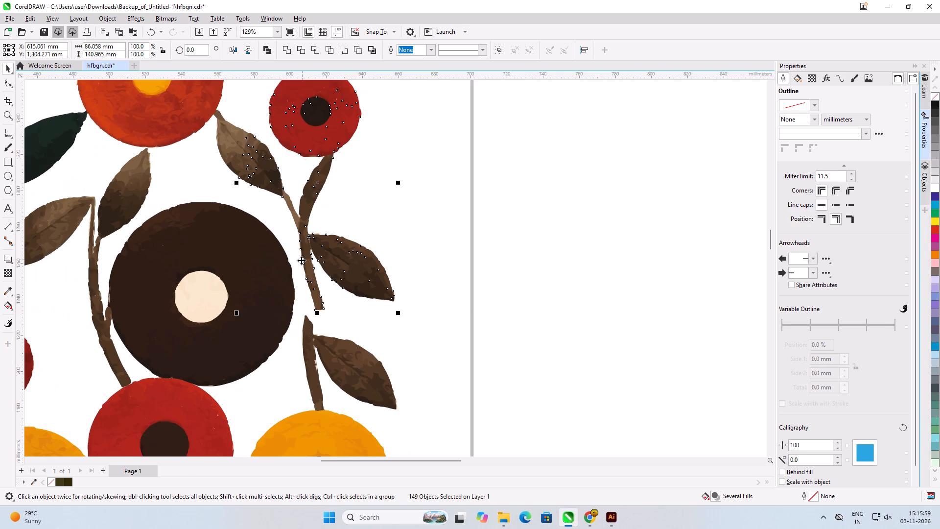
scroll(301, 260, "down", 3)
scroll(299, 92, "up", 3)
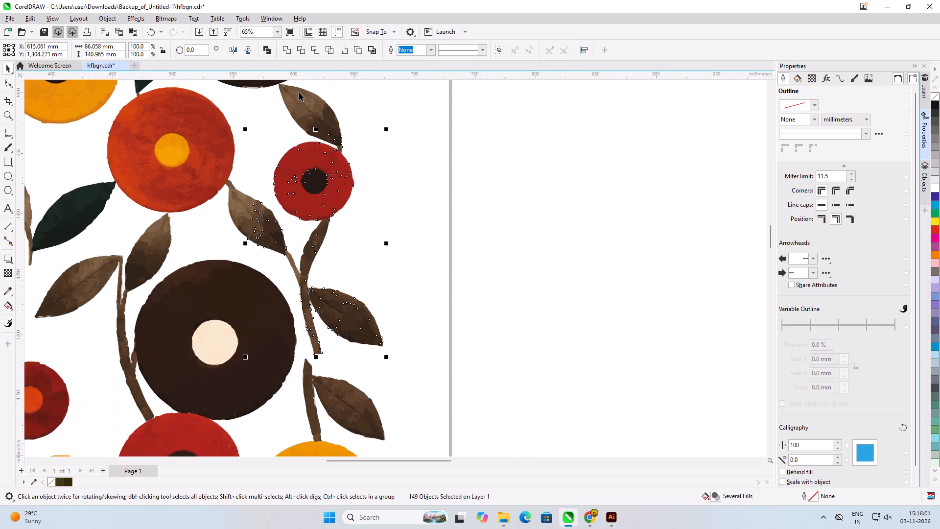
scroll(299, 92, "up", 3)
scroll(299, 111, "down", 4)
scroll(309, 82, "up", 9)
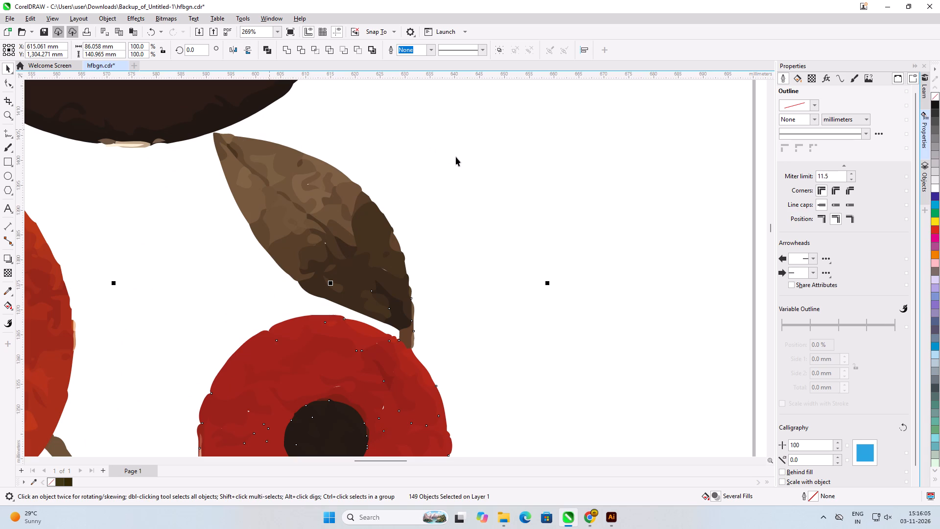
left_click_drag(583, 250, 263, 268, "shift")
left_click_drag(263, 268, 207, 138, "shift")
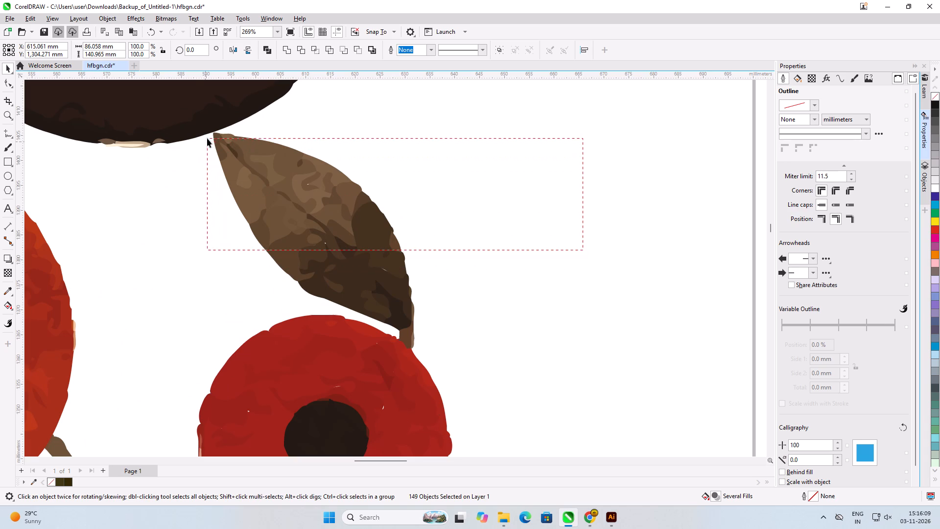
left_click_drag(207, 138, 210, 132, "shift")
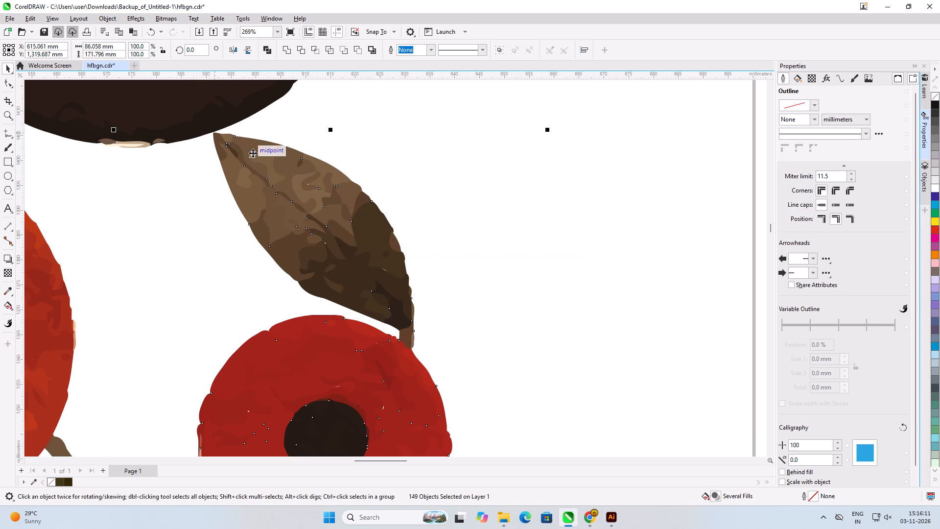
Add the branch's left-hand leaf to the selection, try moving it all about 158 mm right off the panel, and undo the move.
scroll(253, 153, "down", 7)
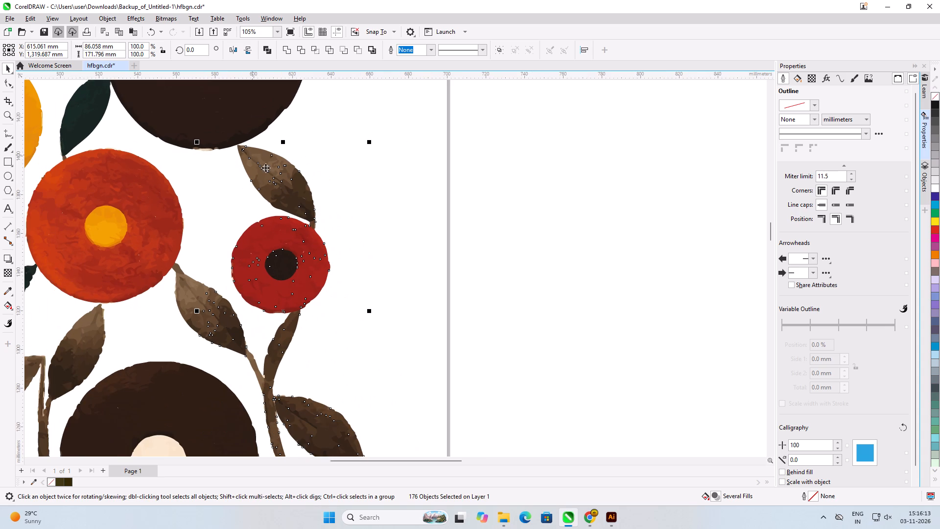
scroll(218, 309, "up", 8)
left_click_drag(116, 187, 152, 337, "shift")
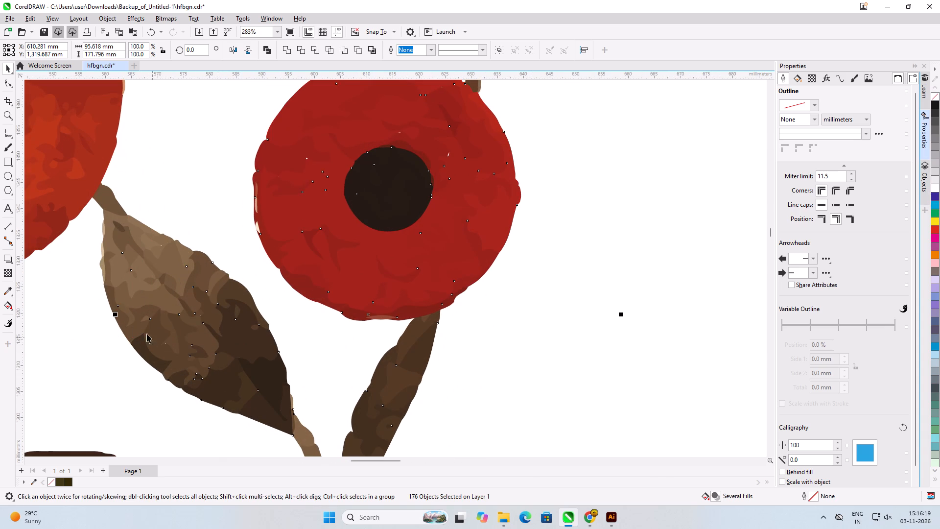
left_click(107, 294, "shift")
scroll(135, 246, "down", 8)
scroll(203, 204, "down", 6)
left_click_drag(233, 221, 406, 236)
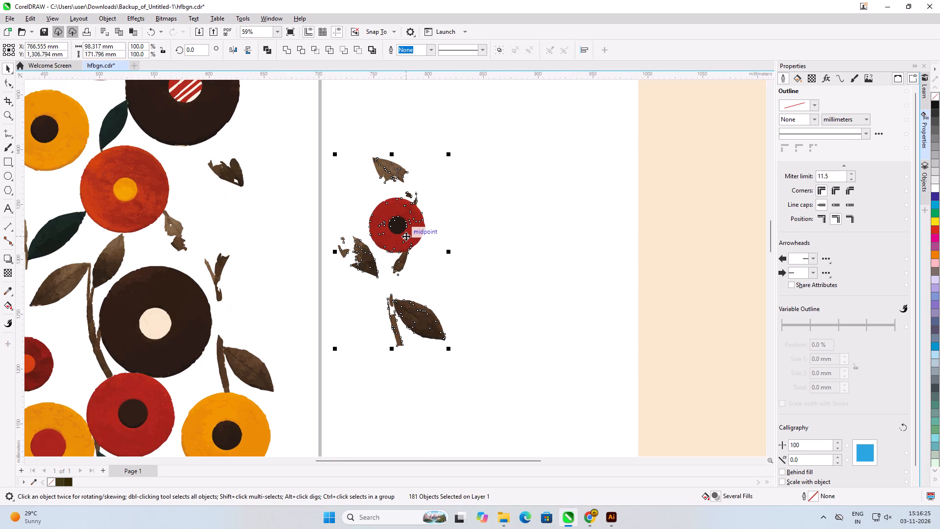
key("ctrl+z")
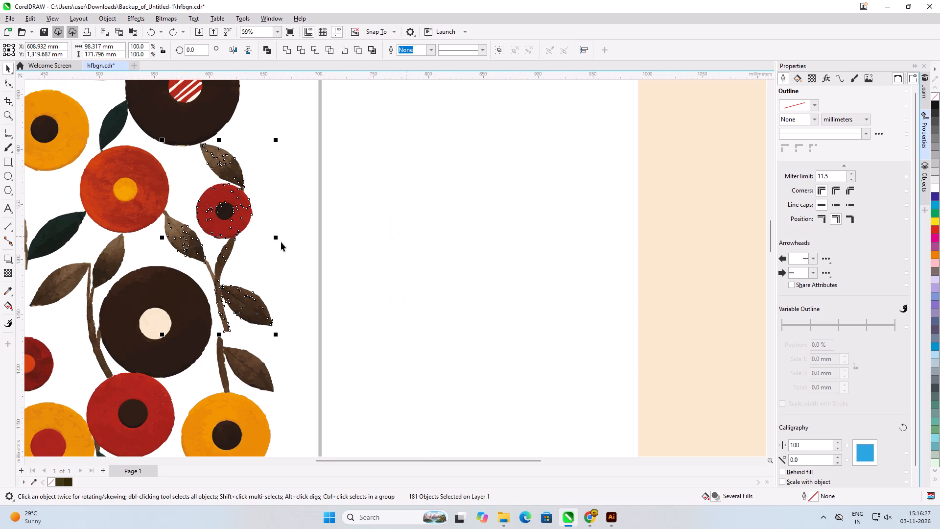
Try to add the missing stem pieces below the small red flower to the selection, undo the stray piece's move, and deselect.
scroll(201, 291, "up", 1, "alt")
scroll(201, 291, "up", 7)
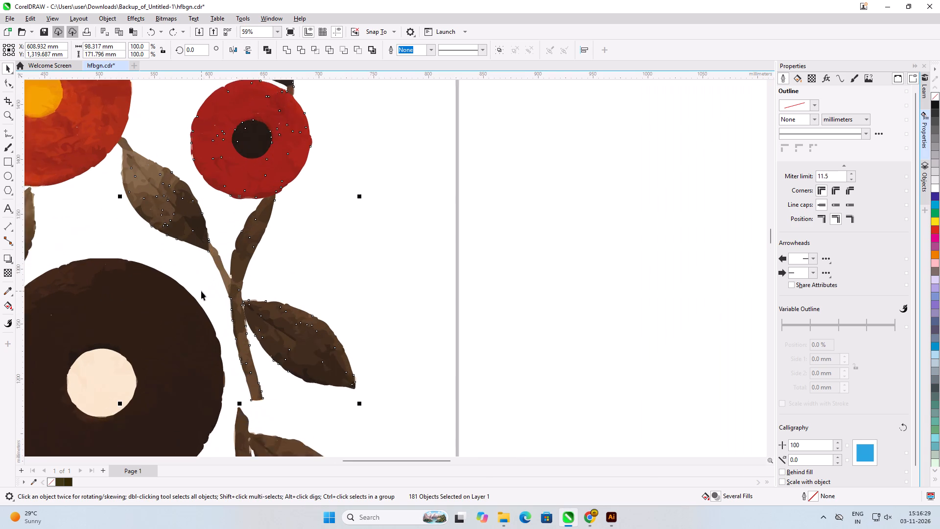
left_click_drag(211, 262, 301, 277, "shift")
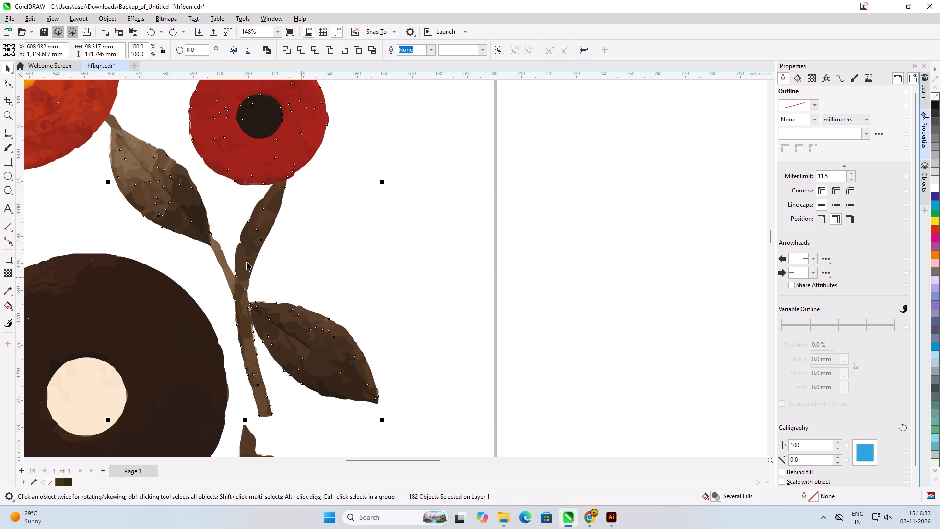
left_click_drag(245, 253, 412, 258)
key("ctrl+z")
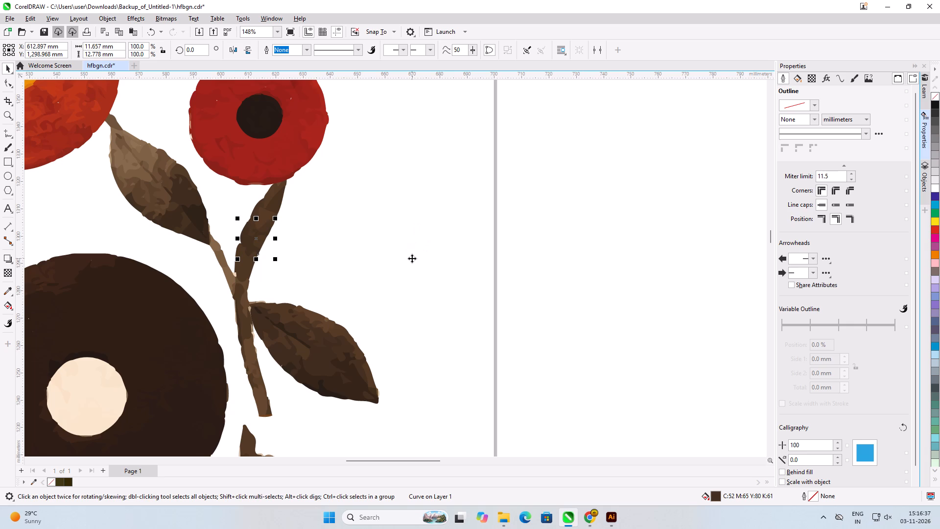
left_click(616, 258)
Examine the floral panel as a whole and the arrangement of motifs along its right edge.
scroll(342, 308, "down", 4)
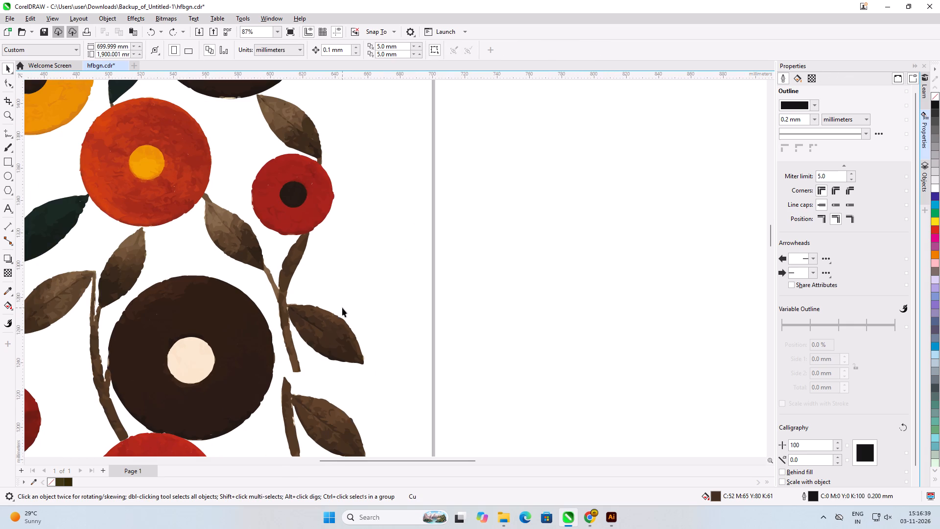
scroll(344, 308, "down", 10)
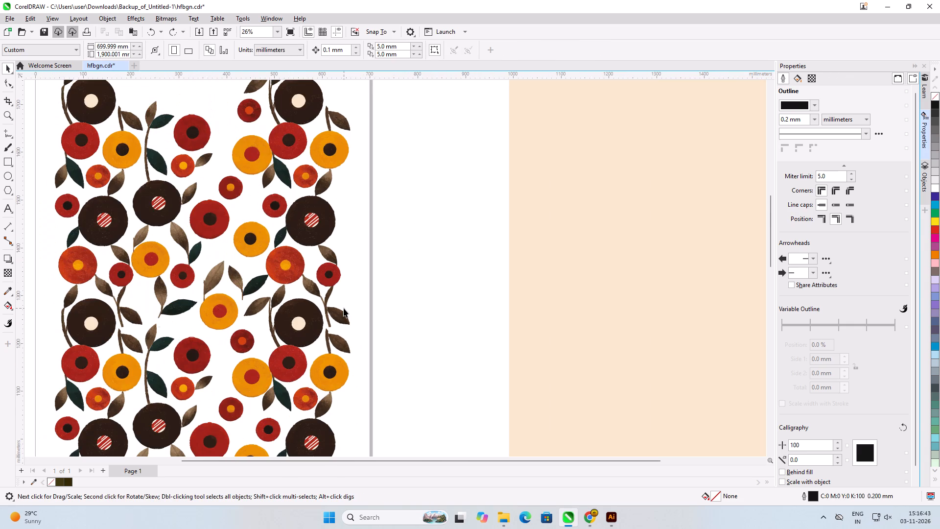
scroll(300, 219, "down", 4)
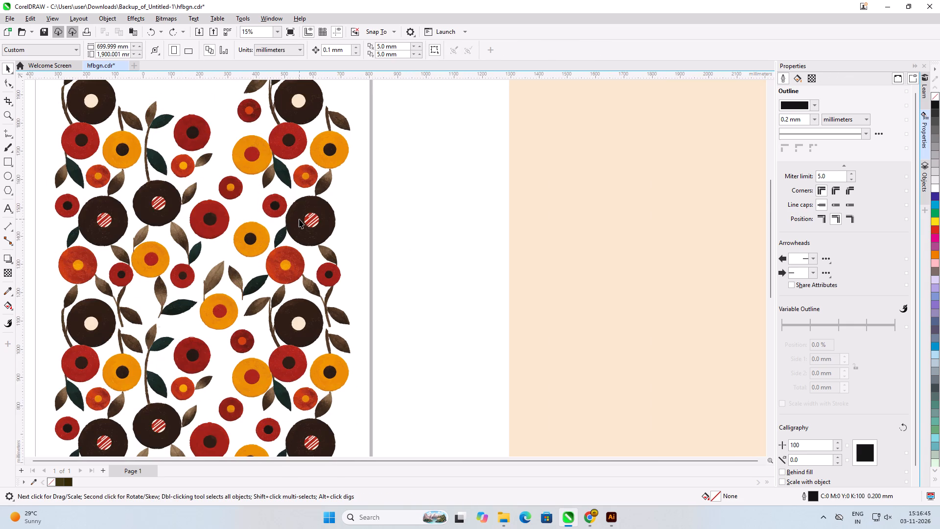
scroll(285, 439, "up", 3)
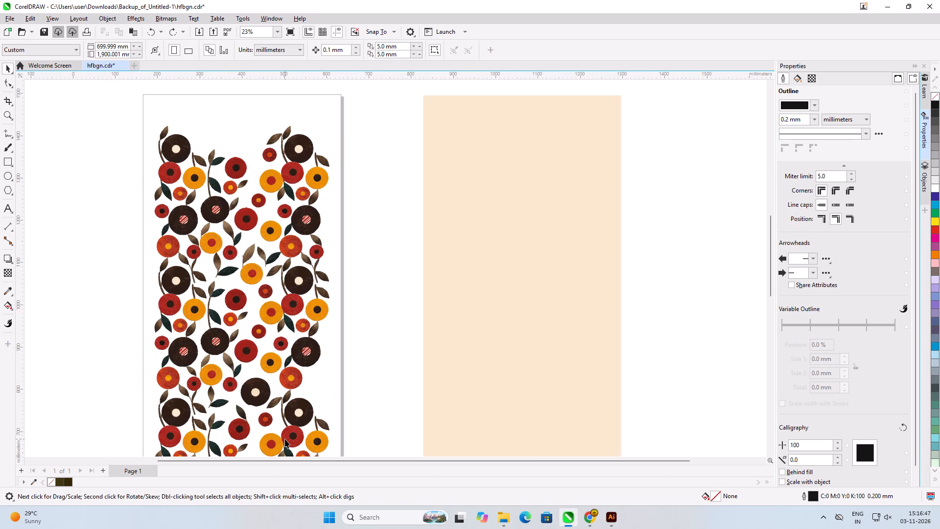
scroll(345, 172, "up", 1)
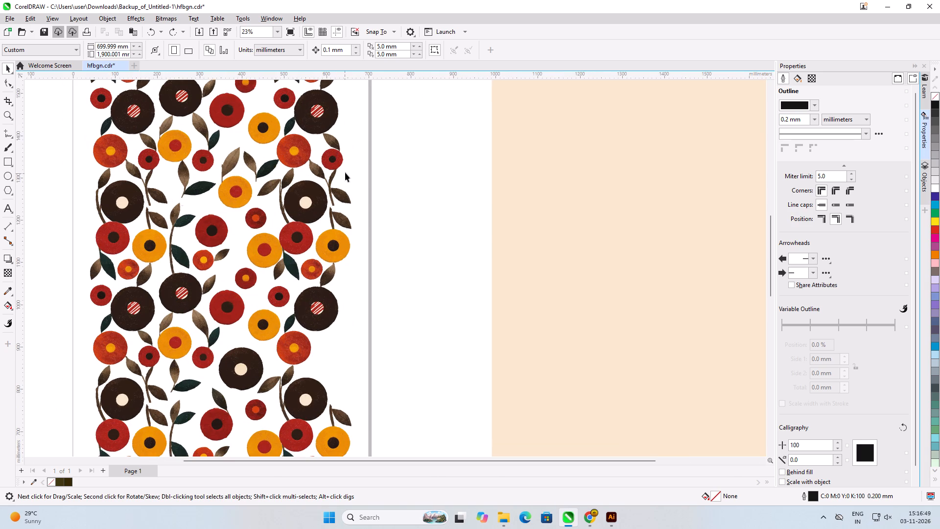
scroll(345, 172, "up", 3)
scroll(330, 259, "down", 5)
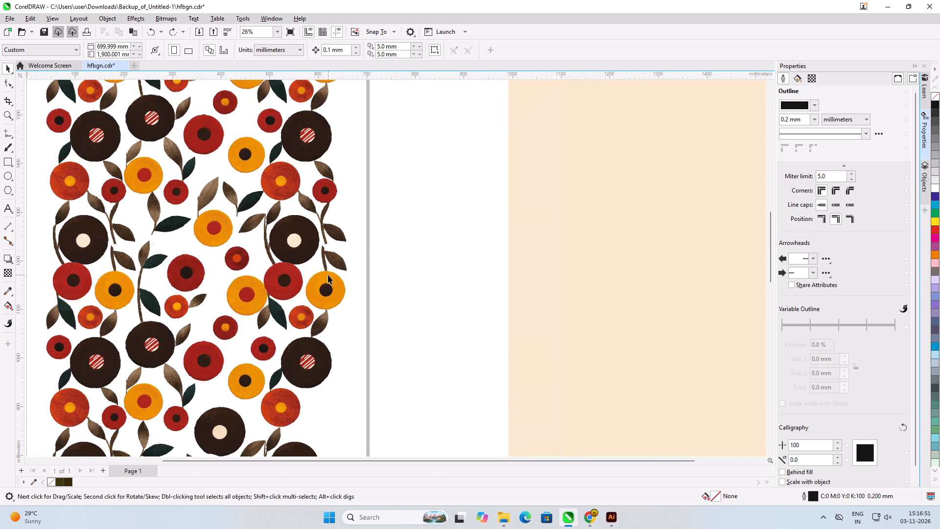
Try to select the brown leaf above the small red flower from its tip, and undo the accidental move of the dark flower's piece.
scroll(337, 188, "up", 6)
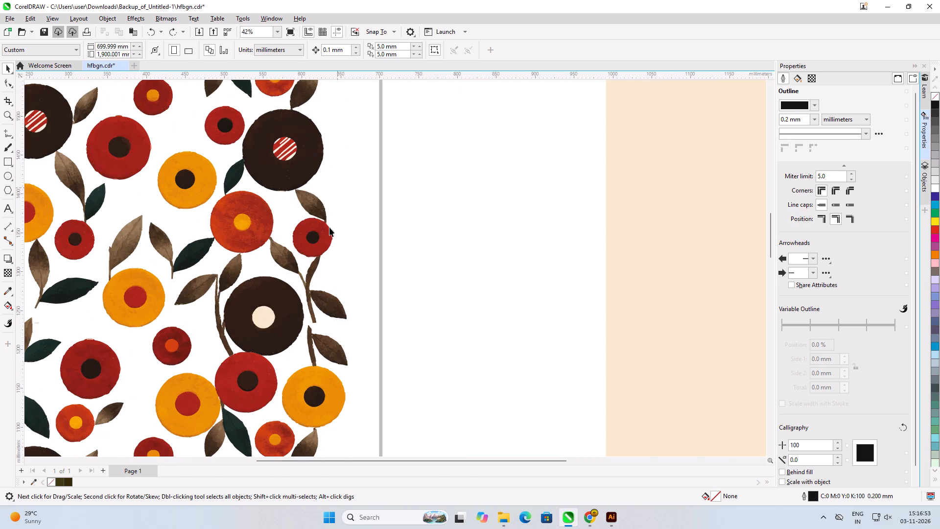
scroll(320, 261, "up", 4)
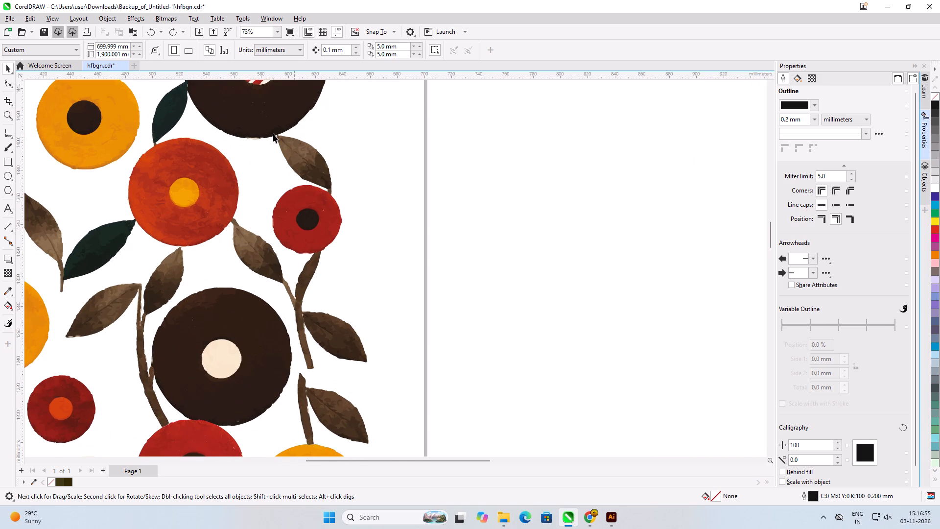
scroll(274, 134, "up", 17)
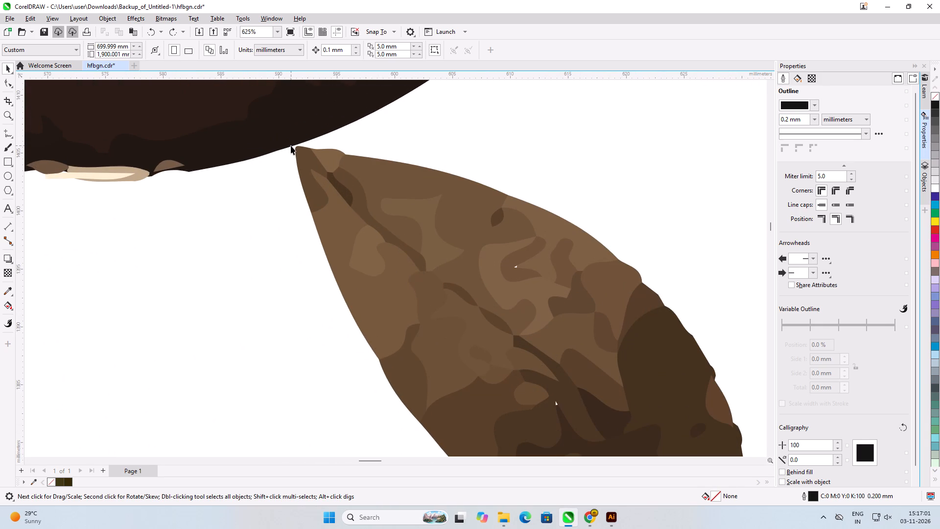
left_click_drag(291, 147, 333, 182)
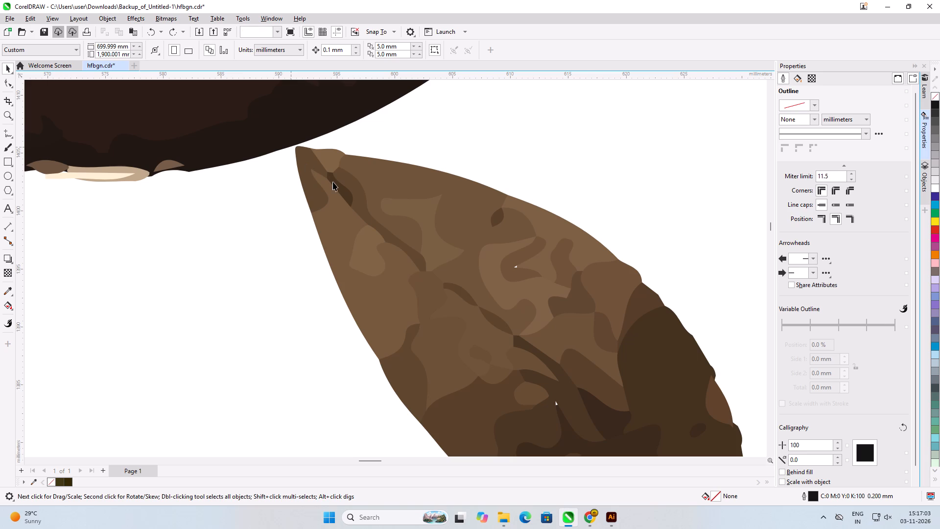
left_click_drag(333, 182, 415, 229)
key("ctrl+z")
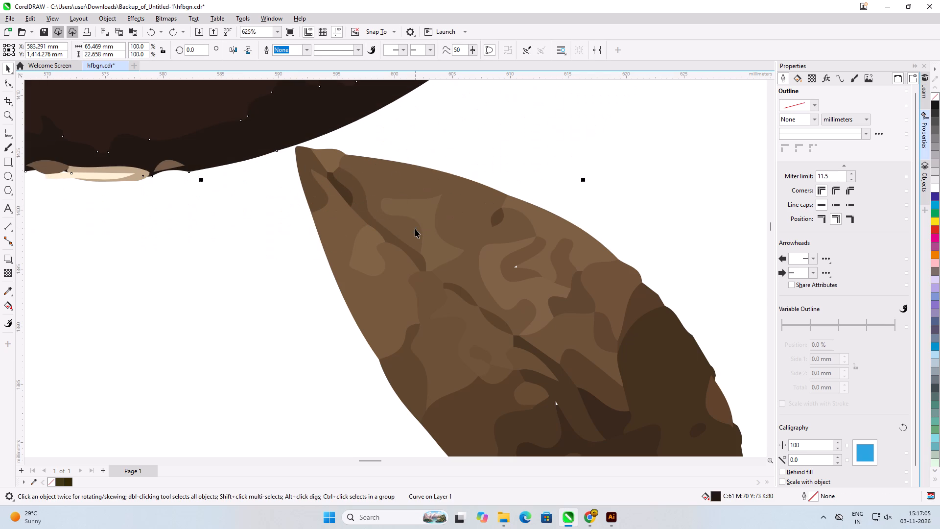
Clear the selection and marquee-select the small red flower together with the brown leaf above it.
left_click(427, 140)
left_click_drag(505, 154, 366, 154)
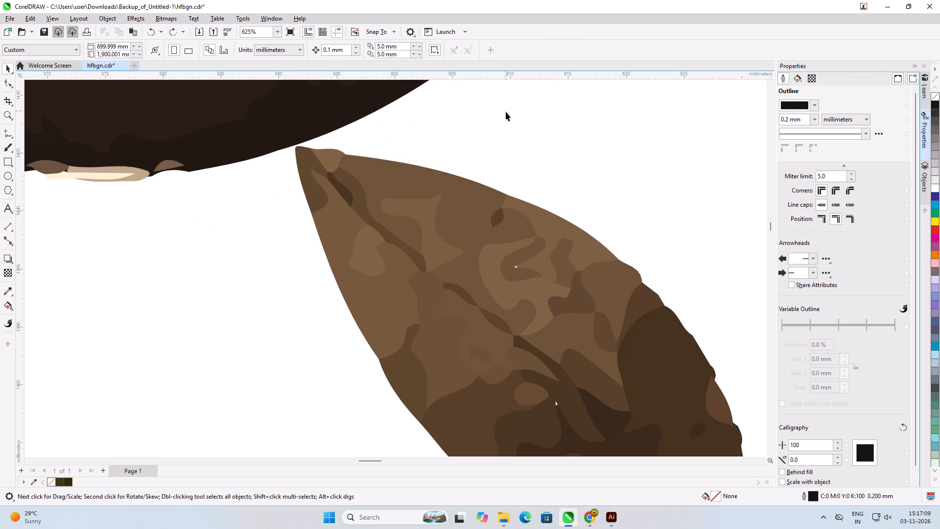
left_click_drag(503, 113, 540, 147)
left_click_drag(254, 174, 745, 407)
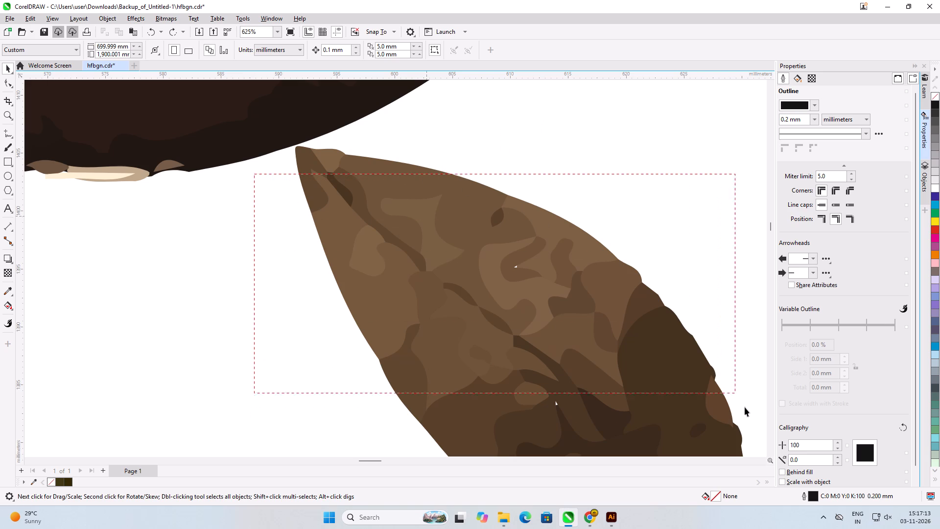
left_click_drag(745, 407, 610, 434)
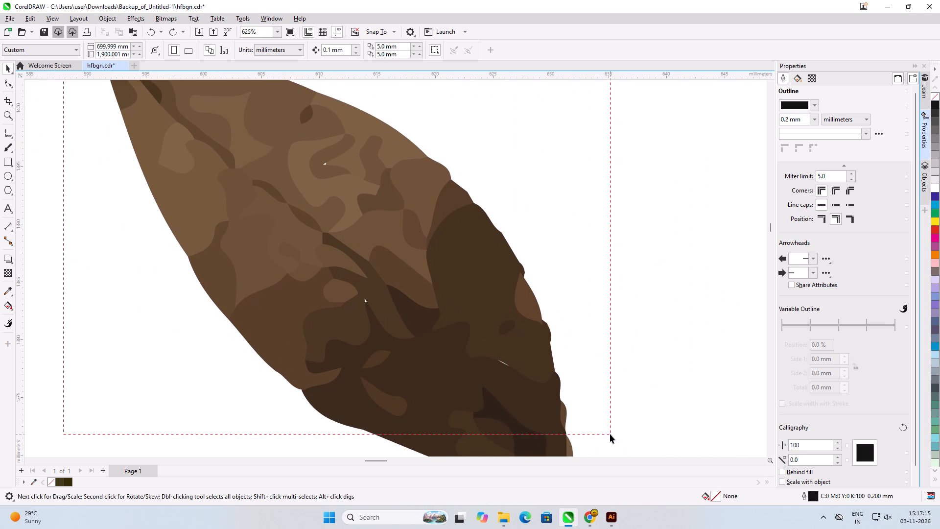
left_click_drag(610, 434, 601, 405)
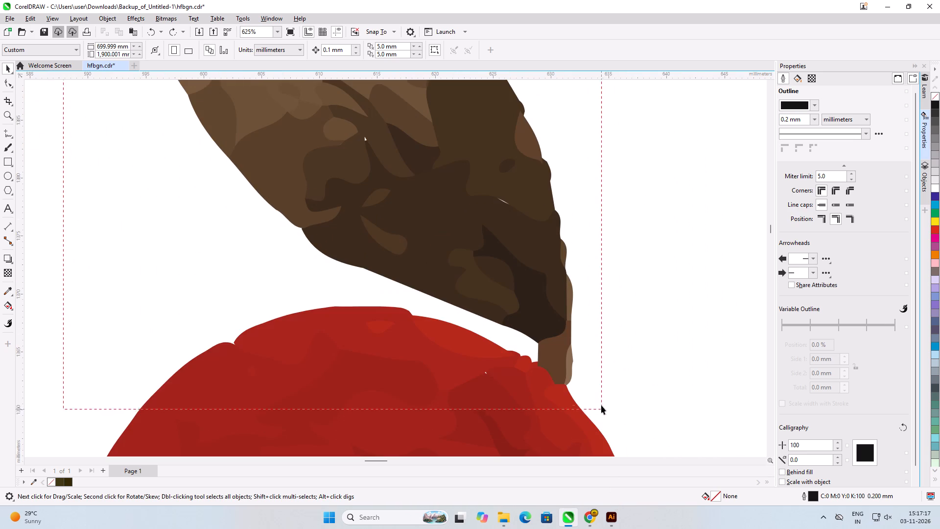
left_click_drag(601, 405, 620, 497)
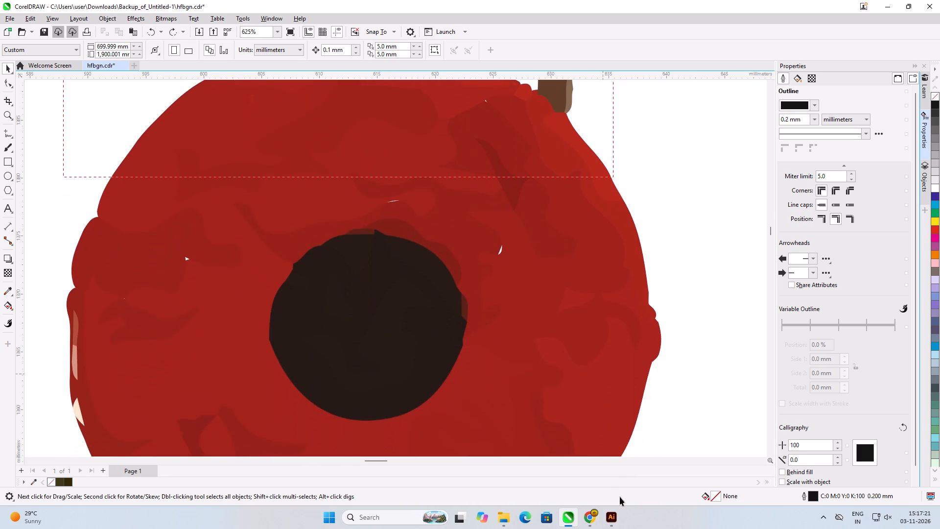
left_click_drag(620, 497, 667, 492)
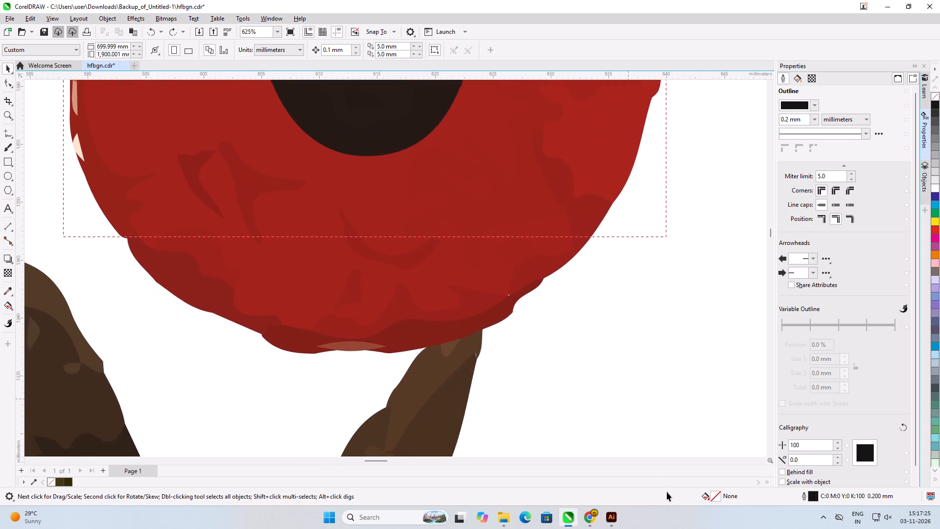
left_click_drag(667, 492, 651, 404)
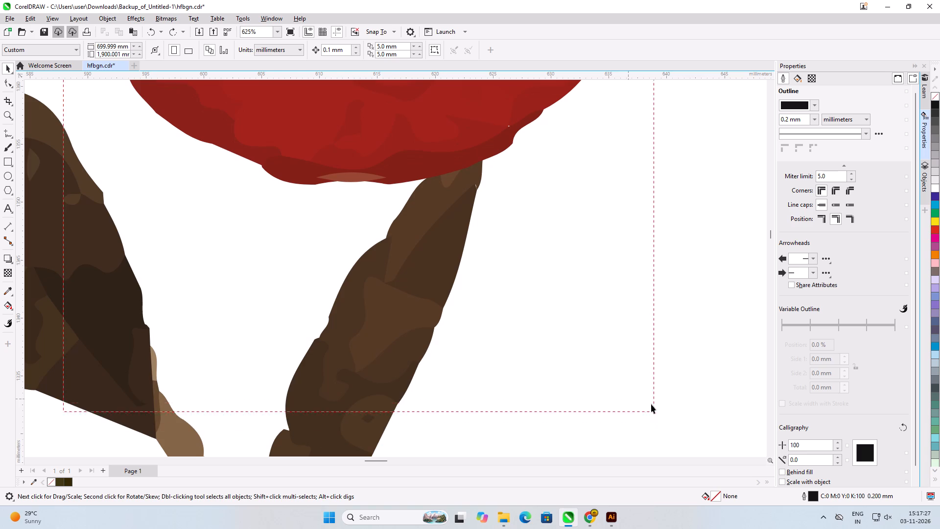
left_click_drag(651, 404, 705, 149)
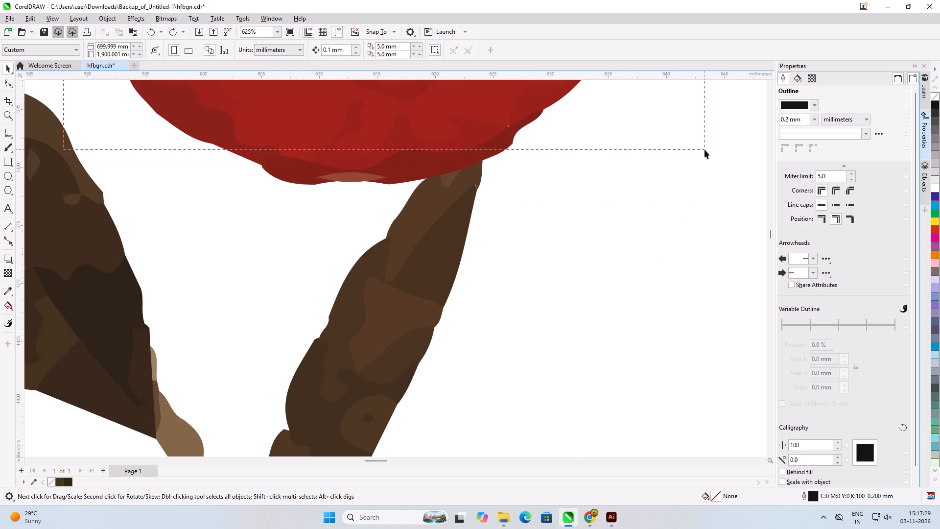
left_click_drag(705, 149, 717, 189)
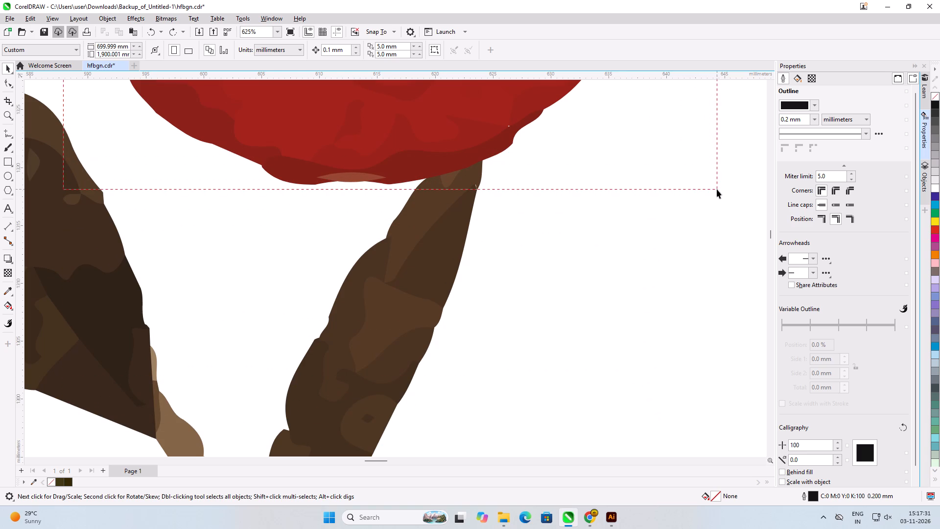
left_click_drag(717, 189, 717, 183)
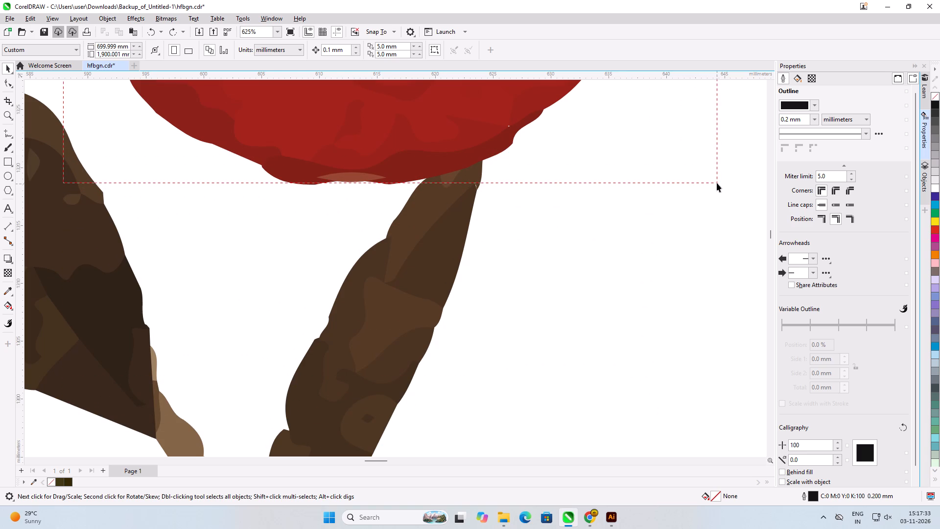
left_click_drag(717, 183, 717, 187)
Add the unselected brown pieces at the tip of the leaf above the small red flower to the selection.
scroll(606, 325, "down", 3)
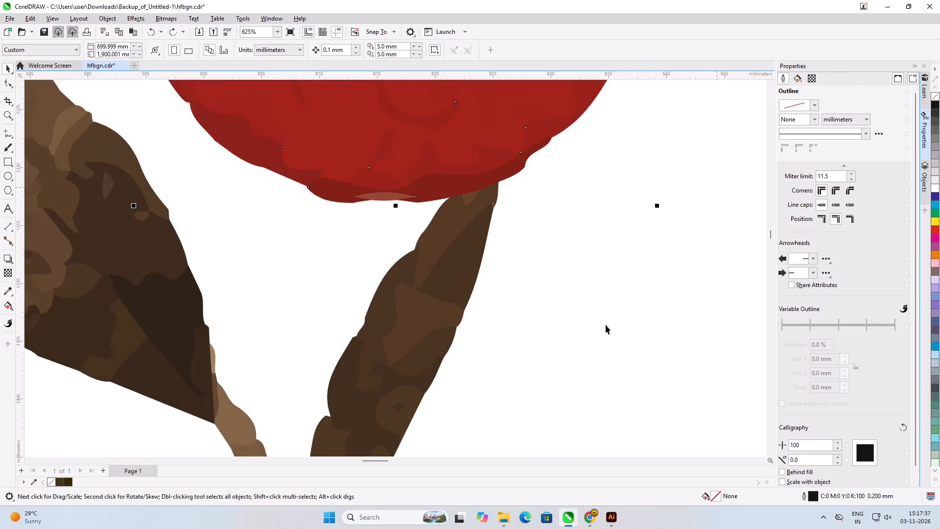
scroll(606, 325, "down", 5)
scroll(423, 350, "down", 3)
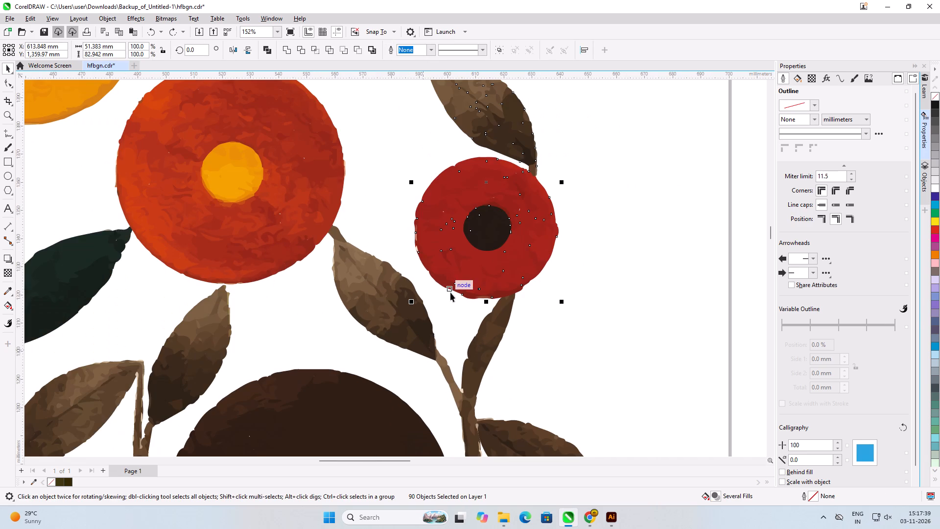
scroll(451, 321, "down", 4)
scroll(469, 159, "up", 8)
scroll(366, 208, "up", 8)
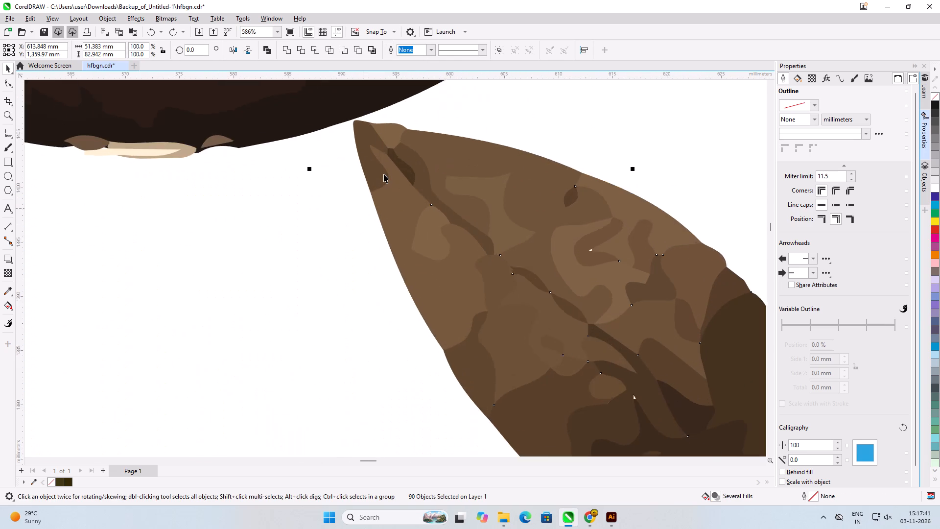
scroll(384, 174, "up", 5)
scroll(355, 278, "down", 4)
scroll(469, 188, "up", 2)
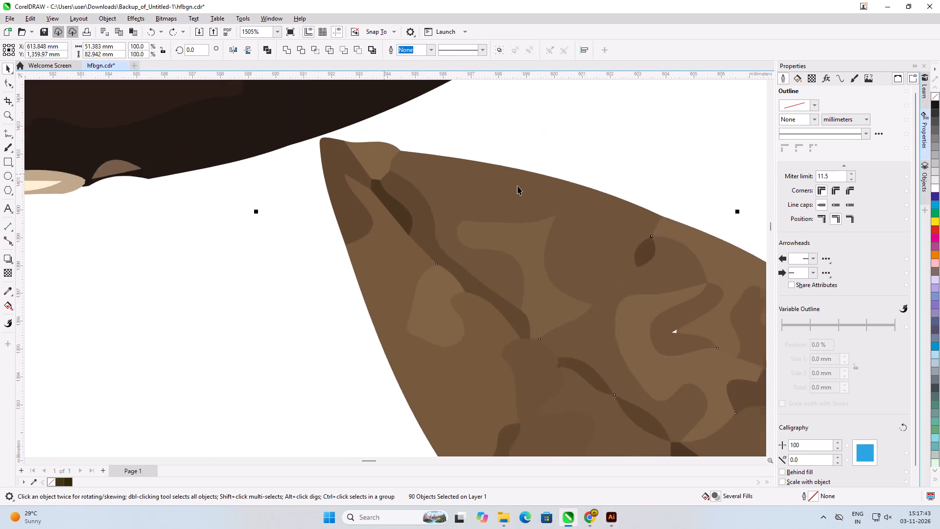
scroll(517, 186, "up", 1)
left_click(466, 197, "shift")
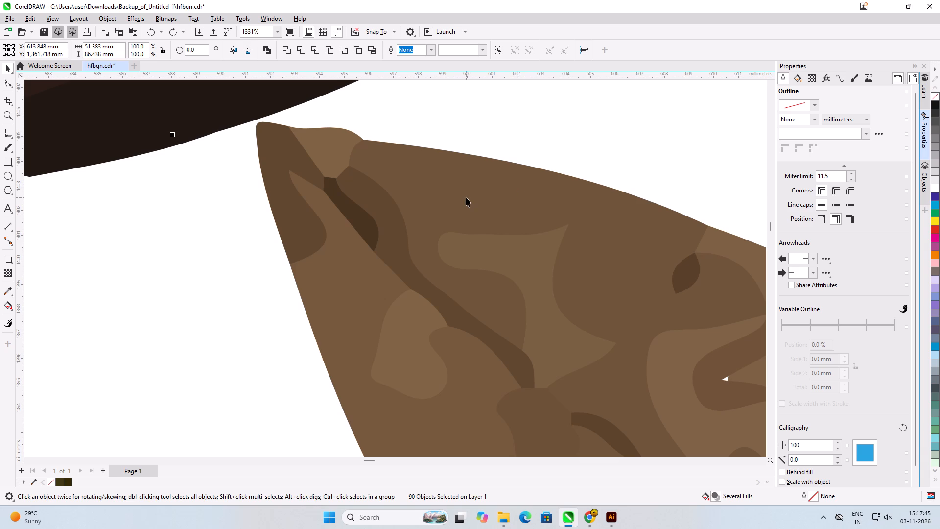
left_click(382, 218, "shift")
left_click(352, 220, "shift")
left_click(325, 258, "shift")
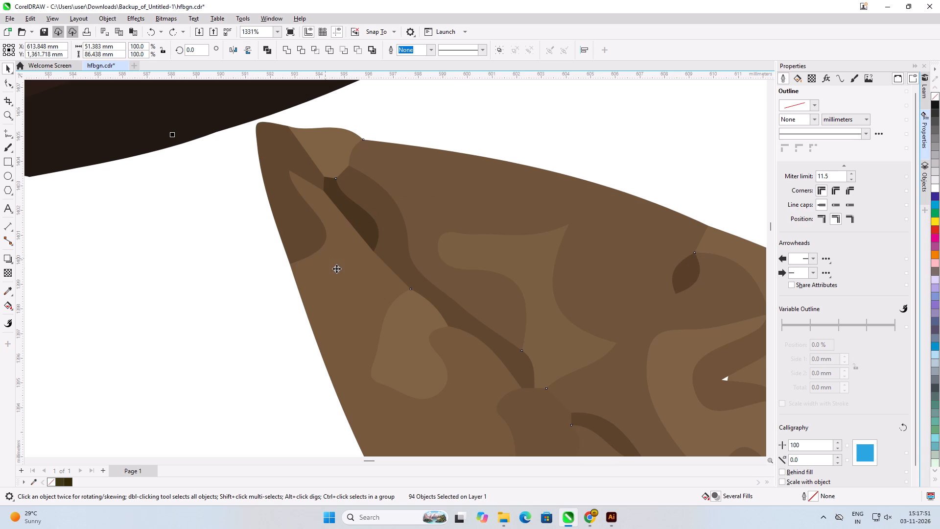
left_click(336, 268, "shift")
left_click(336, 268, "shift")
left_click(262, 166, "shift")
left_click(318, 148, "shift")
left_click(282, 155, "shift")
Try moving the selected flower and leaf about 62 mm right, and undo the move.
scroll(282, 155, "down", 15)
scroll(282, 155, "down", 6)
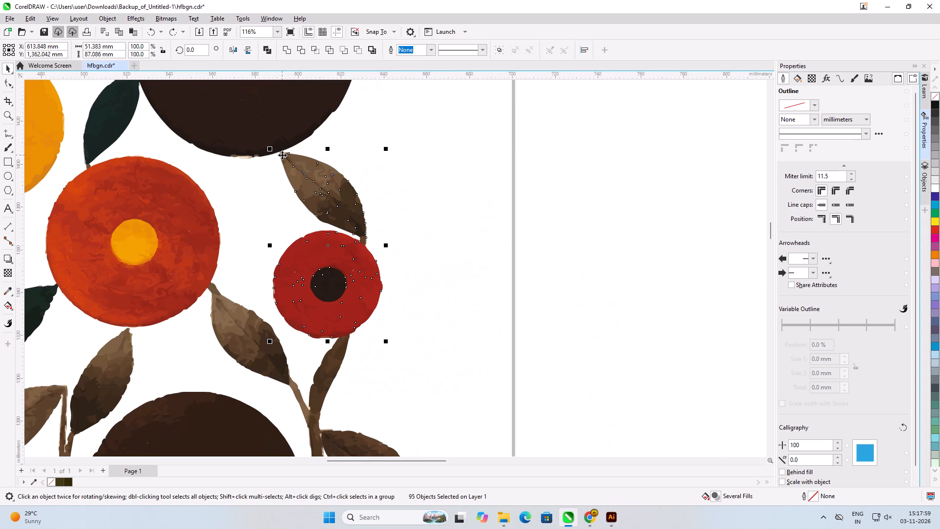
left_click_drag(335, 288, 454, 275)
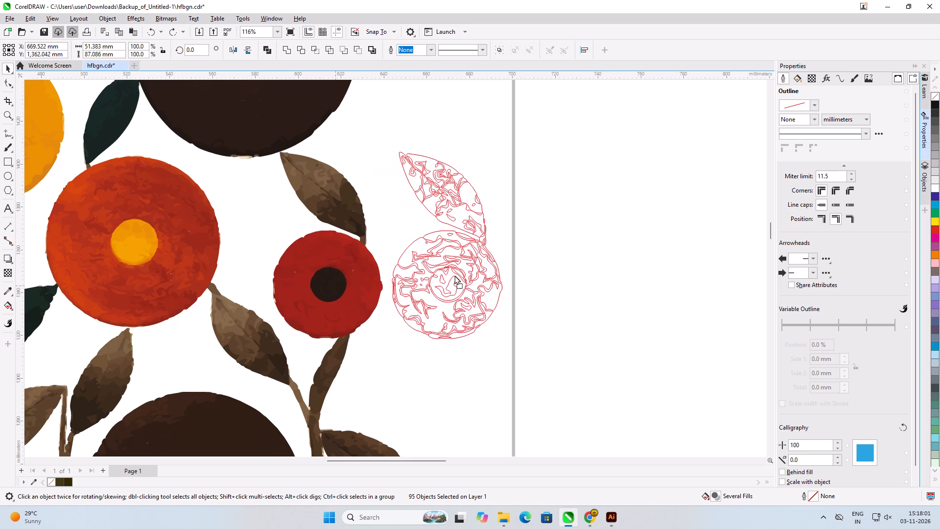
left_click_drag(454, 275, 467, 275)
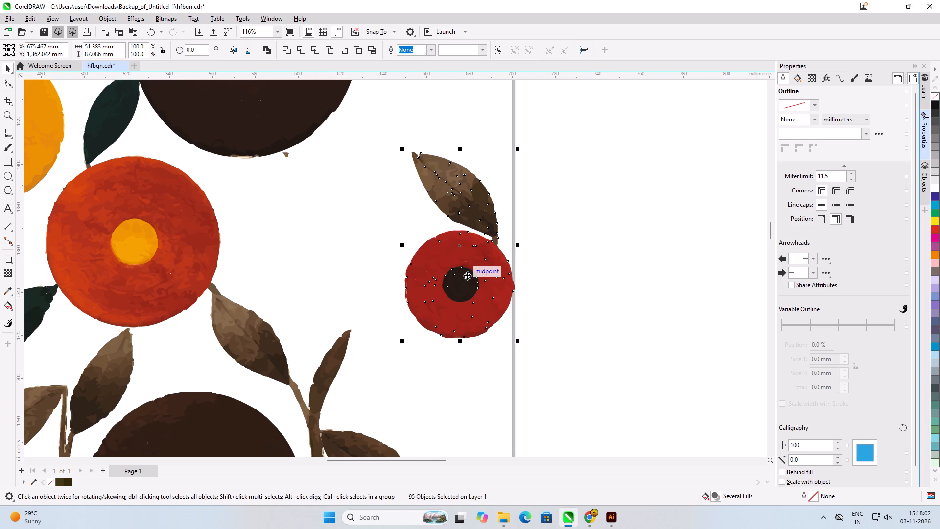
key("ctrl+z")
Add the missed light brown piece at the upper leaf's tip to the flower and leaf selection.
scroll(281, 145, "up", 7)
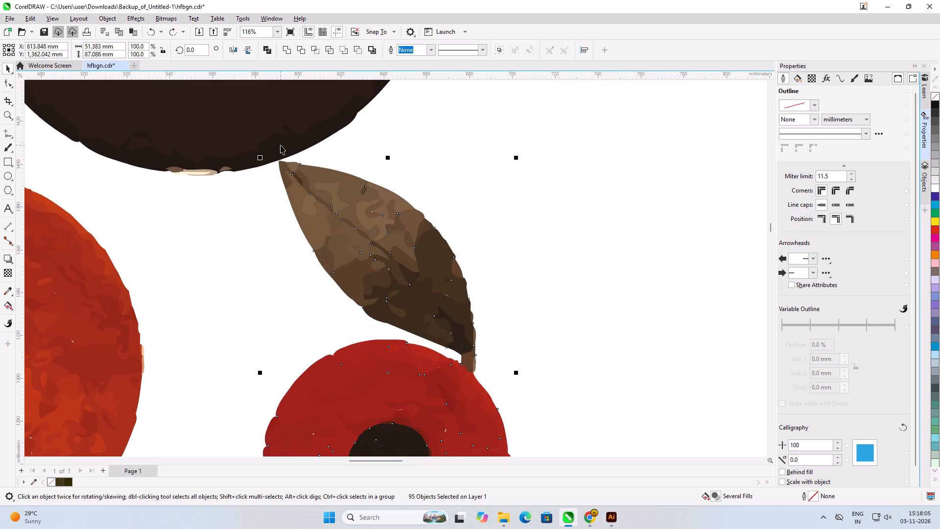
scroll(292, 167, "up", 13)
left_click(292, 149, "shift")
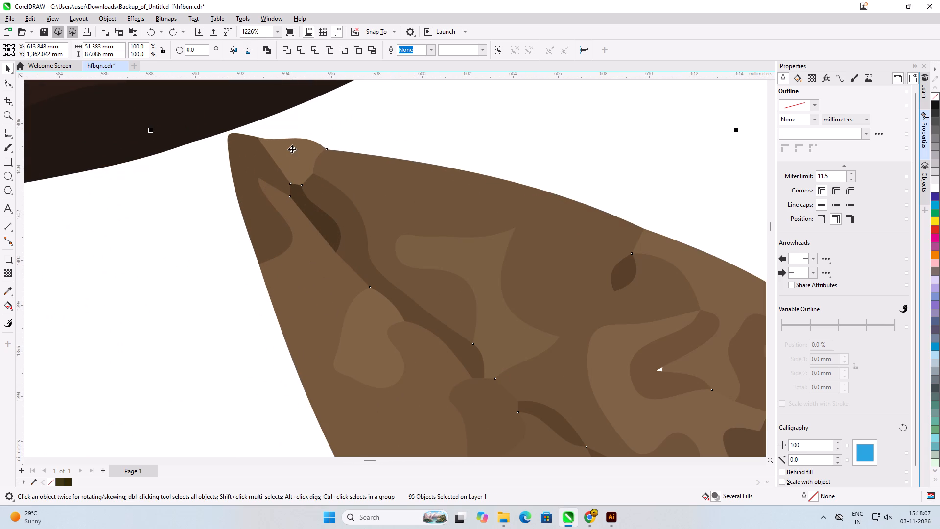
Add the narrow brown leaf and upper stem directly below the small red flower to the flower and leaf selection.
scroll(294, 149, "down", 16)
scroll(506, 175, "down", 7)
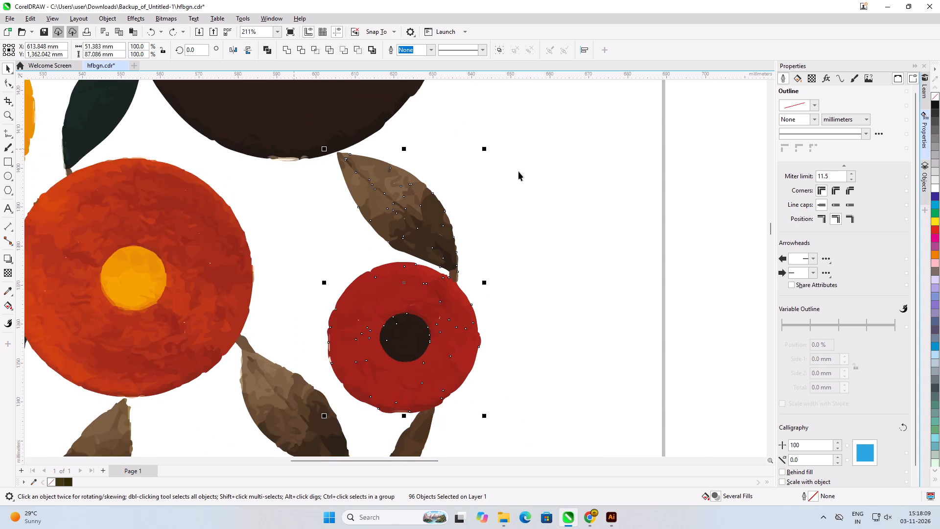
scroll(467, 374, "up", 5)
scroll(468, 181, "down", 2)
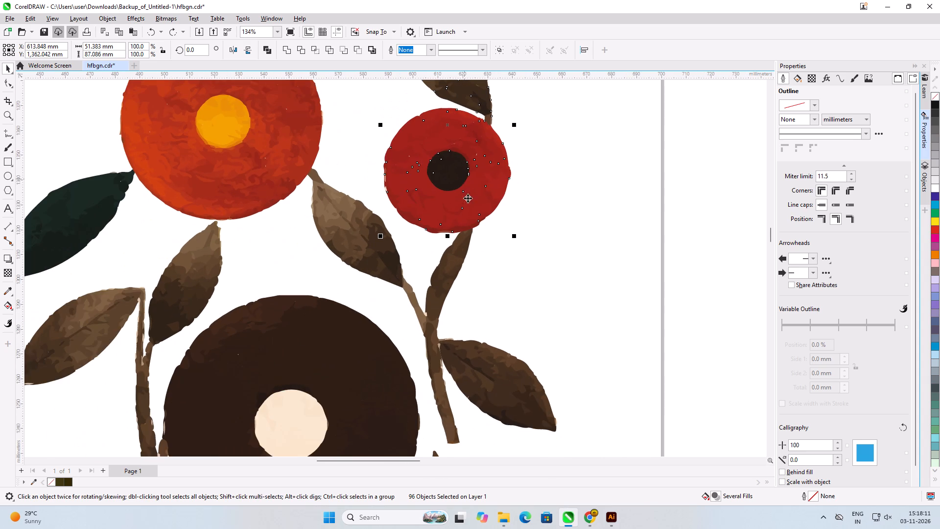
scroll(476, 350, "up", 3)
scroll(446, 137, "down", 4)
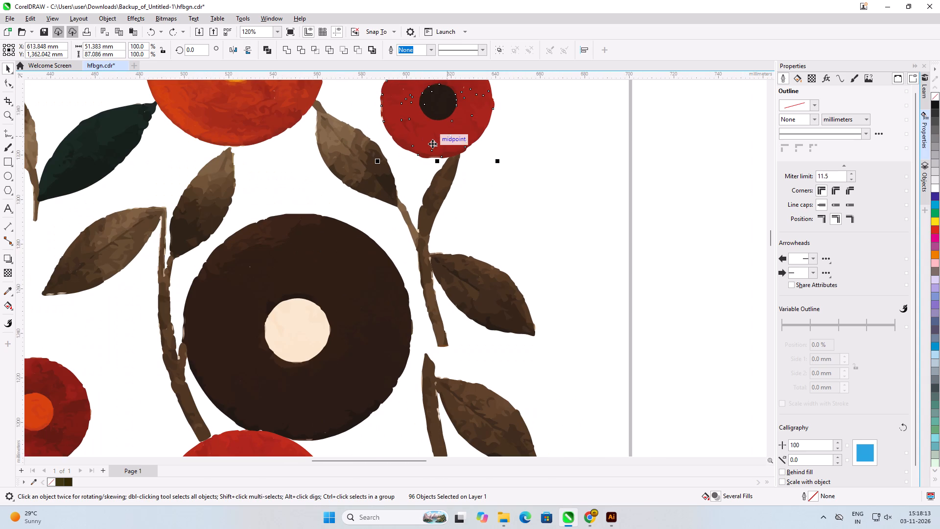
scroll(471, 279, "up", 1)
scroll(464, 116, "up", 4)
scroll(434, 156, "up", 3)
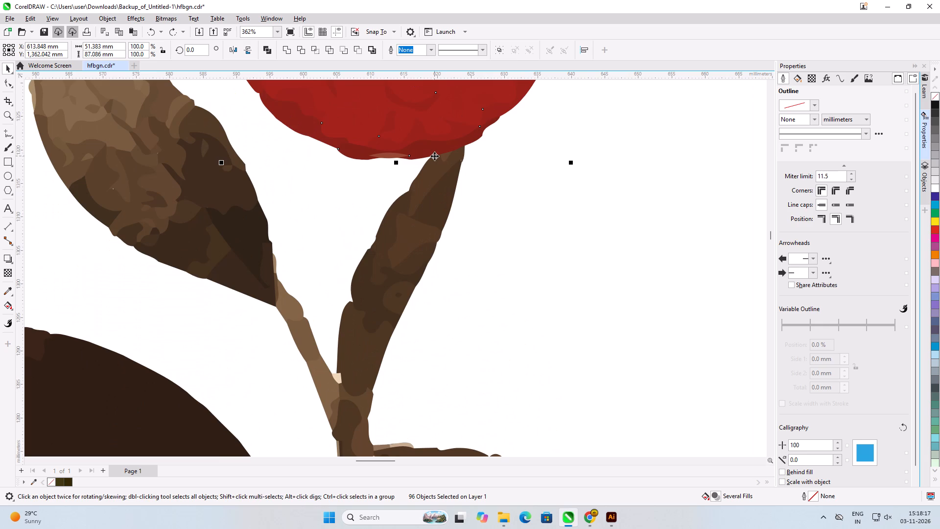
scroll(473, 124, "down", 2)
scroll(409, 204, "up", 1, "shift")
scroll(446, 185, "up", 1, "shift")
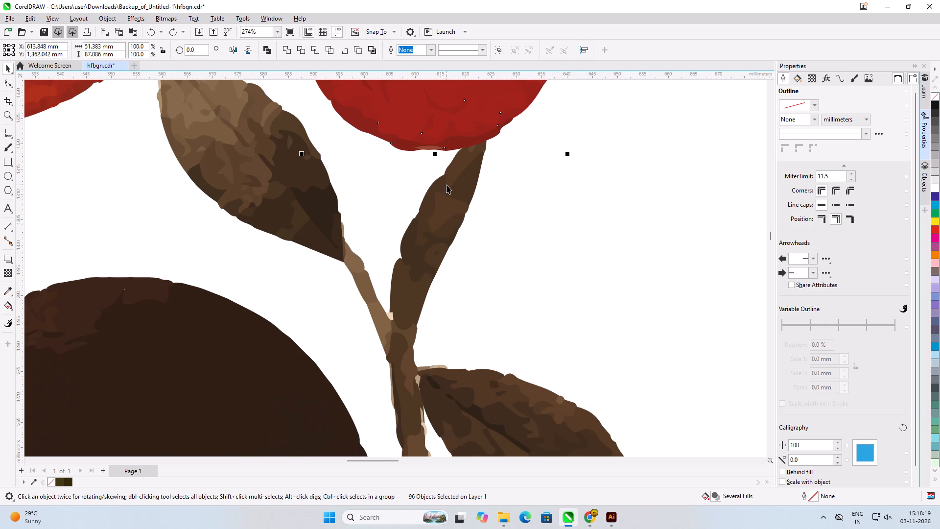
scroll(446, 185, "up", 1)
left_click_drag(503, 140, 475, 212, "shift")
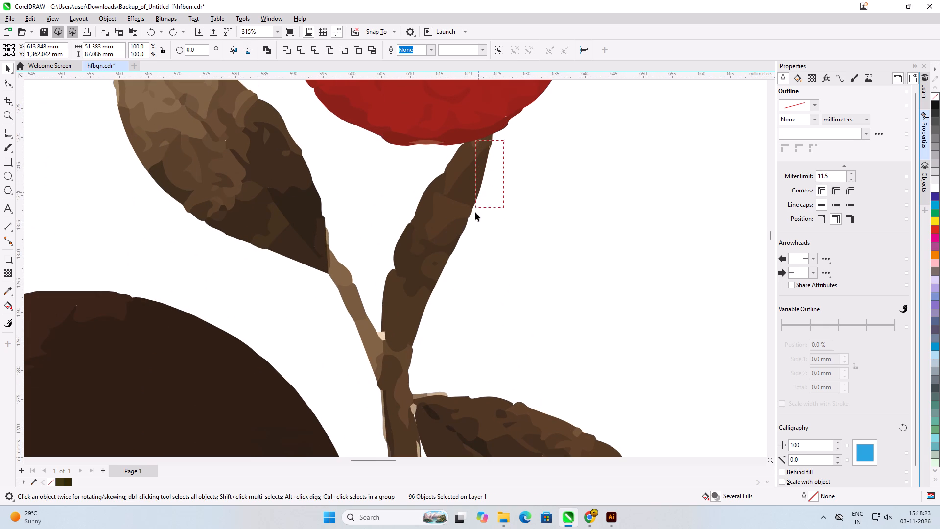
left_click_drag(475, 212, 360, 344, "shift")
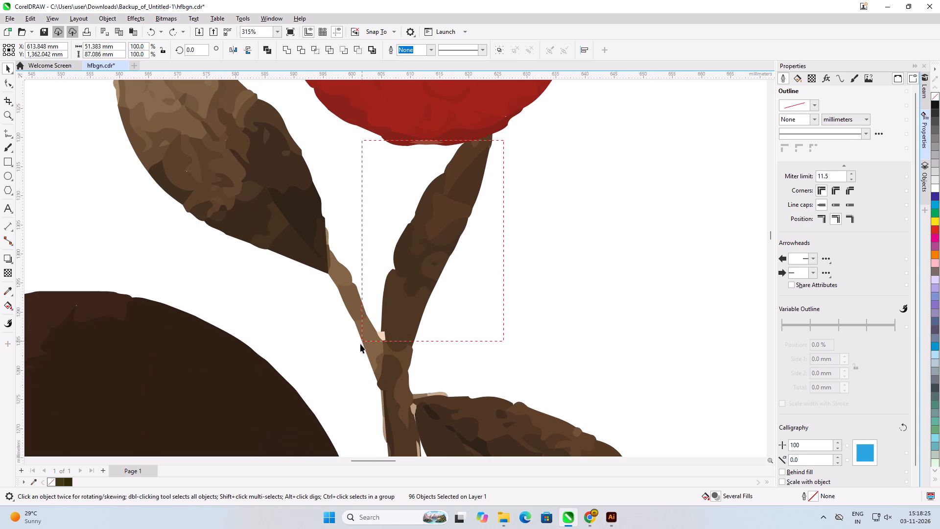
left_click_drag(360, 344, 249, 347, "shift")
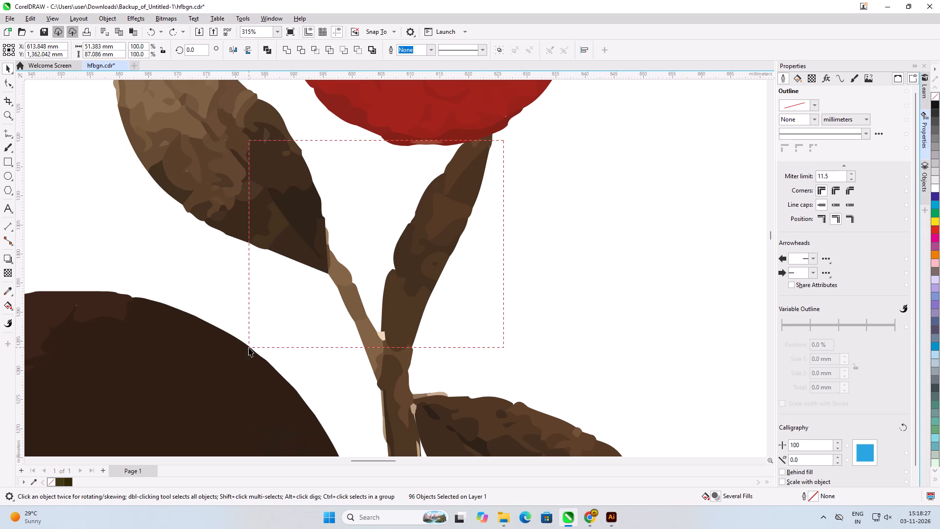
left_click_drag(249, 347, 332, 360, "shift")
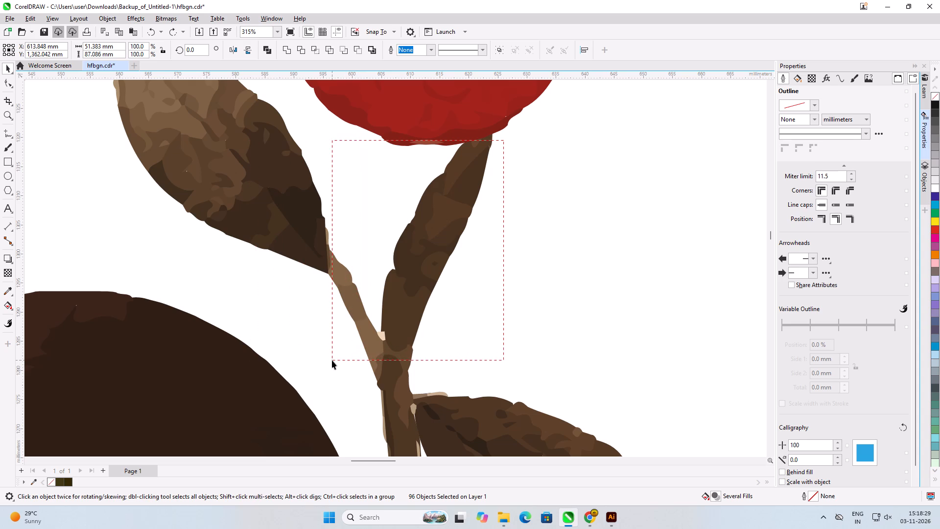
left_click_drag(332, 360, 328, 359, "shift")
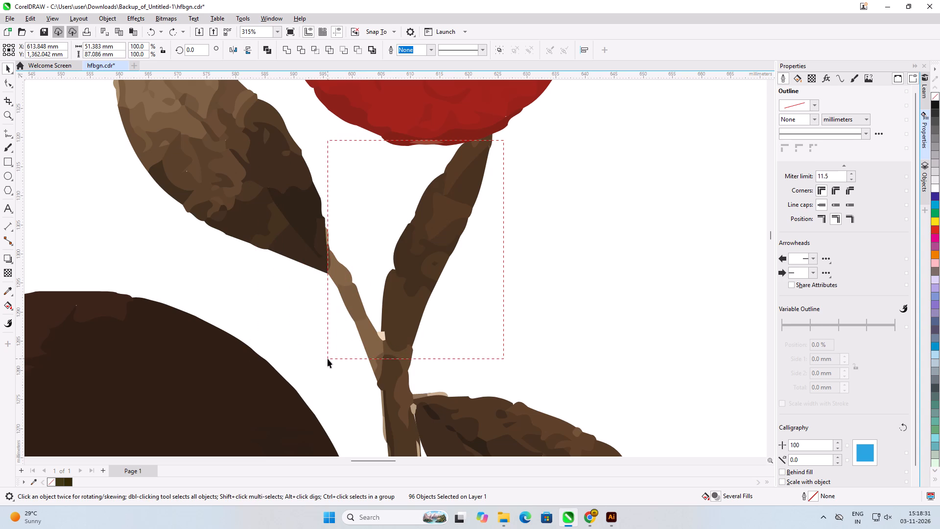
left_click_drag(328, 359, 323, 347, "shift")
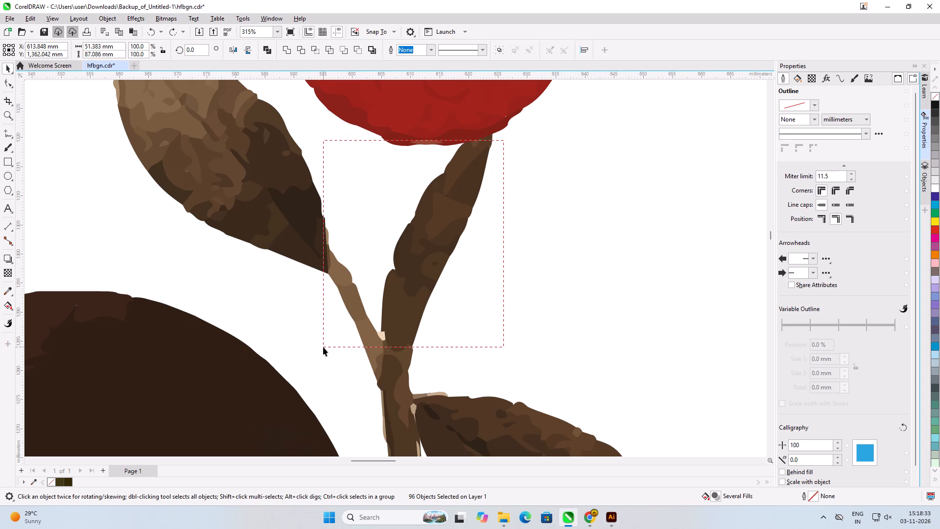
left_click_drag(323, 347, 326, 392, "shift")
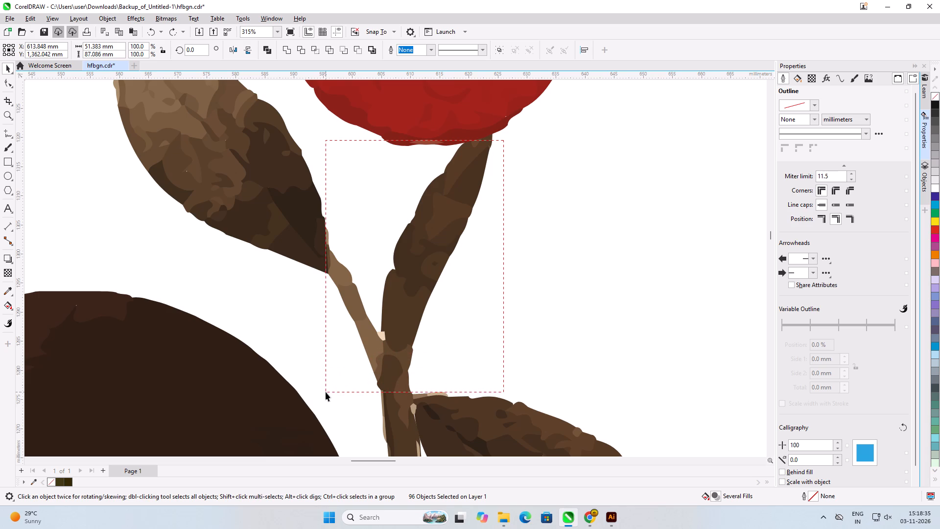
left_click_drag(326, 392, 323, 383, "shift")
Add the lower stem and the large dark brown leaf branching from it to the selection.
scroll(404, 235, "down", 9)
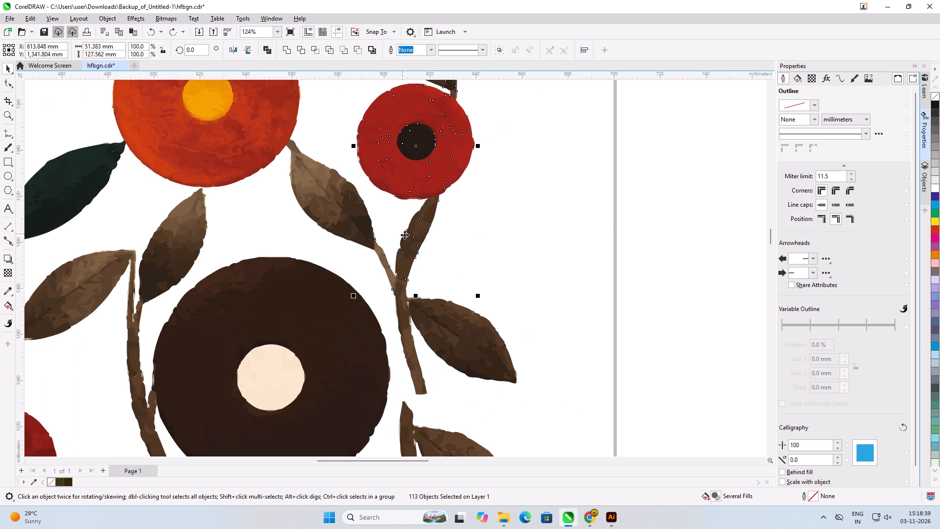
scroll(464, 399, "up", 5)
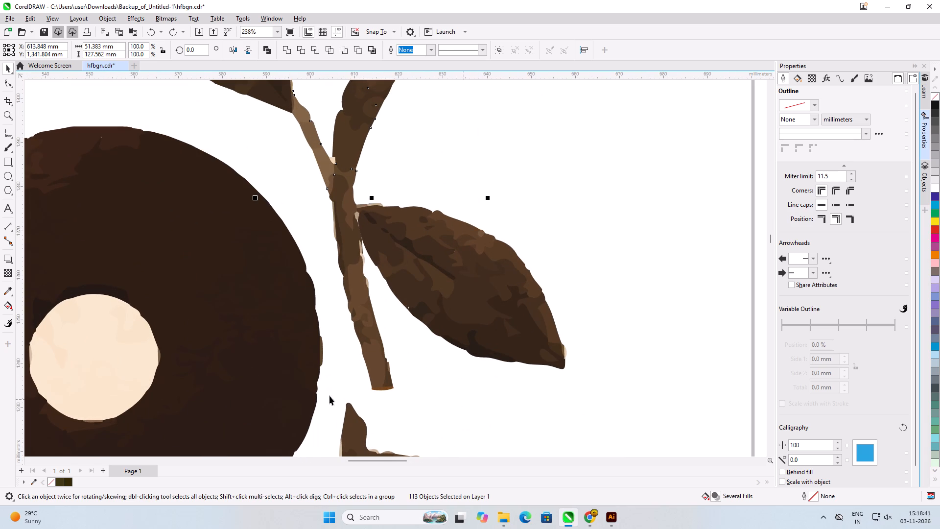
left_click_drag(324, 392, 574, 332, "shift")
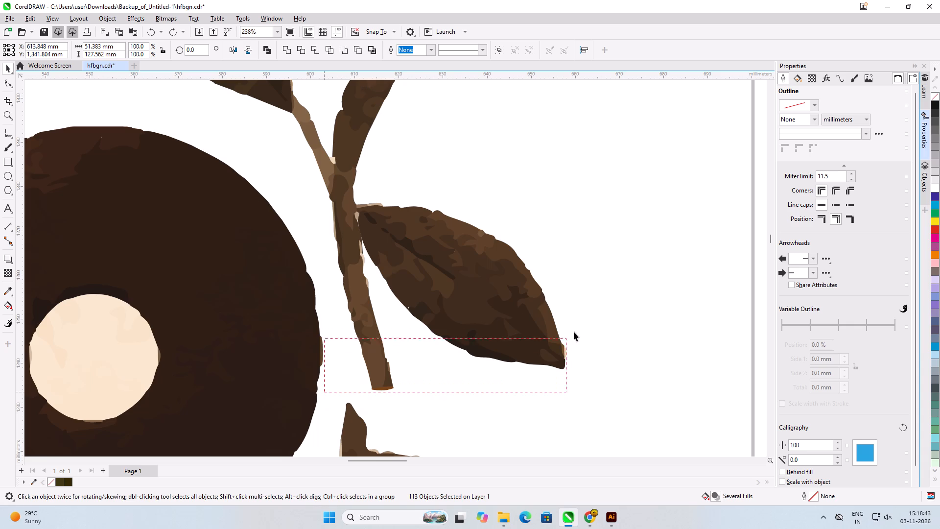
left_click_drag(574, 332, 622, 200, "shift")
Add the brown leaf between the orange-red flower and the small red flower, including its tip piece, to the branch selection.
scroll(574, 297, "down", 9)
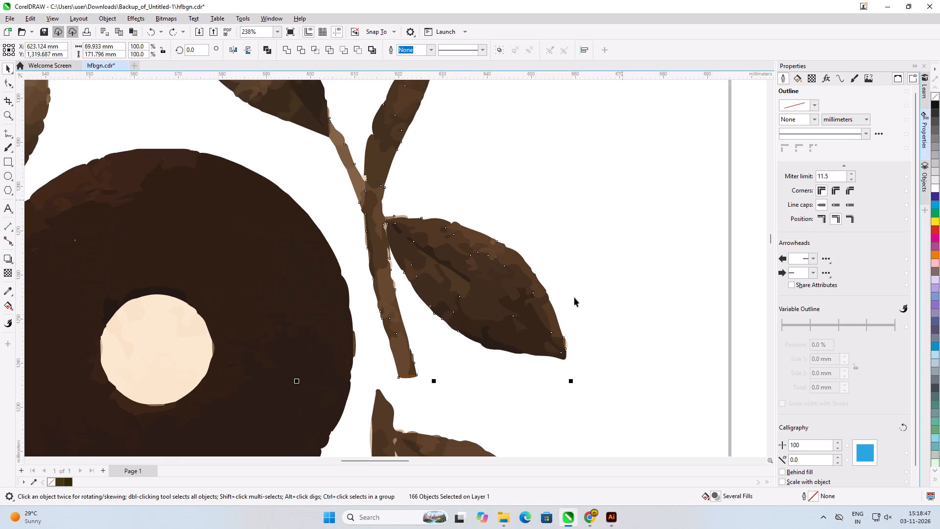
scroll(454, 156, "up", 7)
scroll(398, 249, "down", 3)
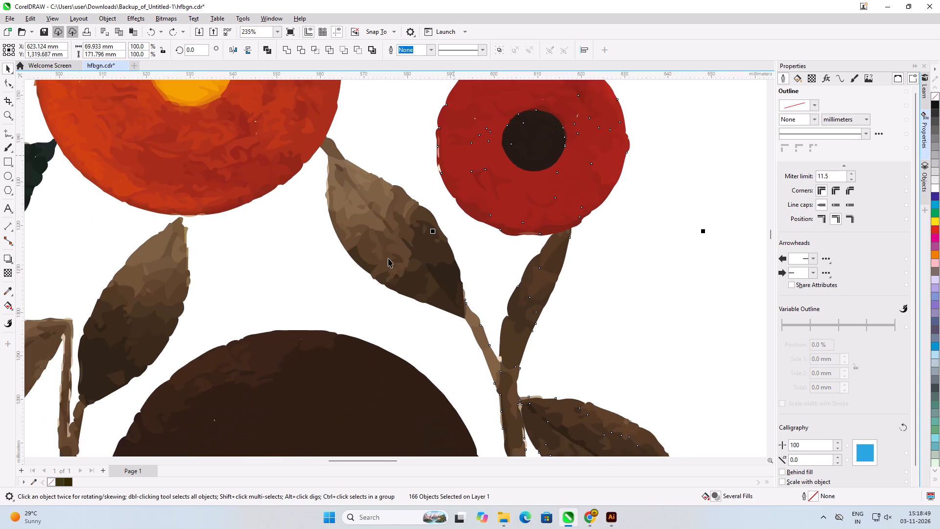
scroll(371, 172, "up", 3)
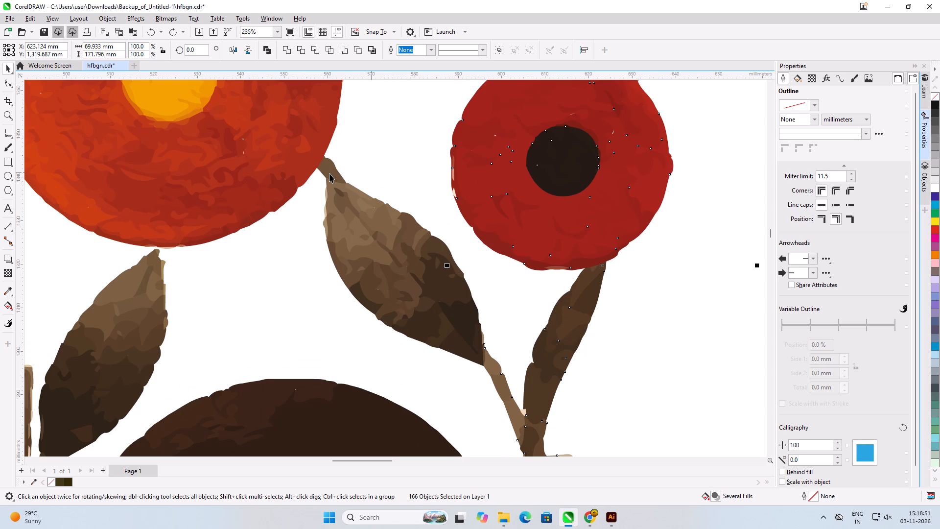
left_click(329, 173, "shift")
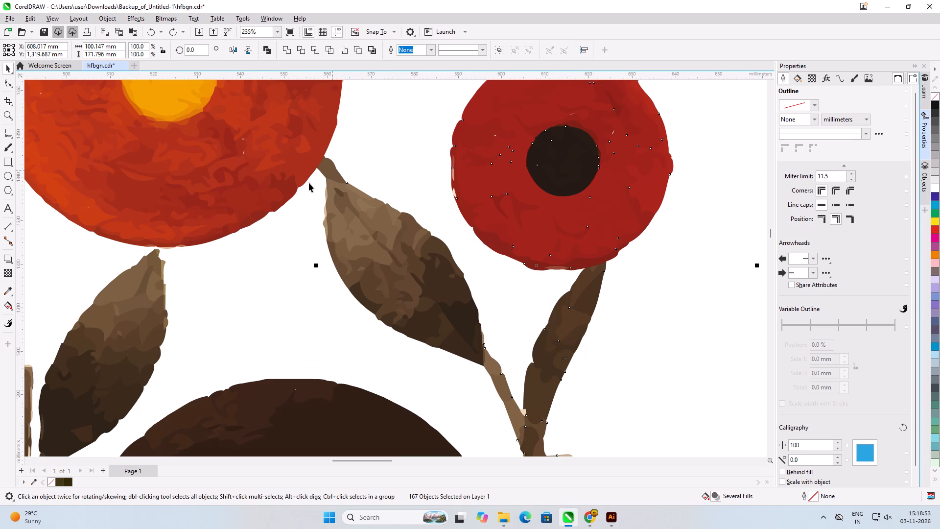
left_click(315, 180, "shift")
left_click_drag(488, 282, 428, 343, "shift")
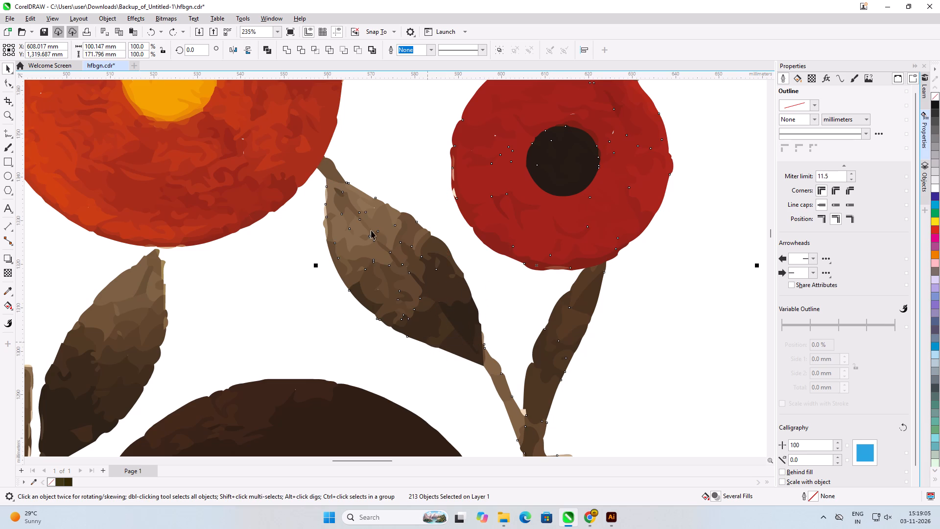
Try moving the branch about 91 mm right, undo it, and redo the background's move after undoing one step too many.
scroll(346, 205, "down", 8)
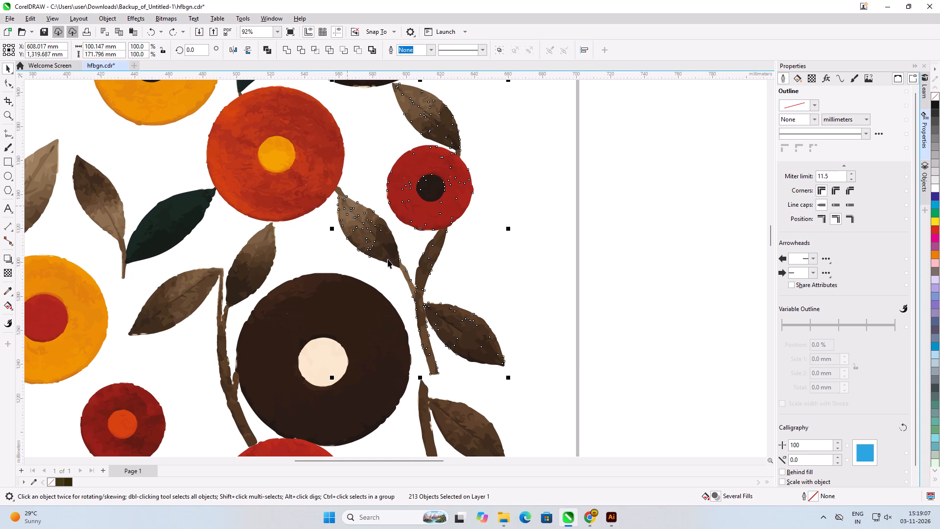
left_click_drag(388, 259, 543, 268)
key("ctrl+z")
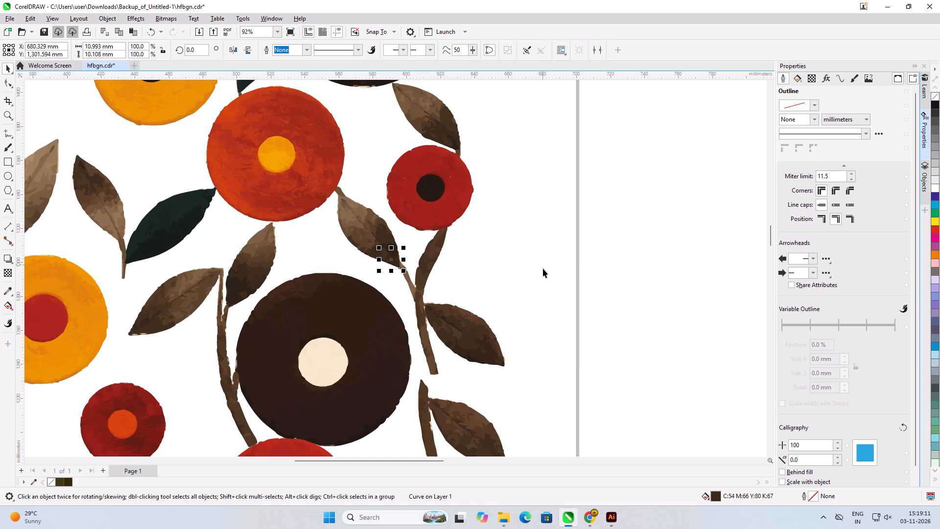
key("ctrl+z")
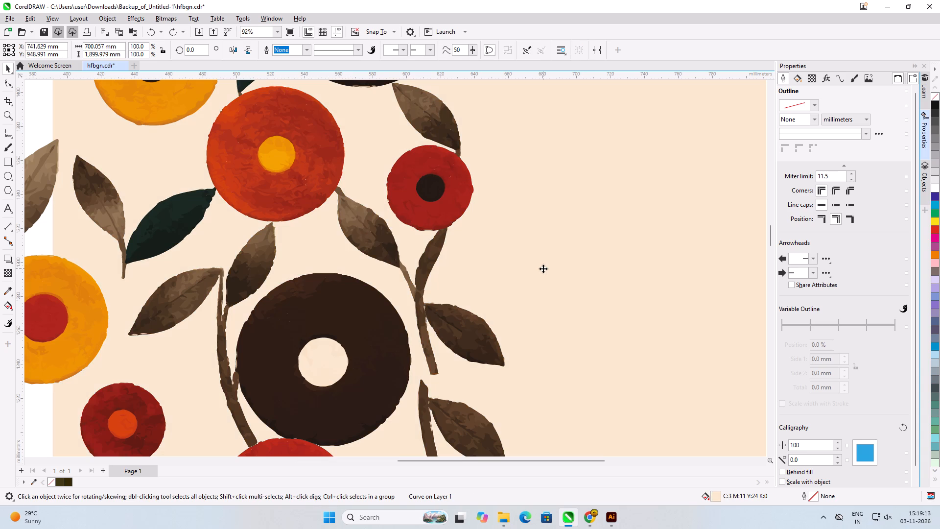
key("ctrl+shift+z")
Clear the background selection and lasso the complete small red flower branch, including its leaves and stem, with the Freehand Pick tool.
scroll(260, 221, "down", 5)
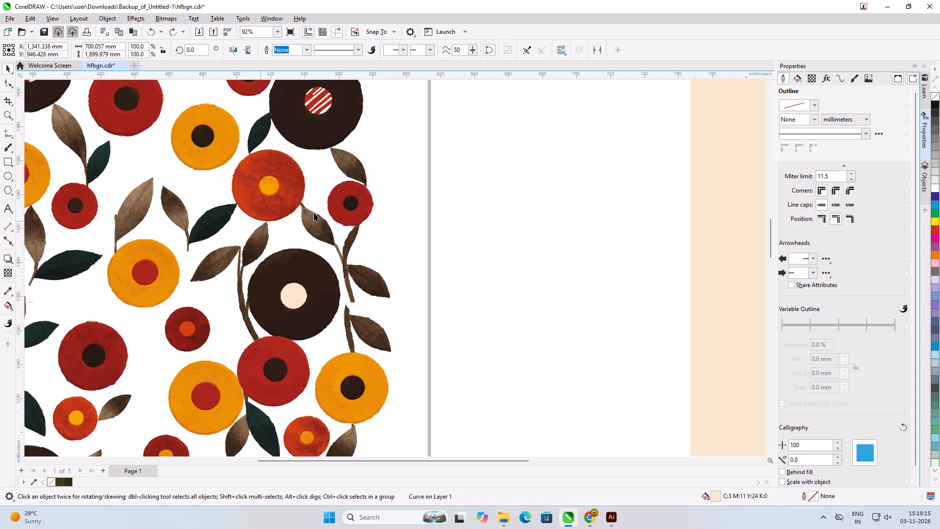
left_click(411, 196)
scroll(388, 204, "up", 4)
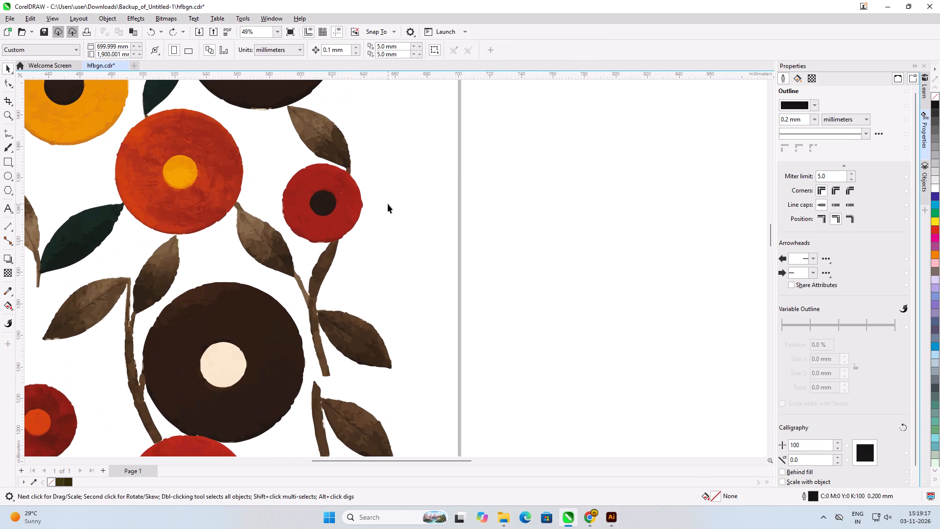
left_click(6, 82)
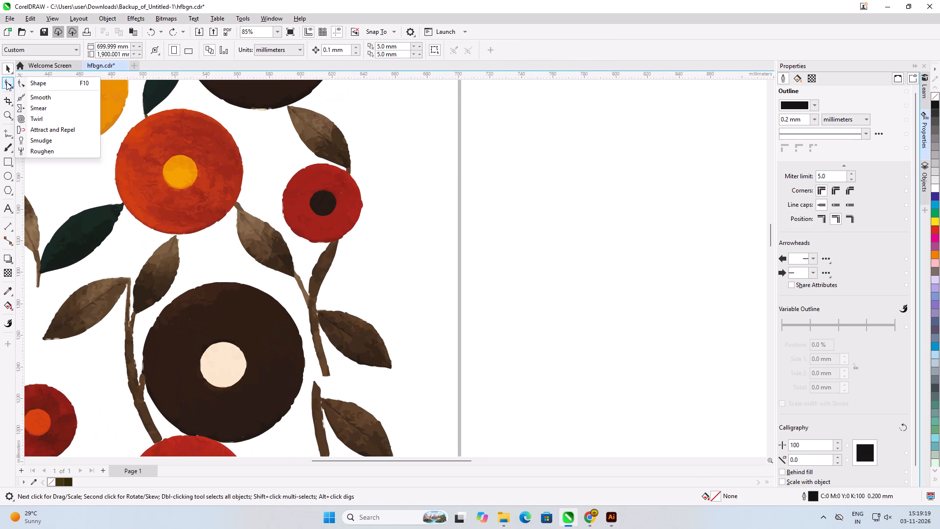
left_click_drag(7, 65, 37, 79)
left_click(64, 81)
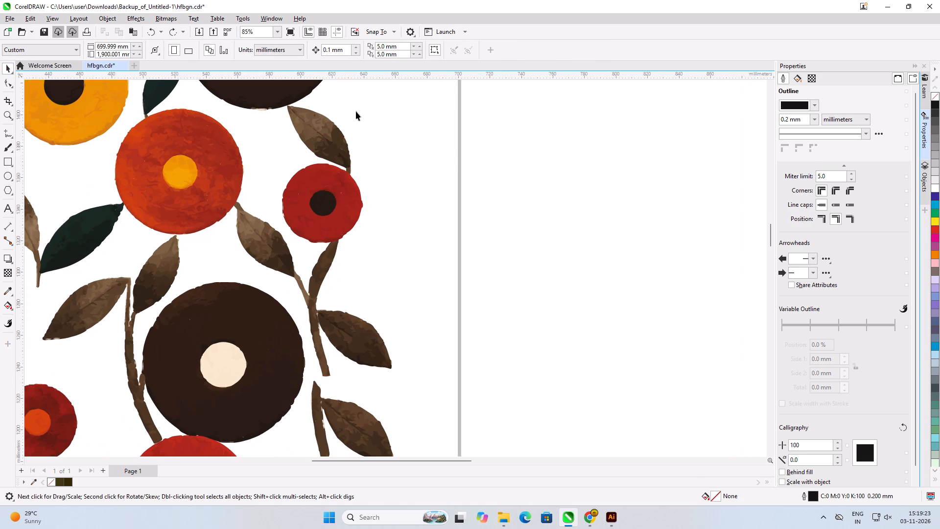
left_click_drag(352, 109, 290, 105)
left_click_drag(290, 105, 243, 206)
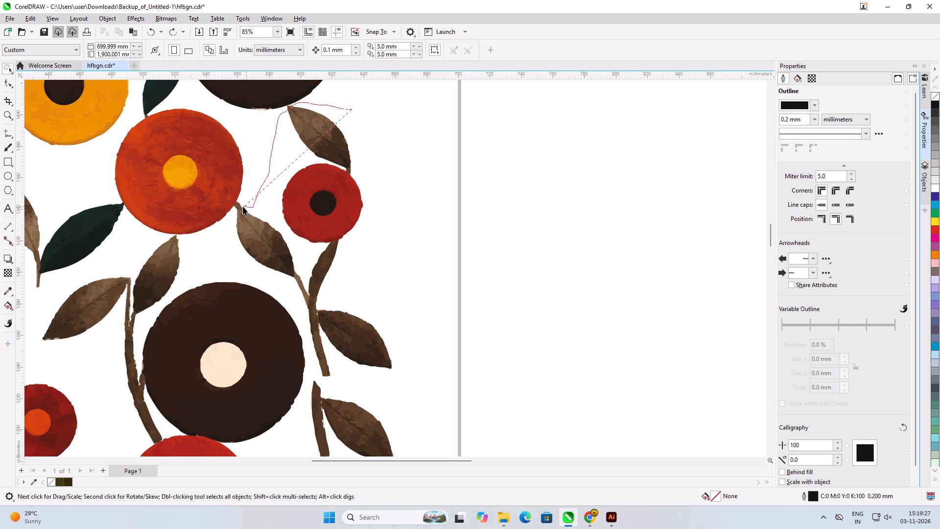
left_click_drag(243, 206, 256, 282)
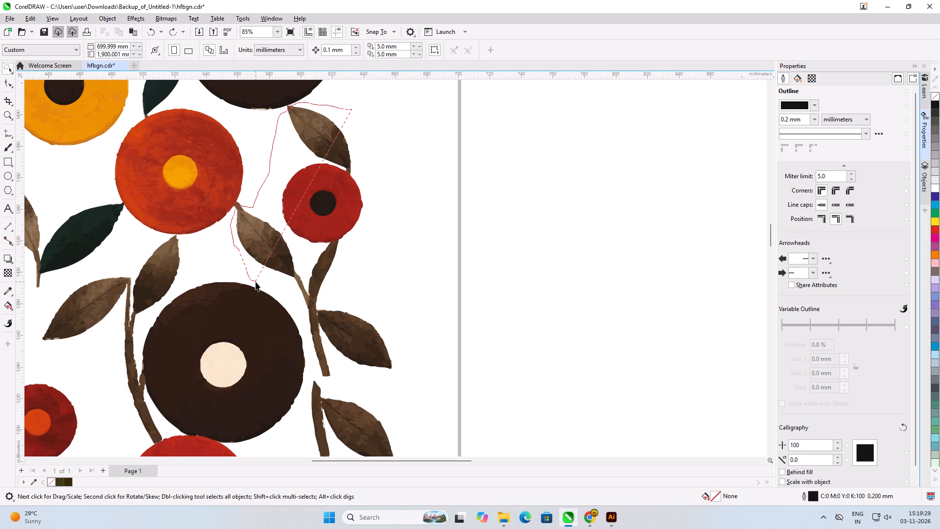
left_click_drag(256, 282, 299, 331)
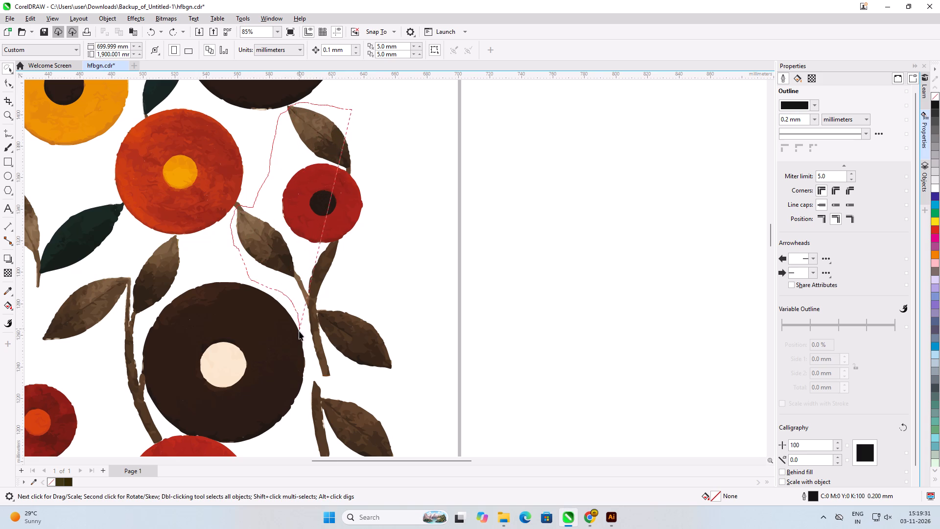
left_click_drag(299, 331, 317, 369)
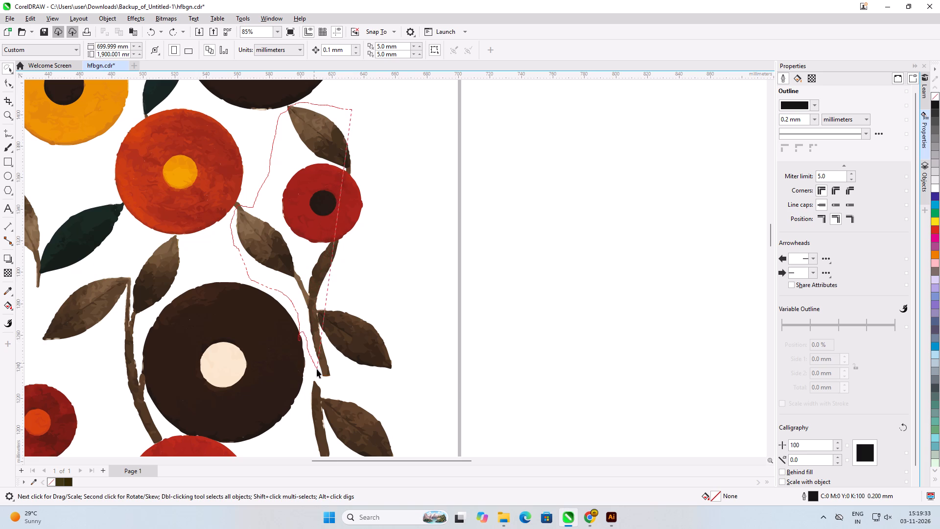
left_click_drag(317, 369, 357, 125)
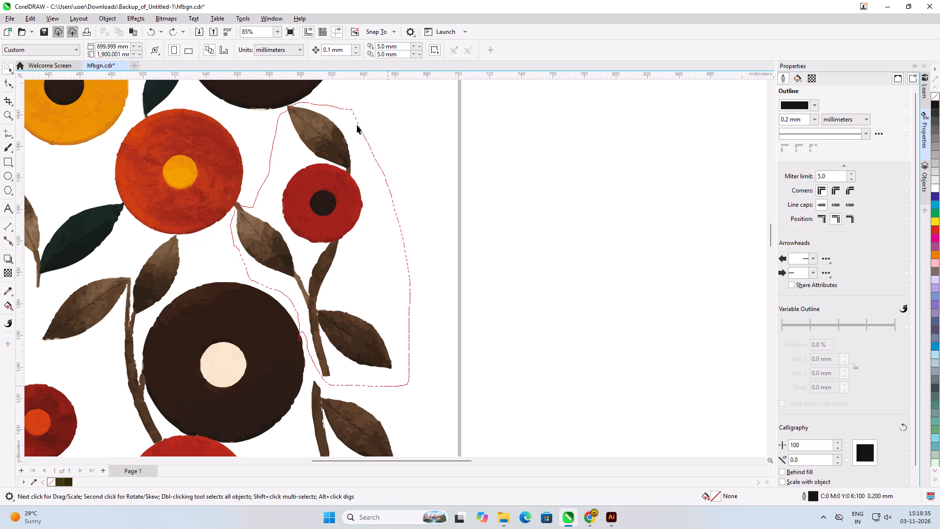
left_click_drag(357, 125, 342, 107)
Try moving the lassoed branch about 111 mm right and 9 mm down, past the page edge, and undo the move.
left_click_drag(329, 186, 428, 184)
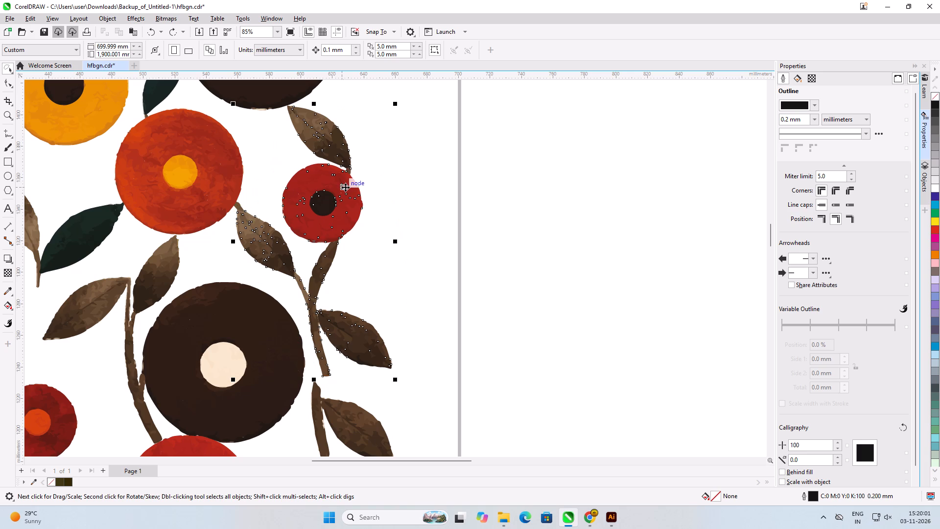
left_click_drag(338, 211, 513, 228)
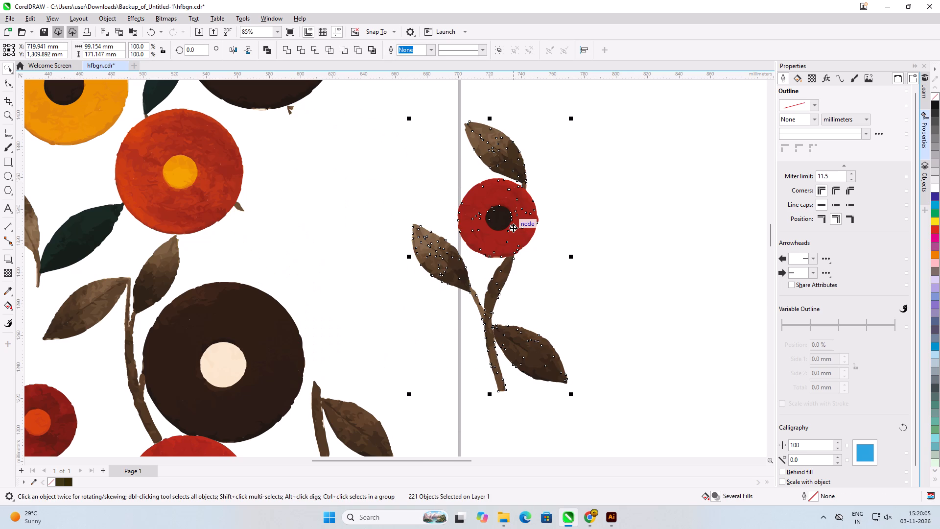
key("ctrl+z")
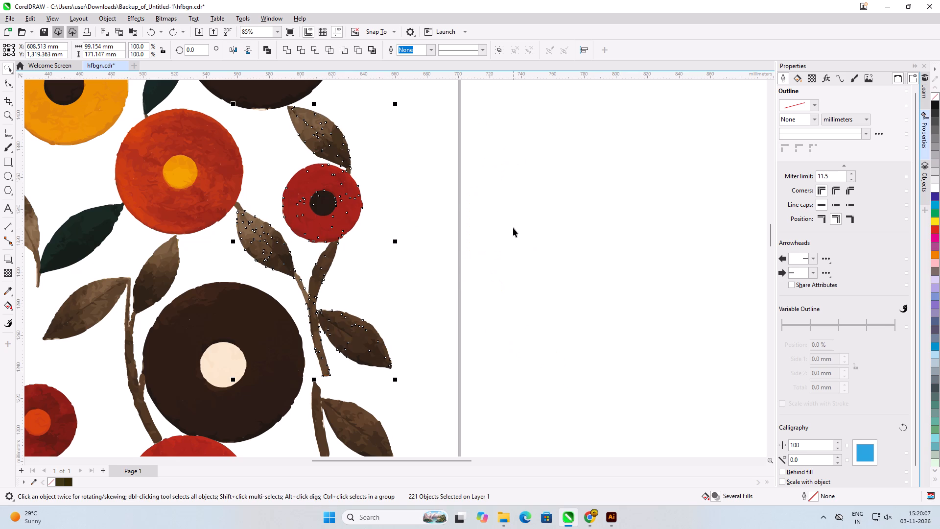
Add the missed leaf tips beside the orange-red flower and below the dark striped-centre flower to the branch selection.
scroll(231, 201, "up", 12)
left_click(256, 217, "shift")
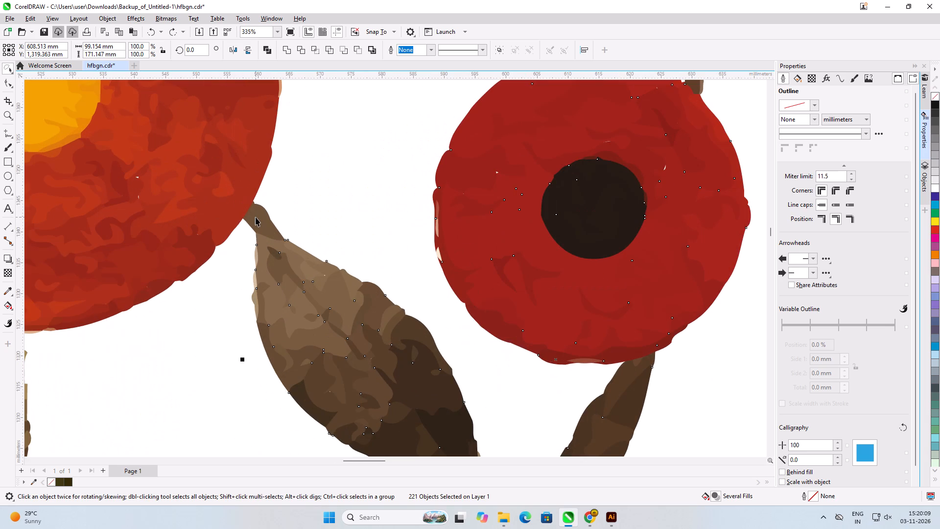
scroll(283, 280, "down", 13)
scroll(317, 135, "up", 2)
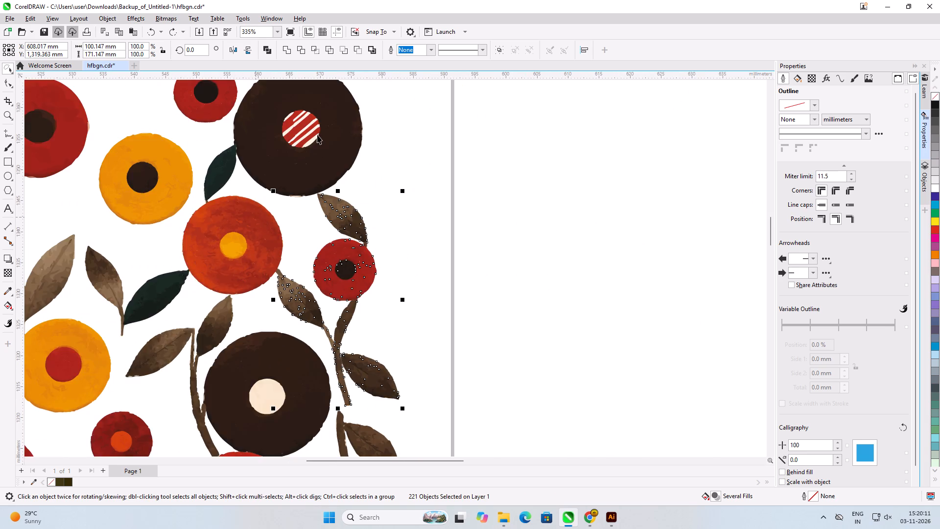
scroll(317, 135, "up", 11)
left_click(324, 307, "shift")
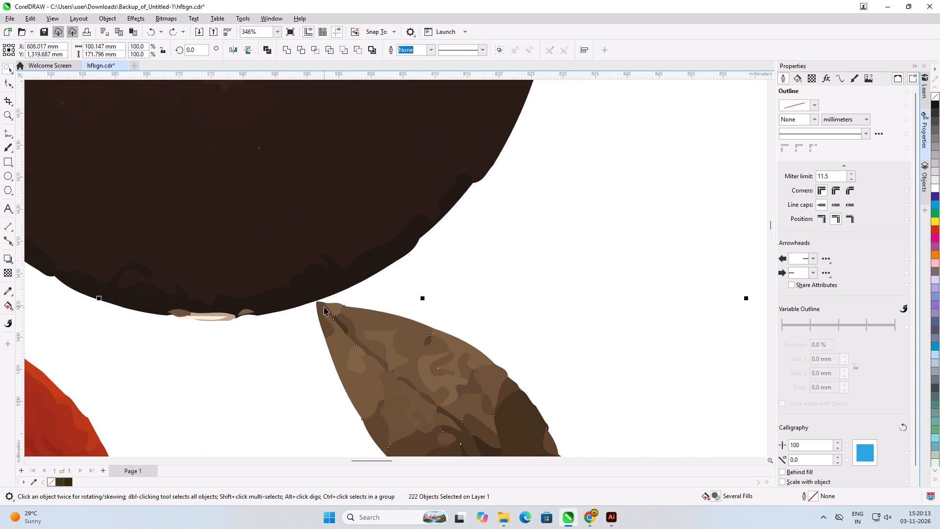
scroll(331, 177, "down", 10)
scroll(353, 92, "down", 13)
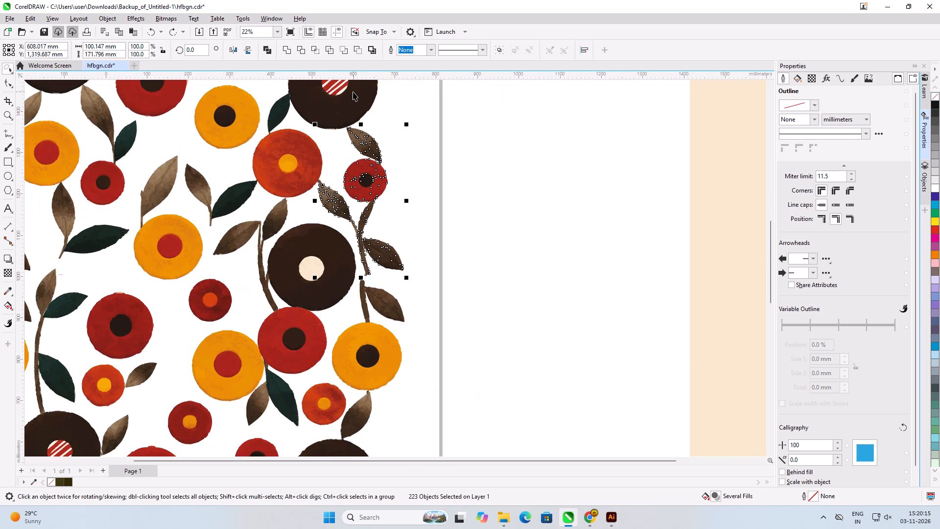
Place a copy of the branch about 468 mm lower, in the gap beside the orange-red flower, and group it.
left_click_drag(358, 136, 353, 248)
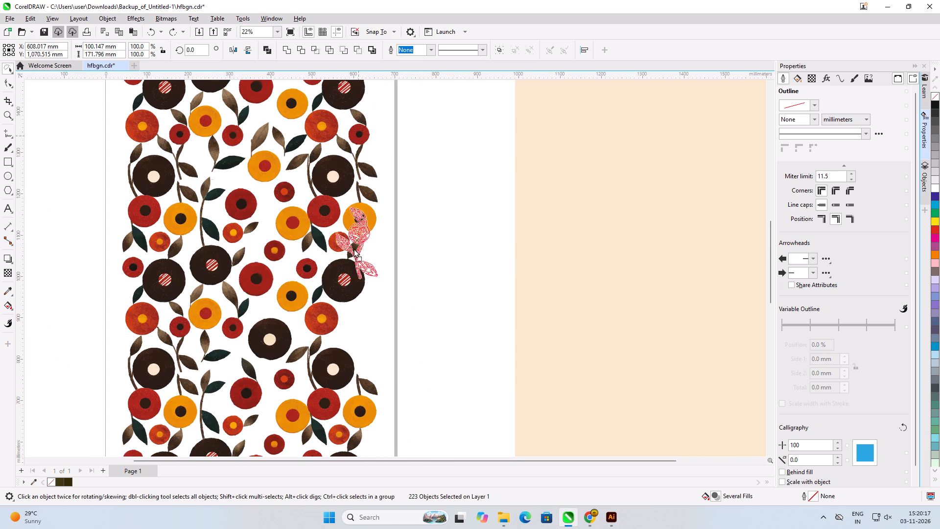
left_click_drag(353, 248, 355, 334)
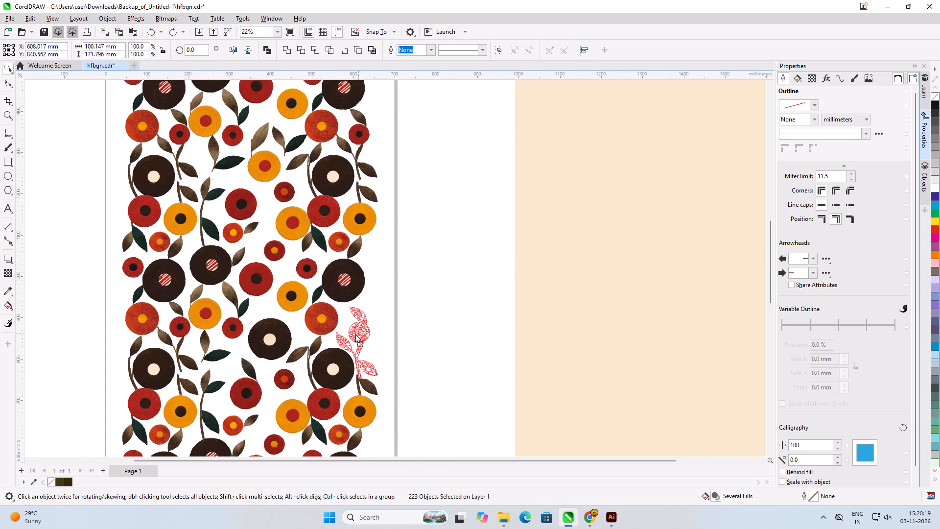
left_click_drag(355, 334, 356, 327)
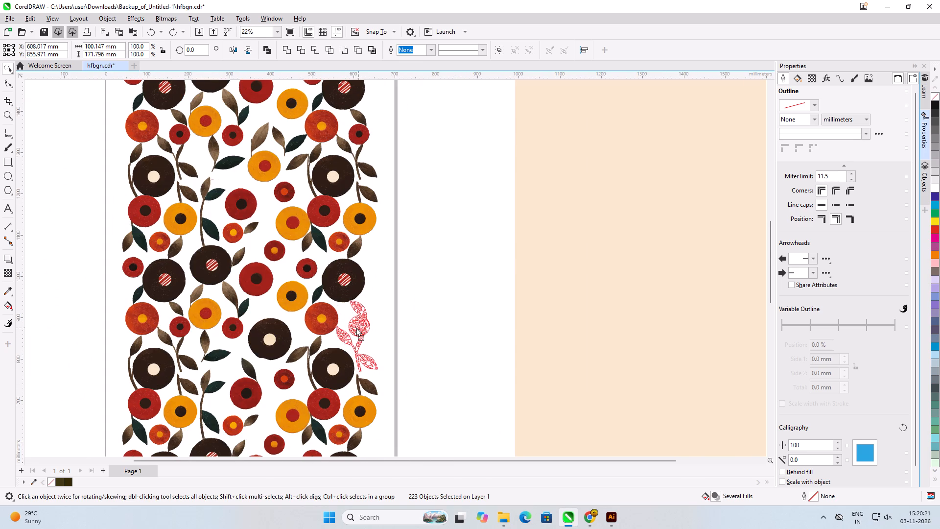
left_click_drag(356, 327, 356, 329)
right_click(356, 329, "shift")
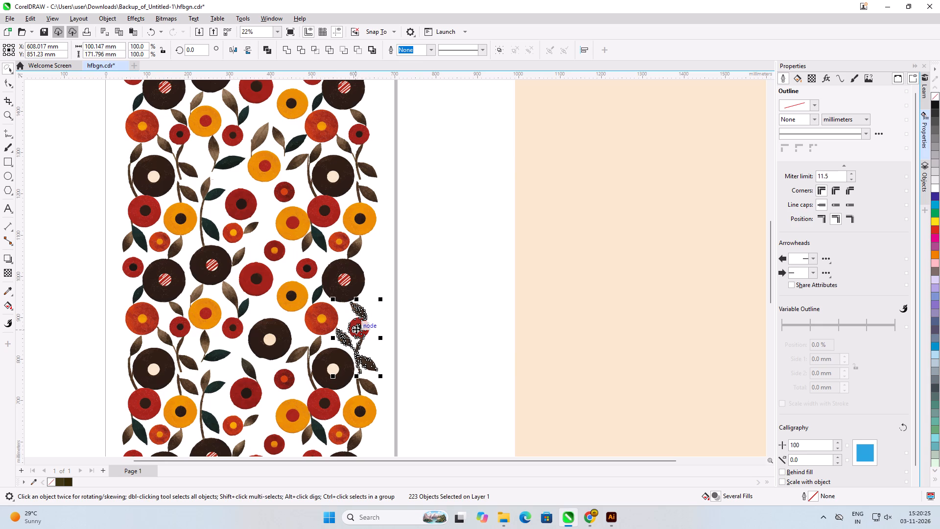
key("ctrl+g")
left_click(420, 329)
Nudge the grouped branch copy up 3 mm to Y 854.23 mm and deselect it.
scroll(352, 372, "up", 10)
left_click(388, 263)
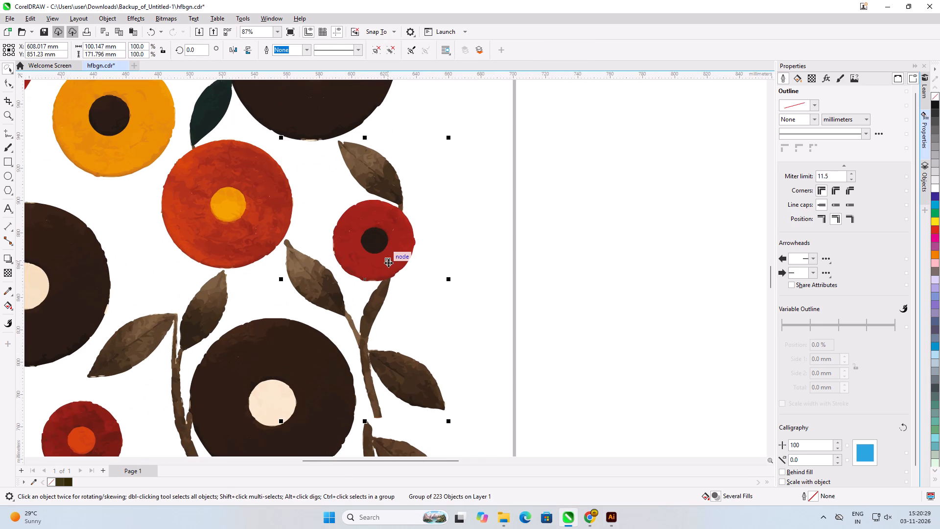
key("Up")
key("Up")
key("Up")
key("Up")
key("Up")
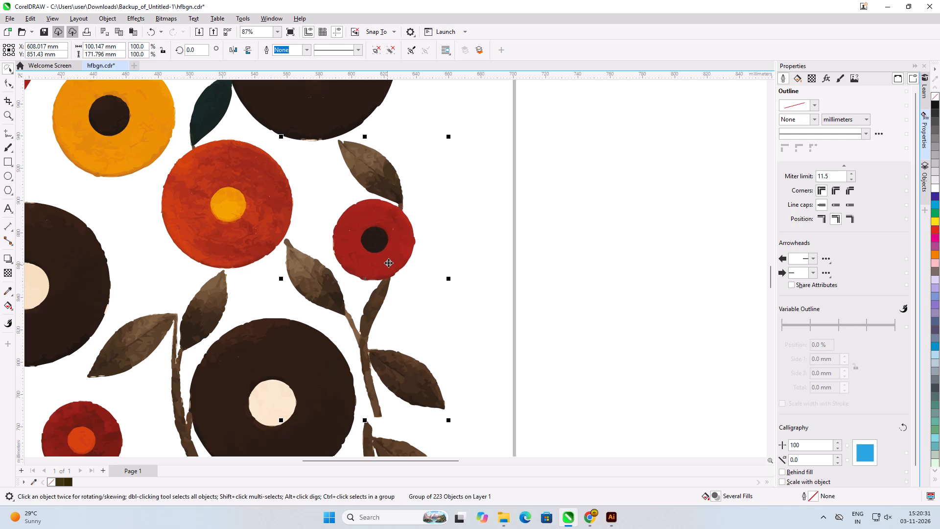
key("Up")
key("Up")
key("Up")
key("Up")
key("Up")
key("Up")
key("Up")
key("Up")
key("Up")
key("Up")
key("Up")
key("Up")
key("Up")
key("Up")
key("Up")
key("Up")
key("Up")
key("Up")
key("Up")
key("Up")
key("Up")
key("Up")
key("Up")
key("Up")
key("Up")
key("Up")
key("Up")
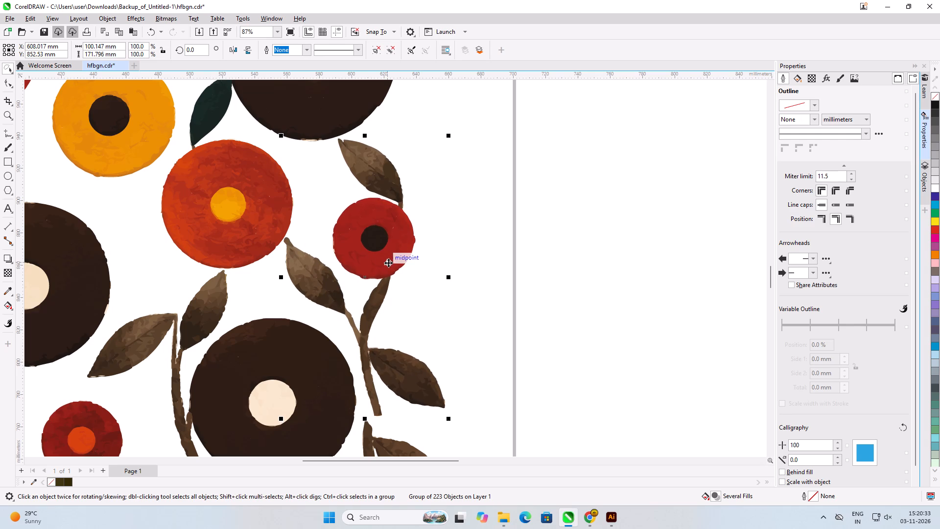
key("Up")
key("Up")
key("Up")
key("Up")
key("Up")
key("Up")
key("Up")
key("Up")
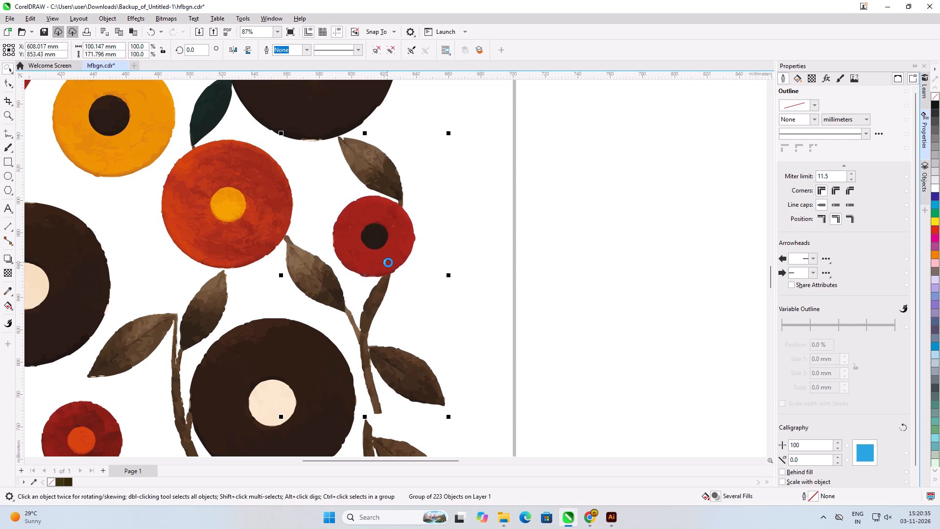
key("Up")
key("Up")
key("Up")
left_click(617, 257)
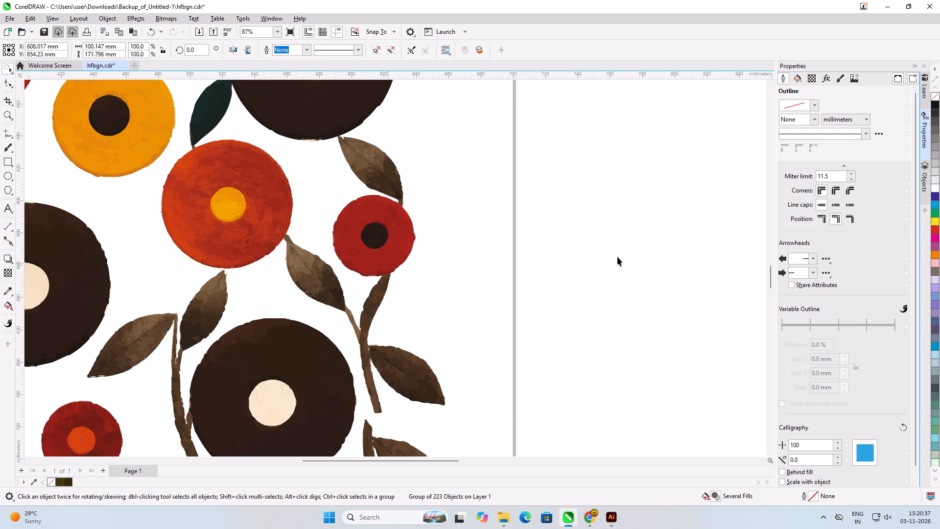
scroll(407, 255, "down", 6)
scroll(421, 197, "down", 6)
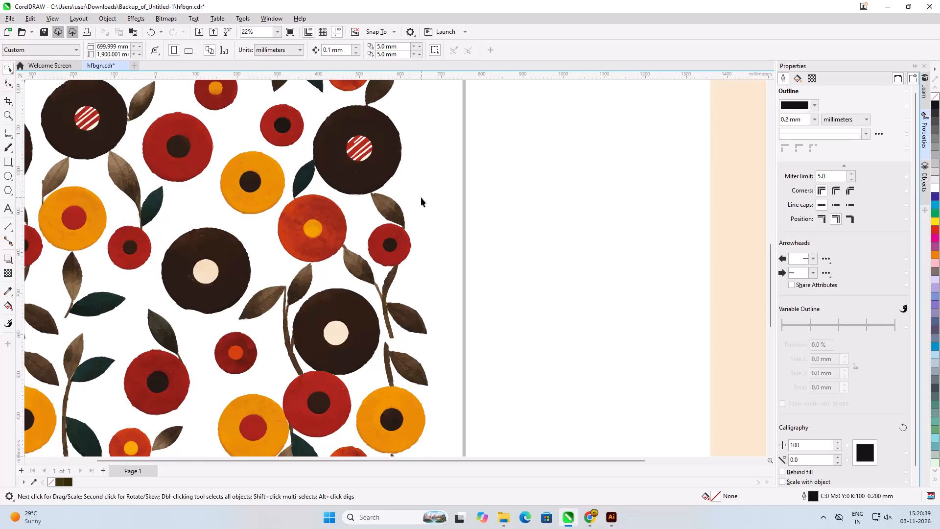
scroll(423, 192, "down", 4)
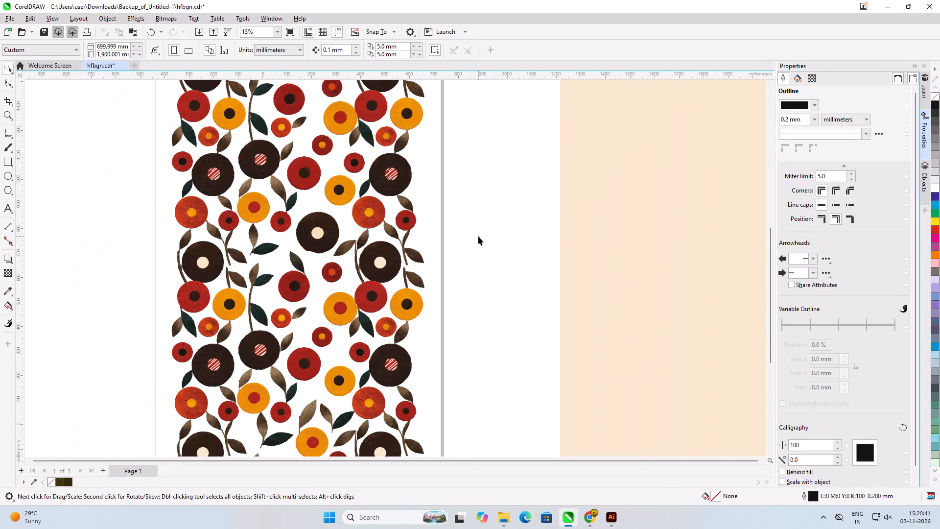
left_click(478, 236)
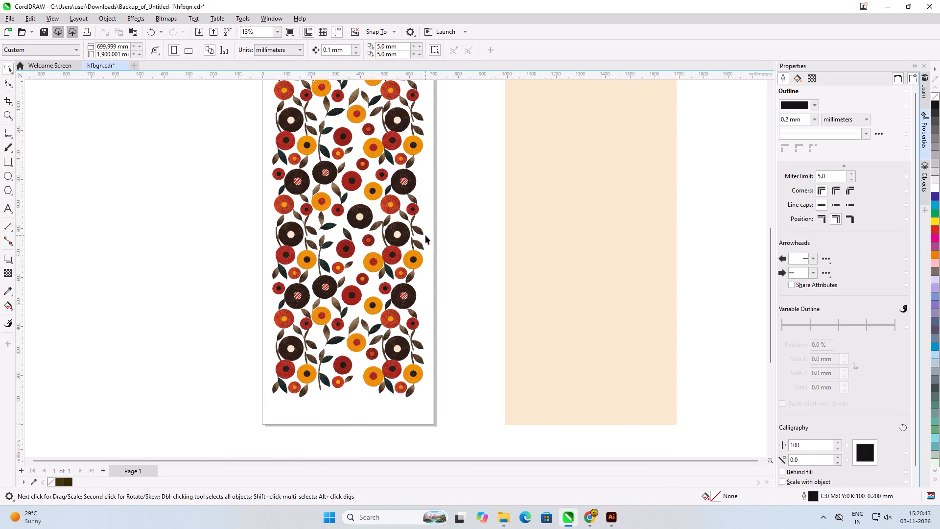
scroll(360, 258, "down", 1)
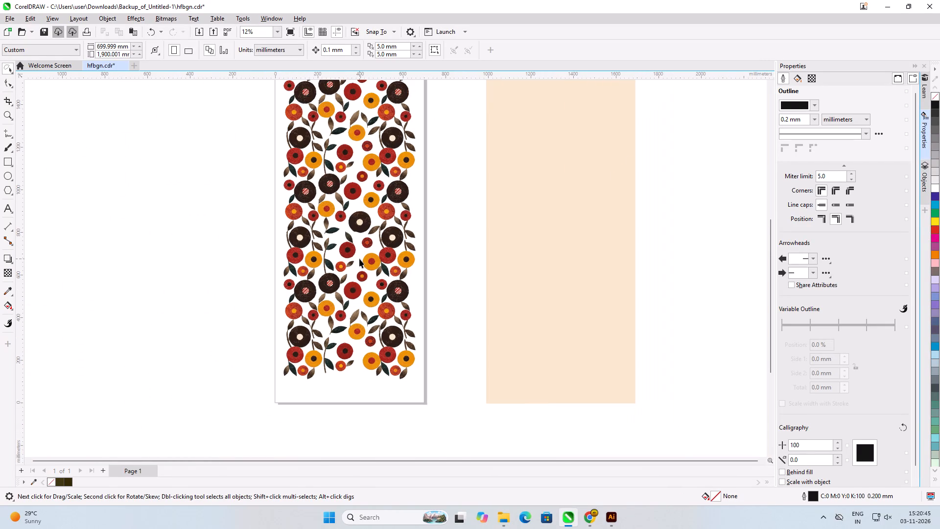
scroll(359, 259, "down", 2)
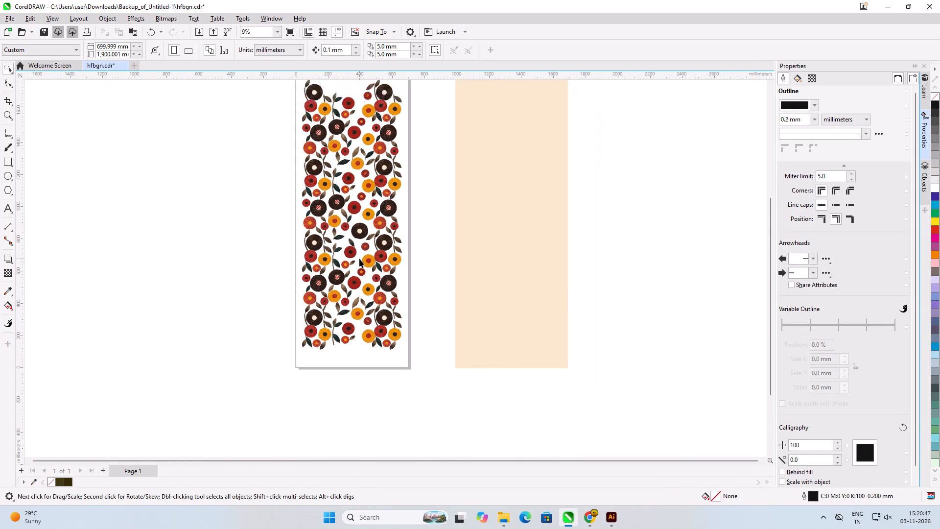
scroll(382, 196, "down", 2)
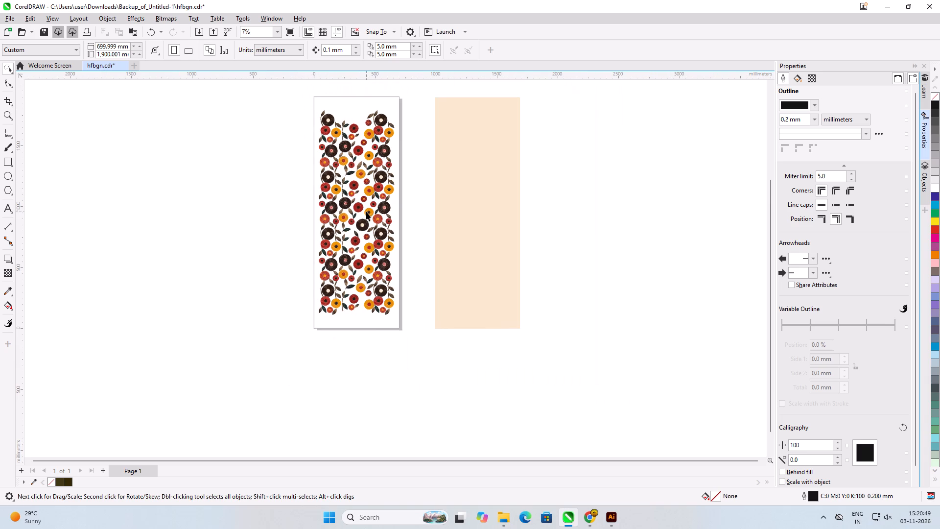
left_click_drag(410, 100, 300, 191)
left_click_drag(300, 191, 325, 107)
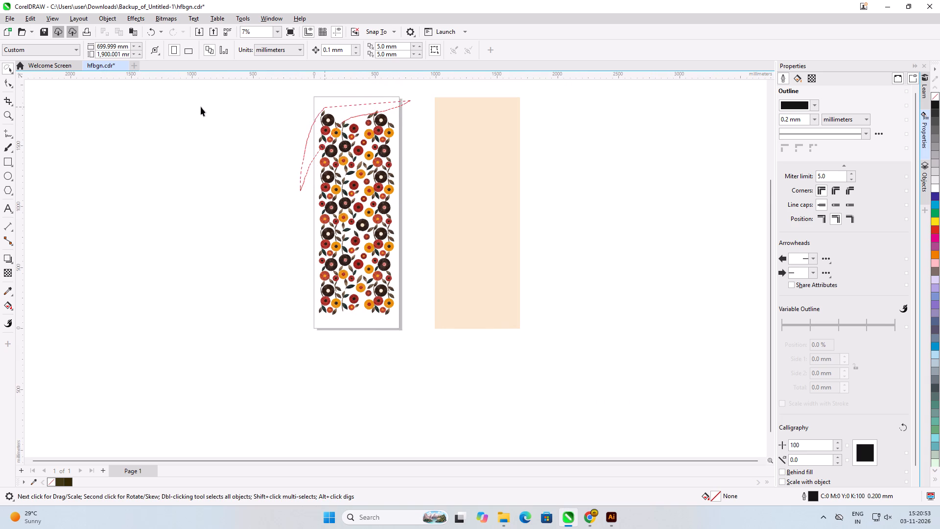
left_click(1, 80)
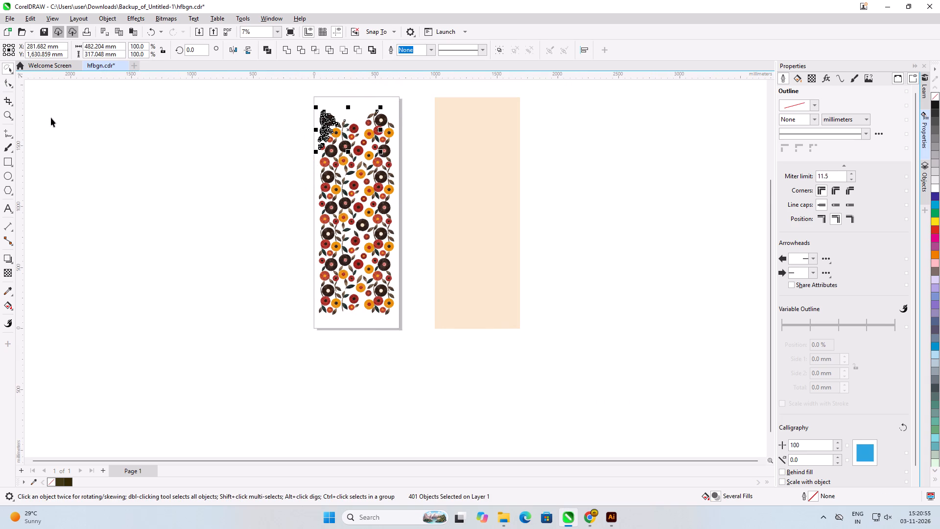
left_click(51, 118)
Select the entire floral pattern on the page with the Pick tool and group it.
left_click_drag(7, 74, 36, 72)
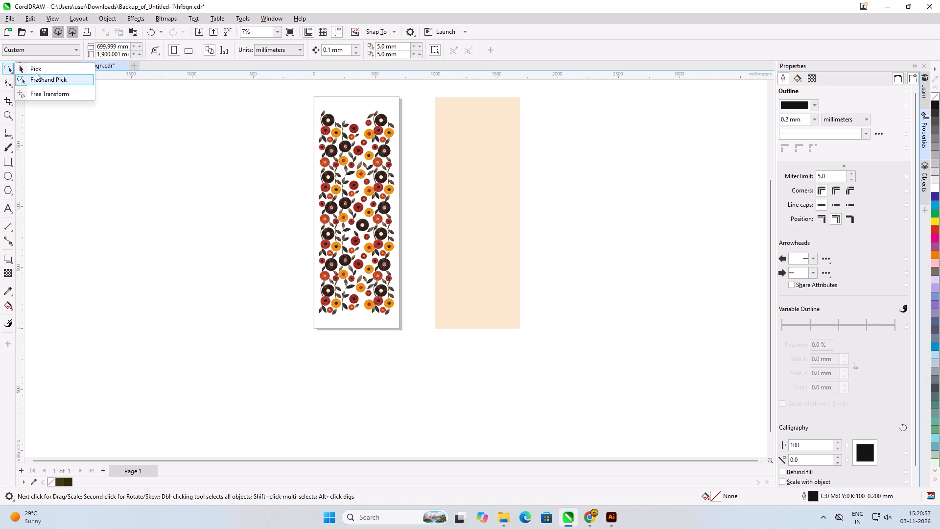
left_click_drag(36, 72, 41, 68)
left_click(93, 131)
left_click(302, 100)
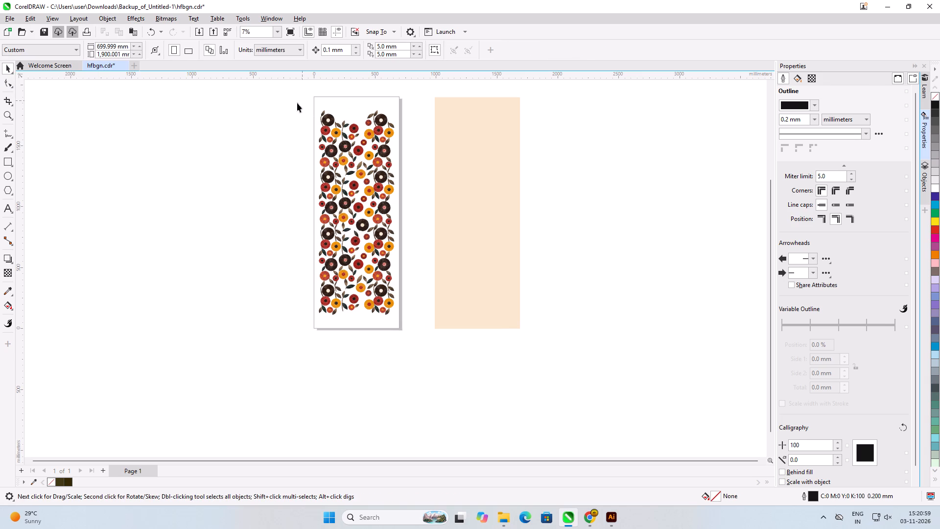
left_click_drag(297, 103, 418, 319)
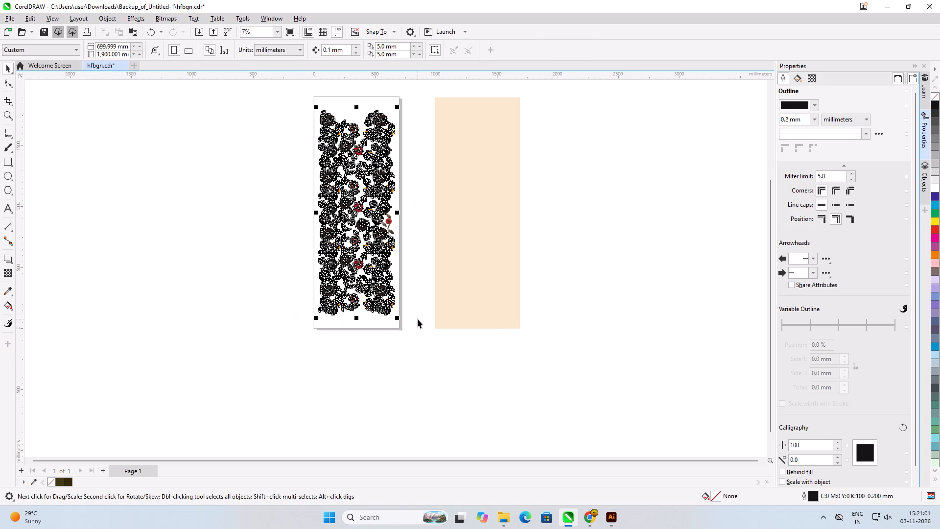
key("ctrl+g")
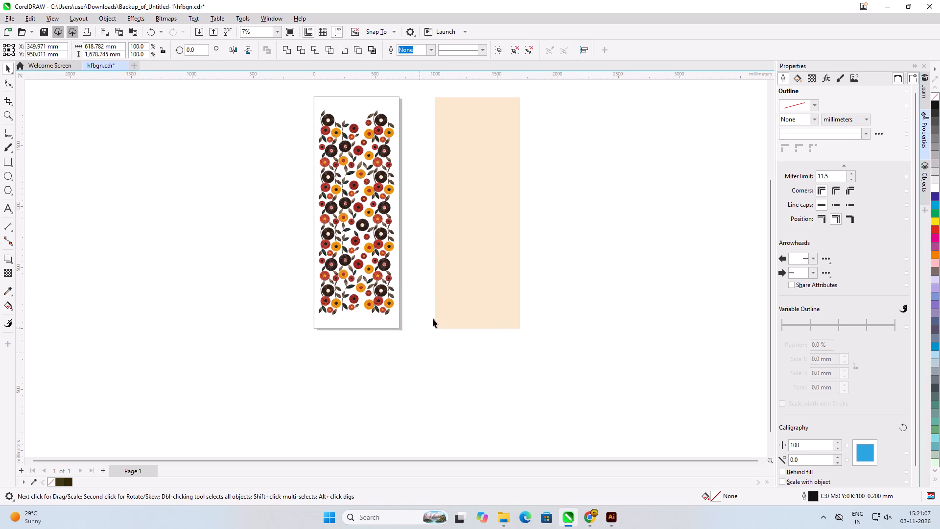
Centre the cream background rectangle on the page, behind the floral pattern.
left_click(448, 282)
key("p")
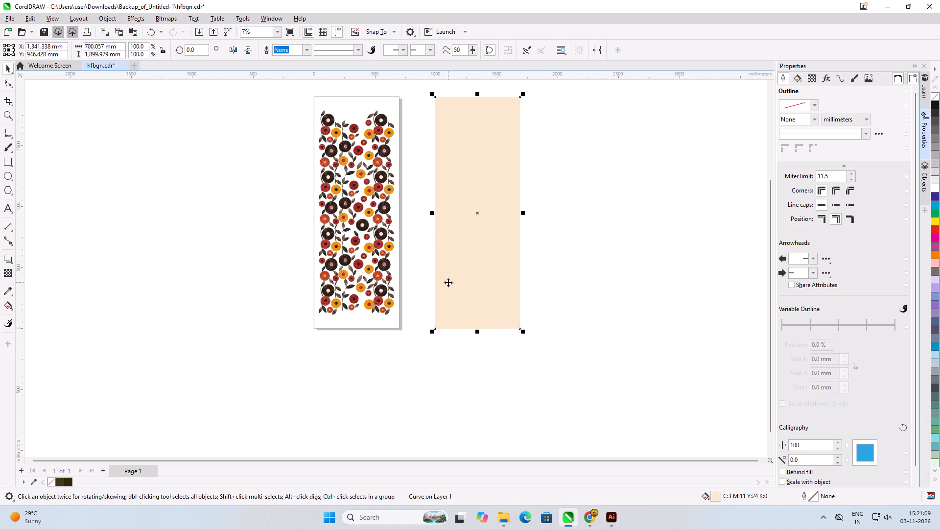
left_click(450, 322)
Align the floral group and the cream background by their horizontal and vertical centres, and deselect them.
left_click(381, 286)
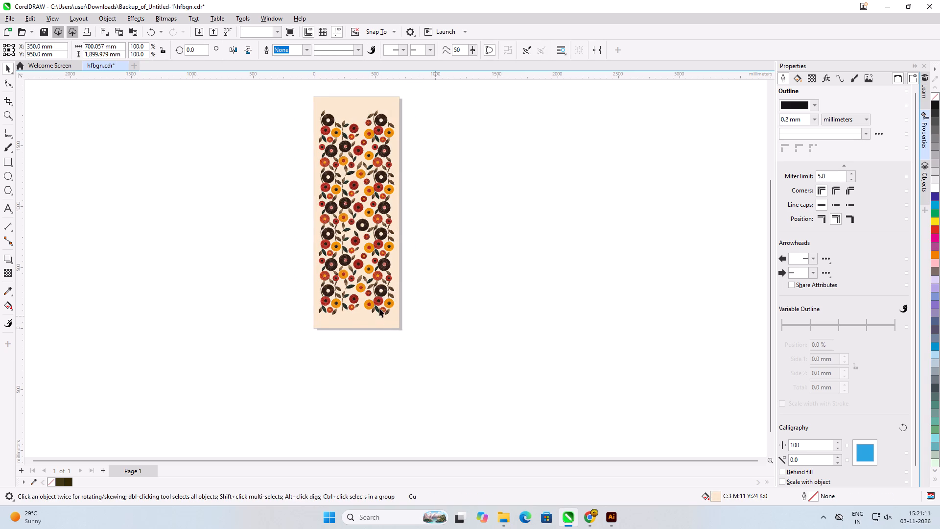
left_click(377, 324, "shift")
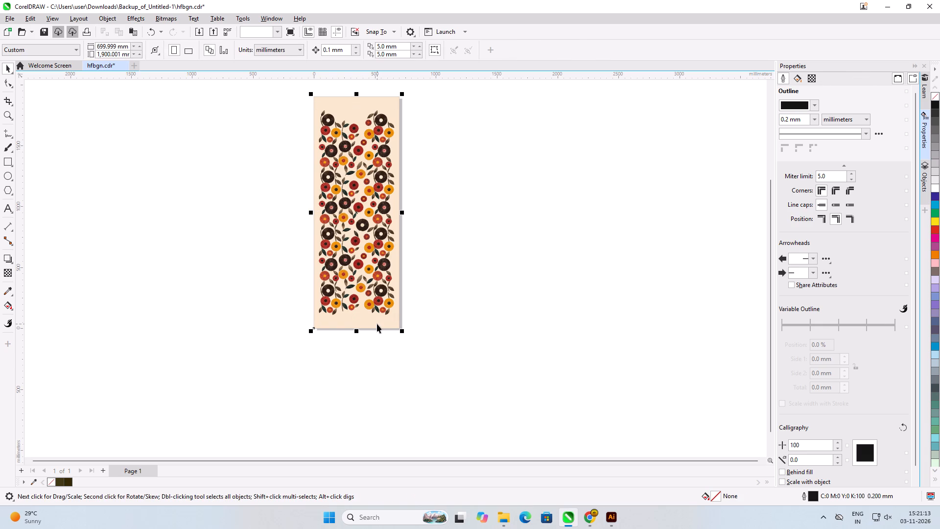
type("ce")
left_click(464, 292)
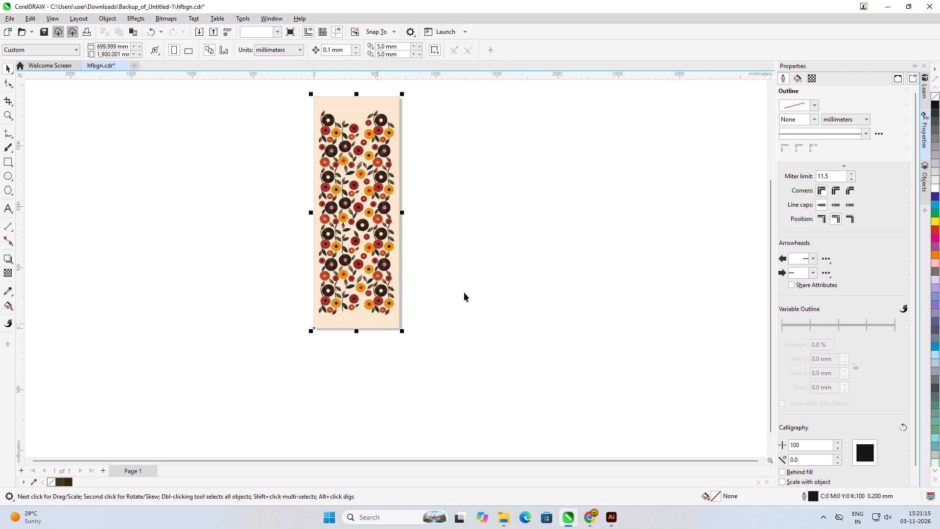
left_click(256, 136)
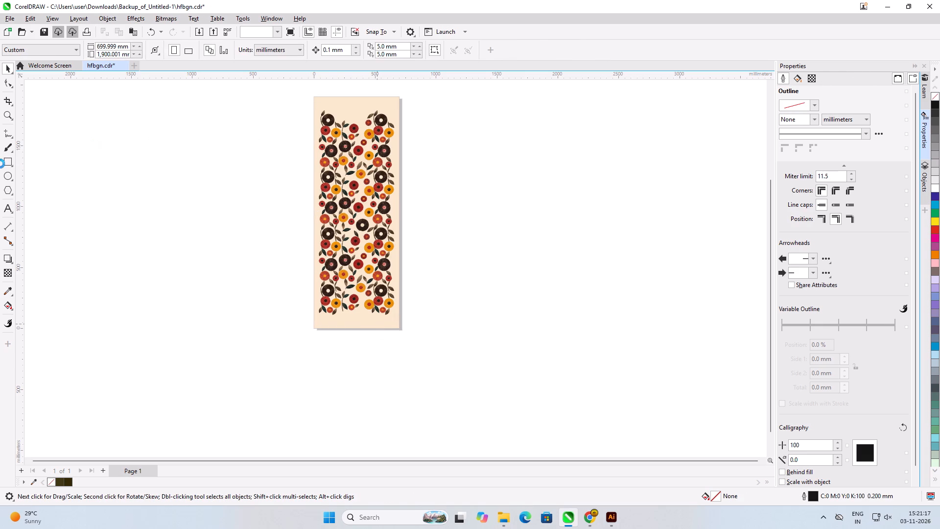
Draw a rectangle about 1250 x 305 mm in the empty area beside the panel.
left_click(5, 164)
left_click_drag(423, 170, 575, 207)
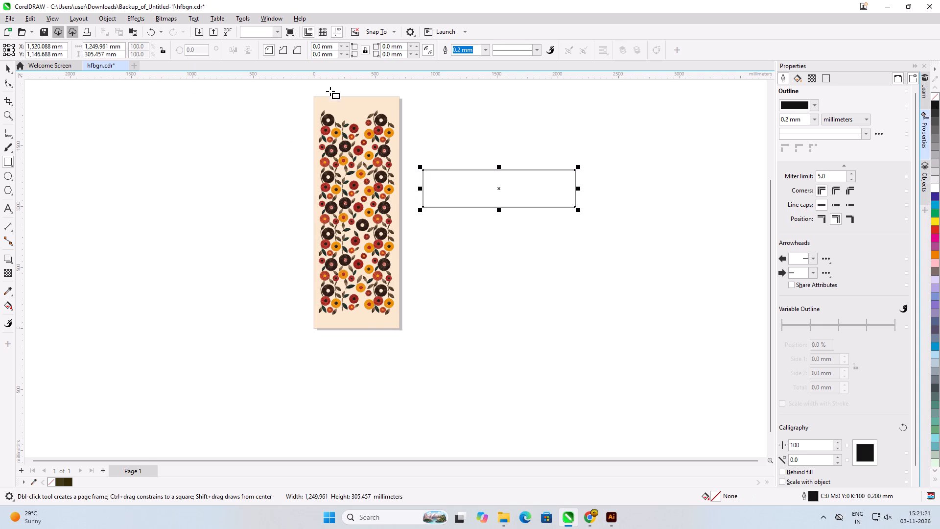
left_click(12, 69)
left_click(4, 64)
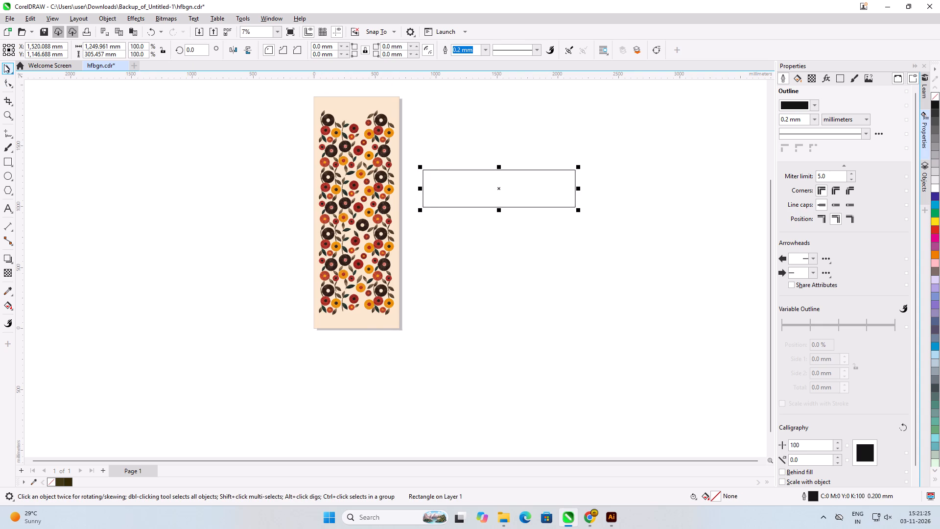
Change the document's drawing units to centimeters.
left_click(128, 178)
left_click(284, 49)
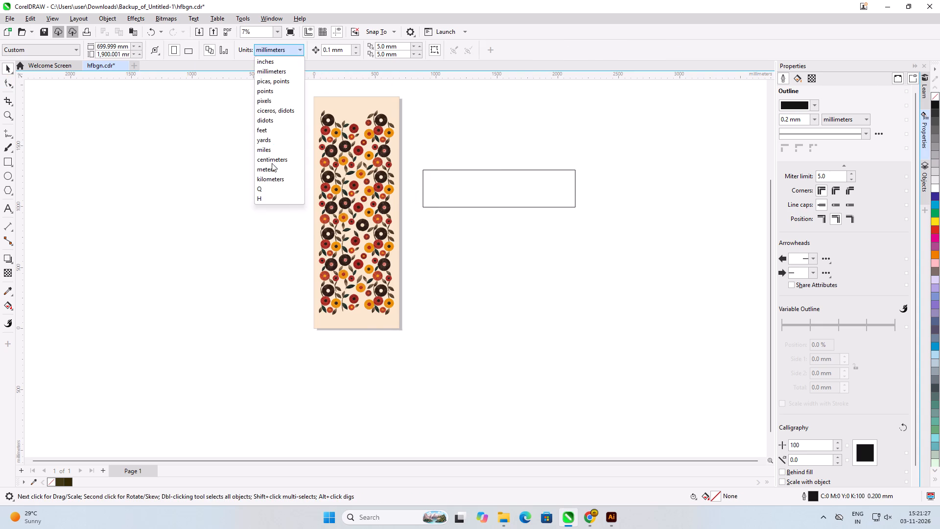
left_click(274, 162)
left_click(248, 194)
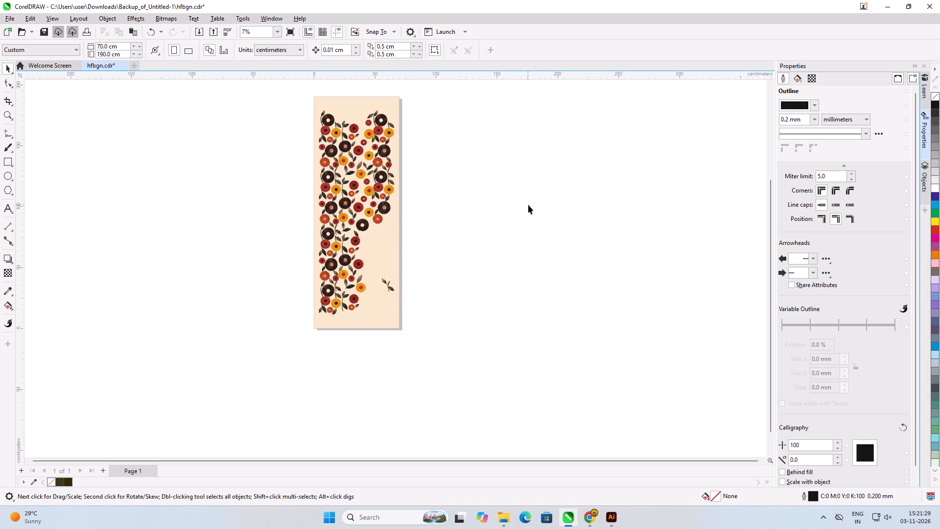
Resize the new rectangle to 70 cm wide and 12 cm high.
left_click(496, 206)
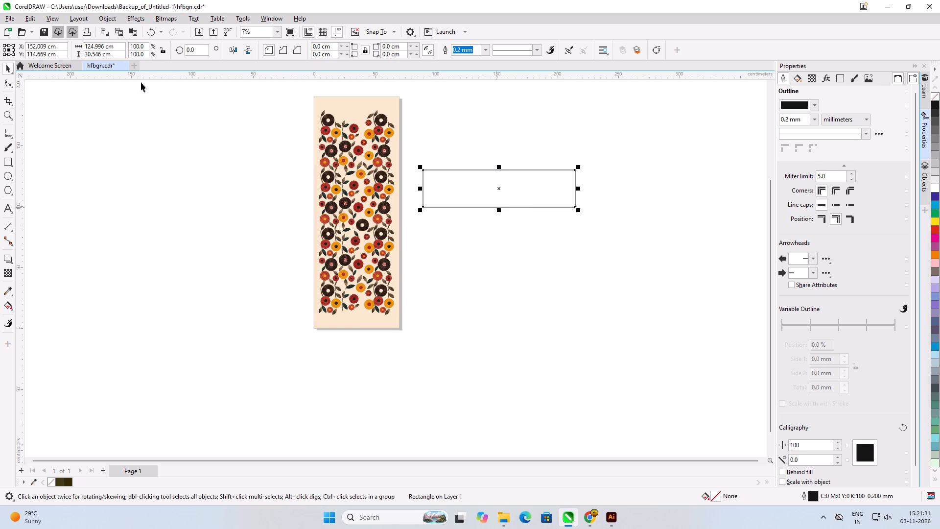
left_click(112, 46)
key("ctrl+a")
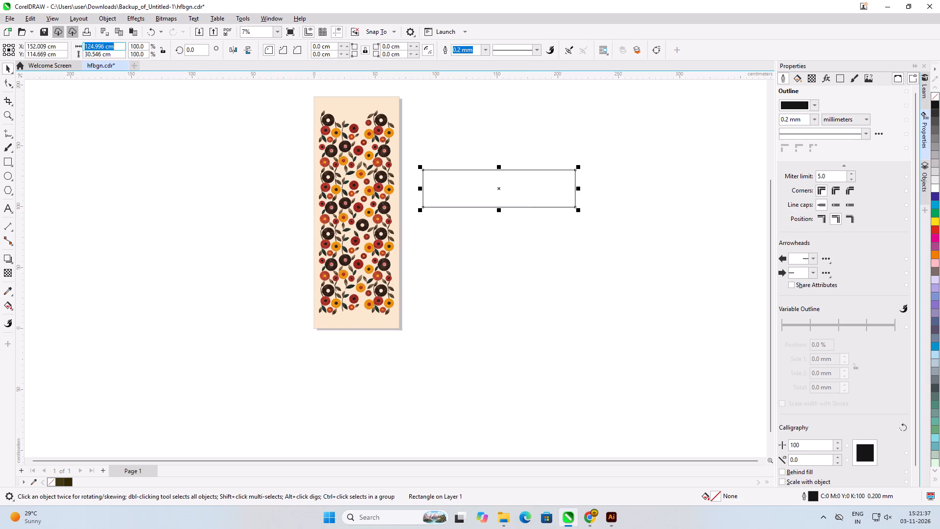
key("7")
key("0")
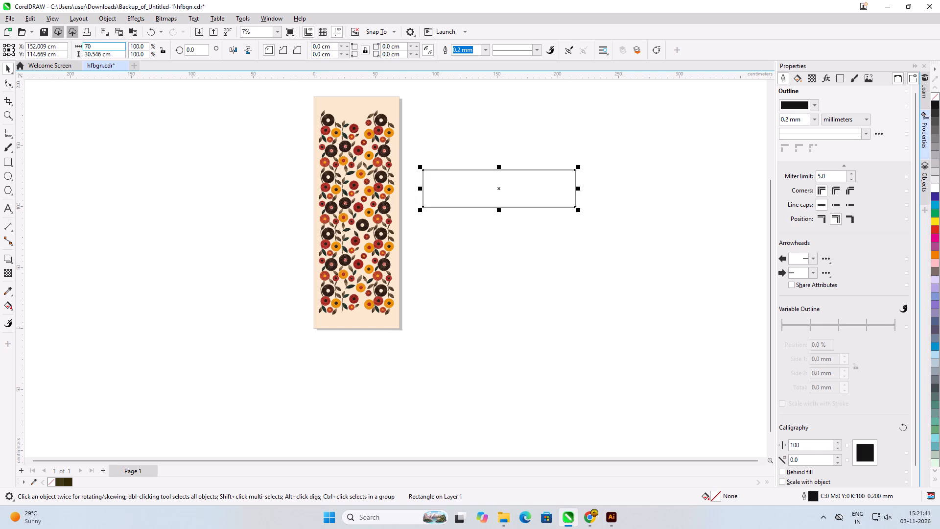
key("Tab")
type("12")
key("Return")
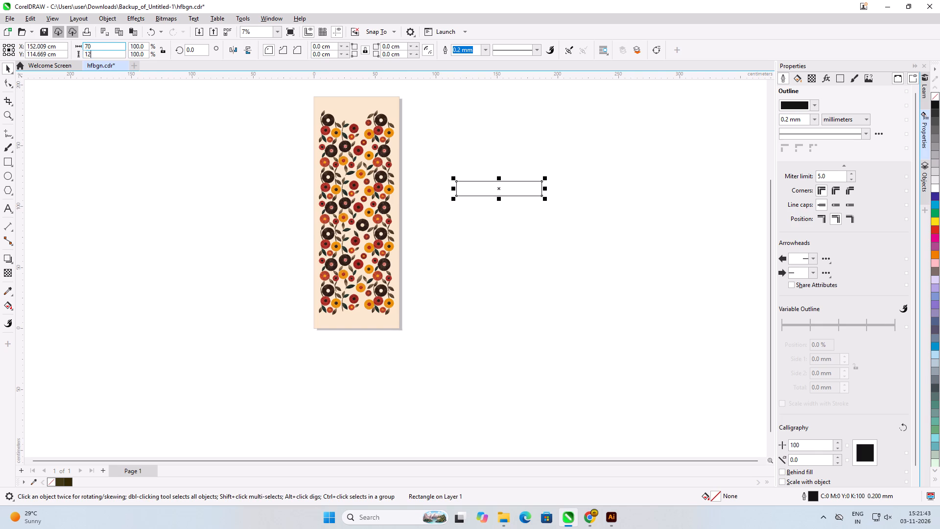
left_click(87, 120)
Align the 70 x 12 cm rectangle to the cream background's horizontal centre and top edge.
left_click(493, 184)
left_click(352, 110, "shift")
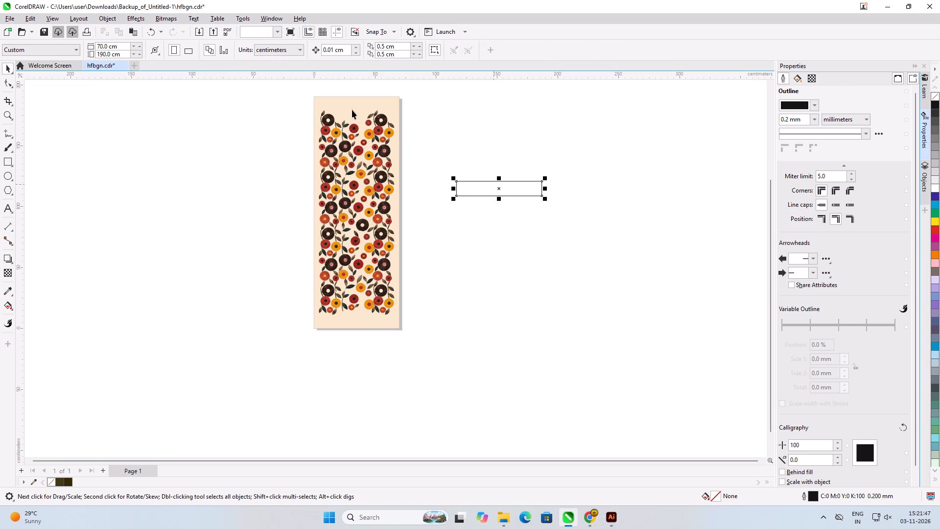
type("ct")
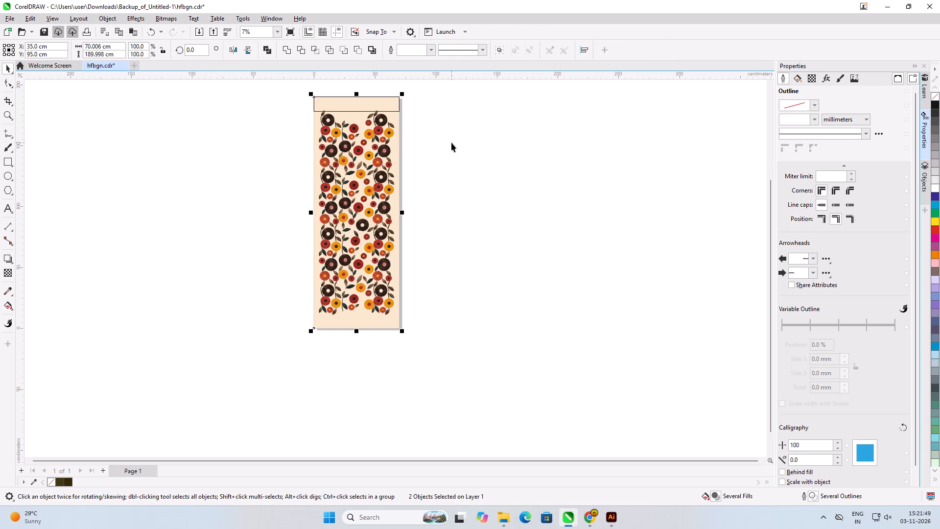
left_click(451, 143)
Fill the top band rectangle with the dark red (C:26 M:100 Y:100 K:28) sampled from a red flower near the pattern's top.
scroll(338, 78, "up", 7)
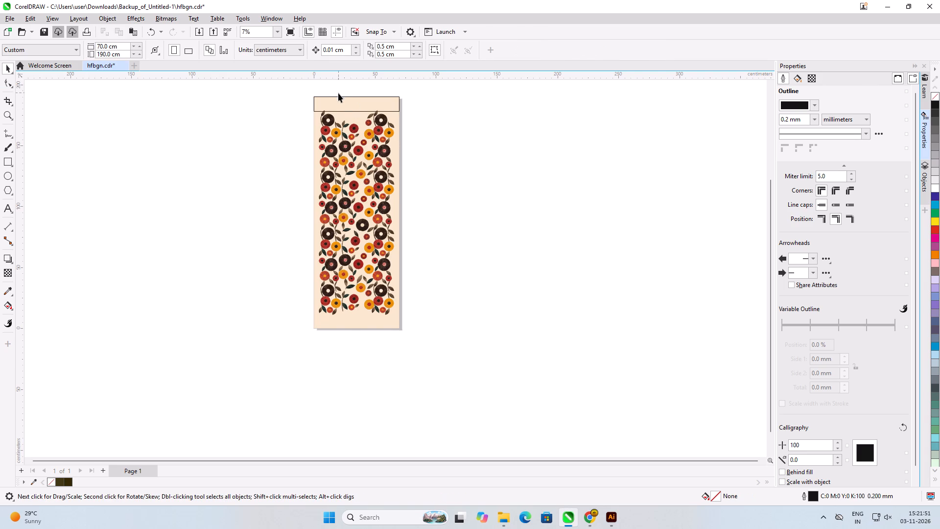
scroll(340, 102, "up", 7)
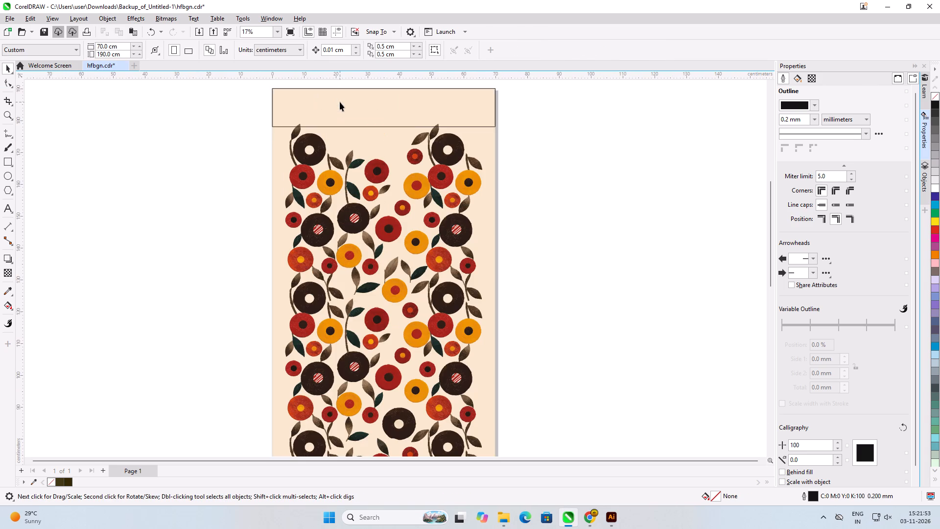
scroll(340, 102, "up", 3)
left_click(340, 102)
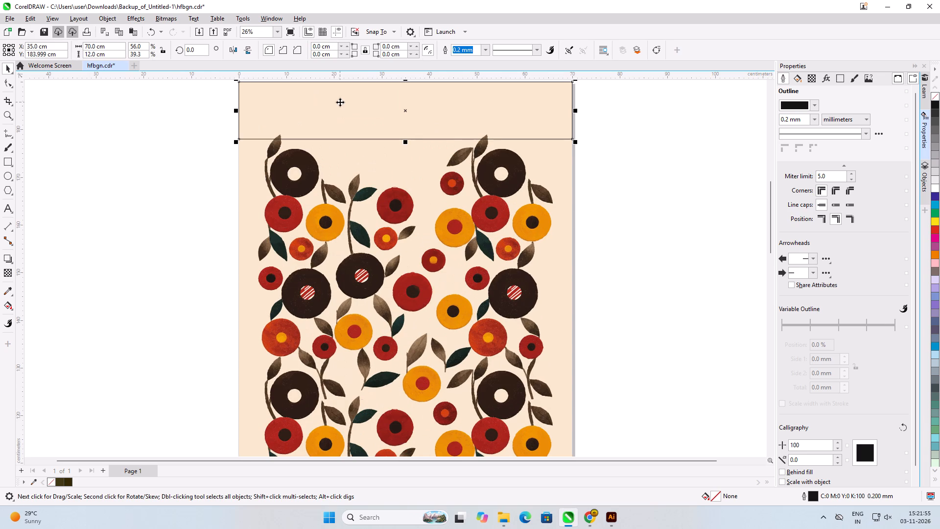
left_click(6, 291)
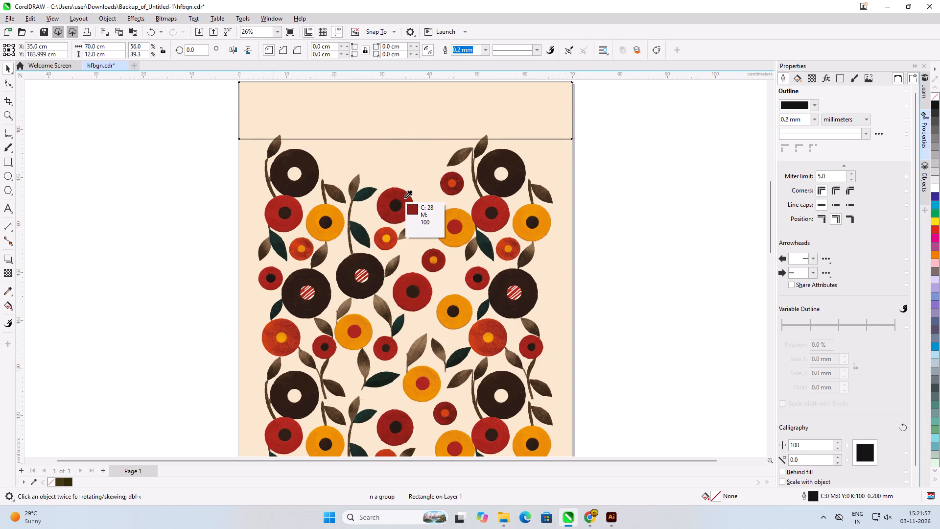
left_click(405, 197)
left_click(419, 120)
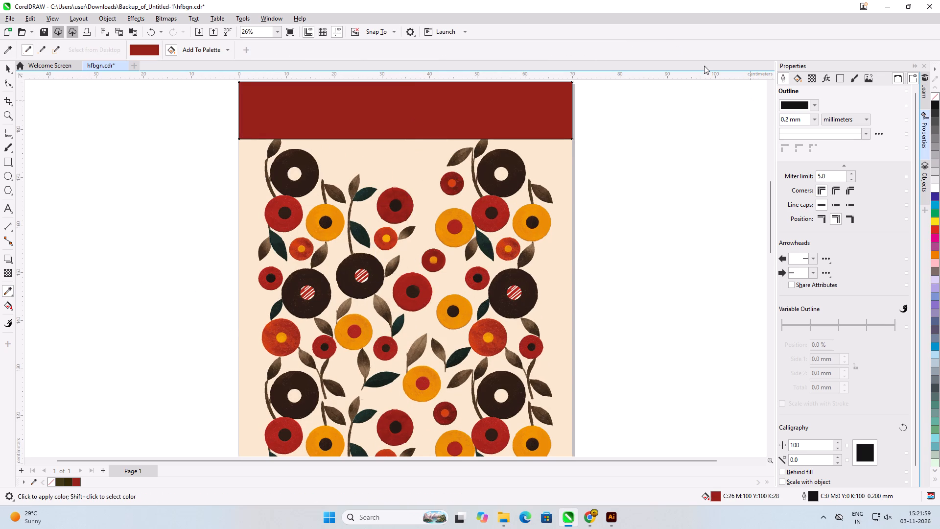
Remove the outline from the dark red top band.
left_click(5, 65)
left_click(386, 108)
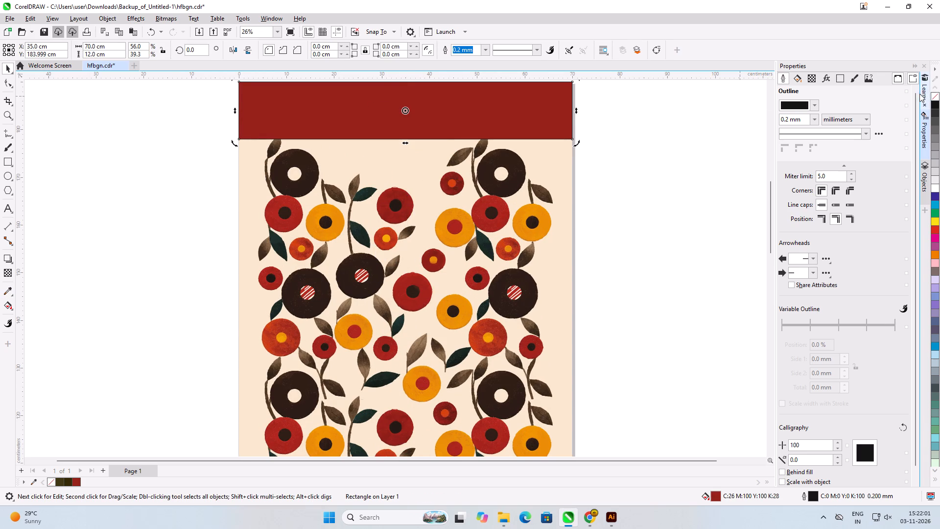
right_click(938, 95)
left_click(654, 181)
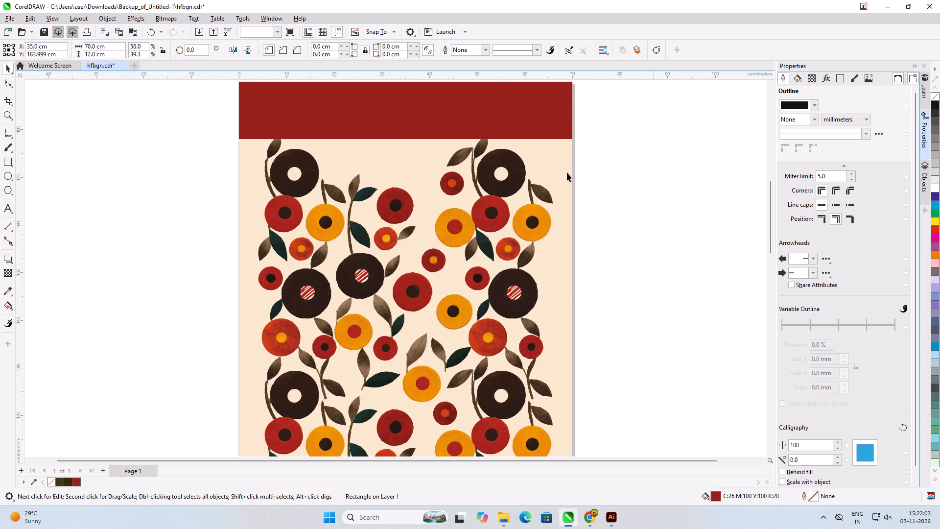
Duplicate the dark red top band to the panel's lower end and align the copy with the cream background's bottom edge.
scroll(485, 158, "up", 1)
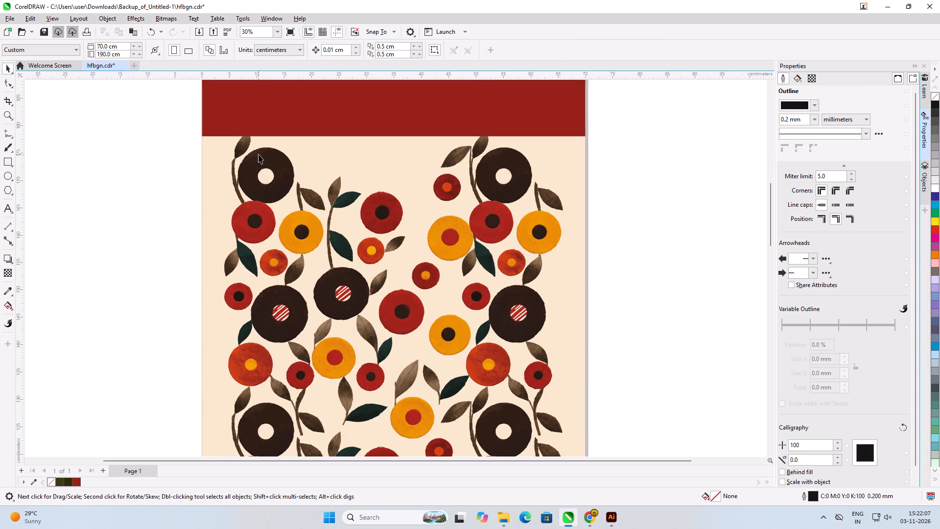
scroll(258, 154, "down", 1)
scroll(420, 152, "down", 6)
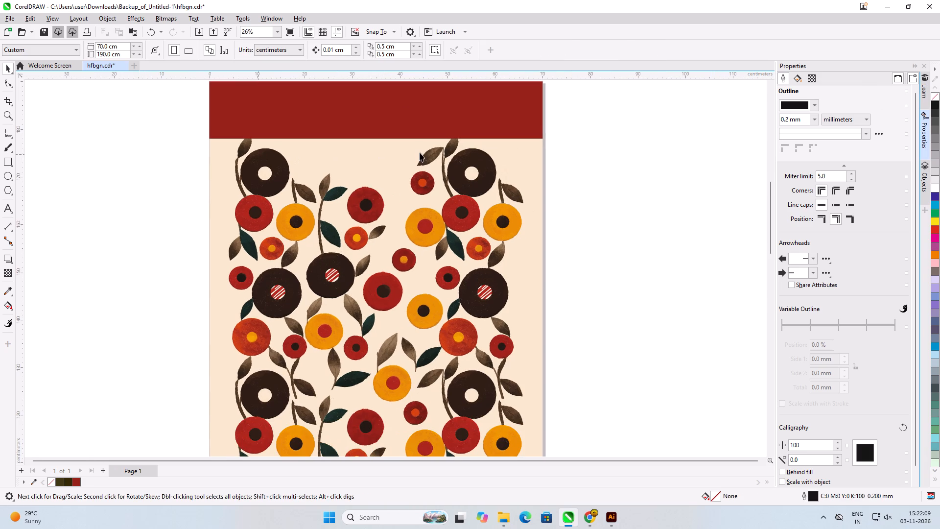
scroll(420, 152, "down", 5)
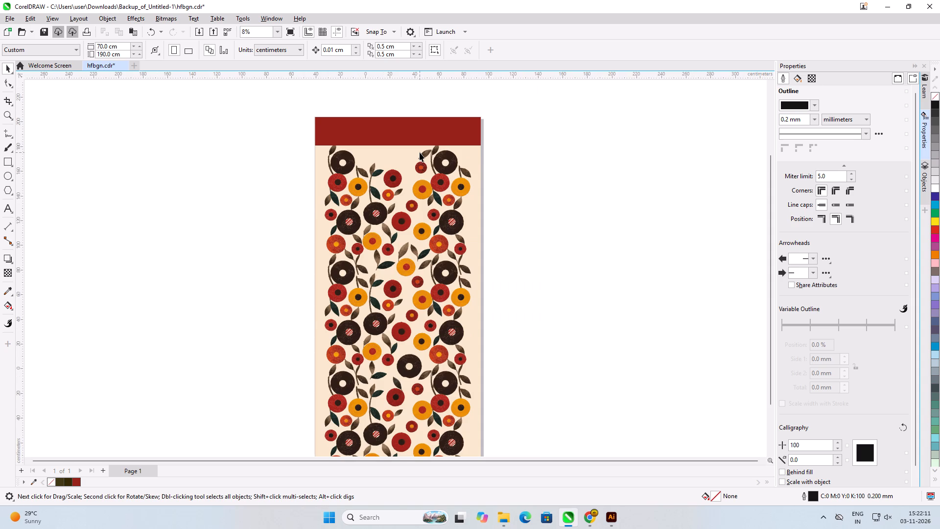
left_click(421, 139)
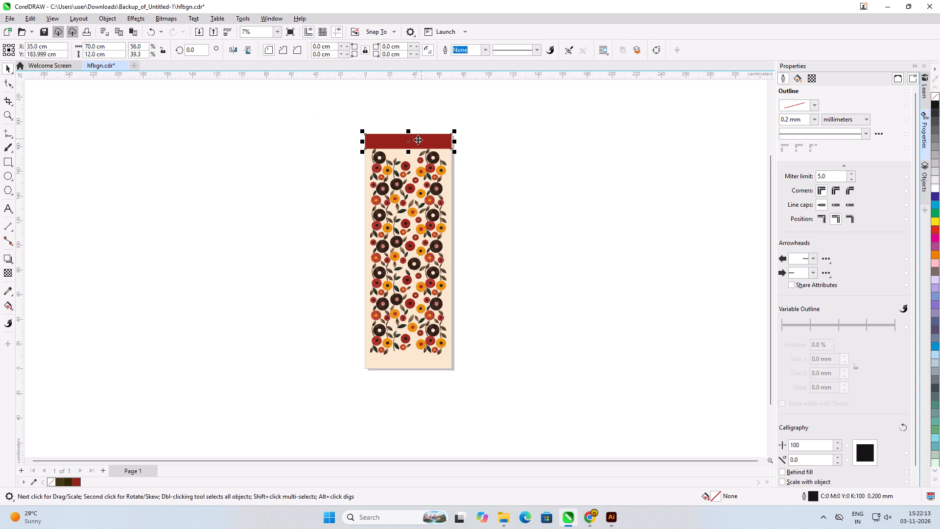
left_click_drag(418, 140, 414, 368)
right_click(414, 368, "shift")
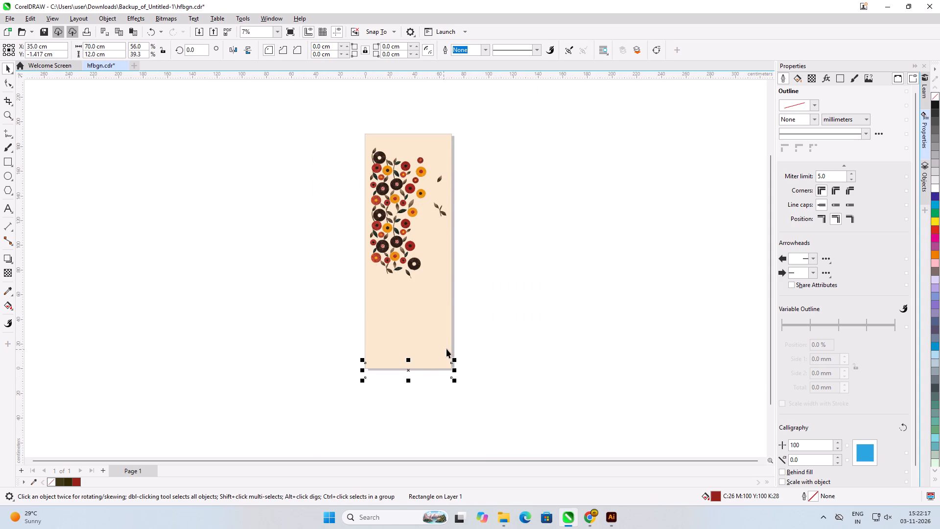
left_click(446, 349, "shift")
key("b")
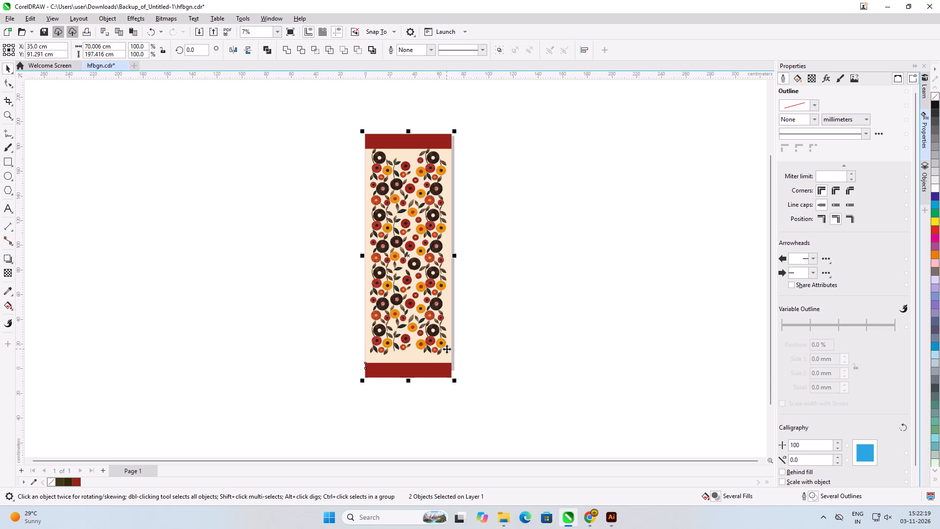
left_click(493, 356)
Examine how the lowest flowers and leaves of the grouped pattern meet the dark red bottom band's upper edge.
scroll(391, 359, "up", 6)
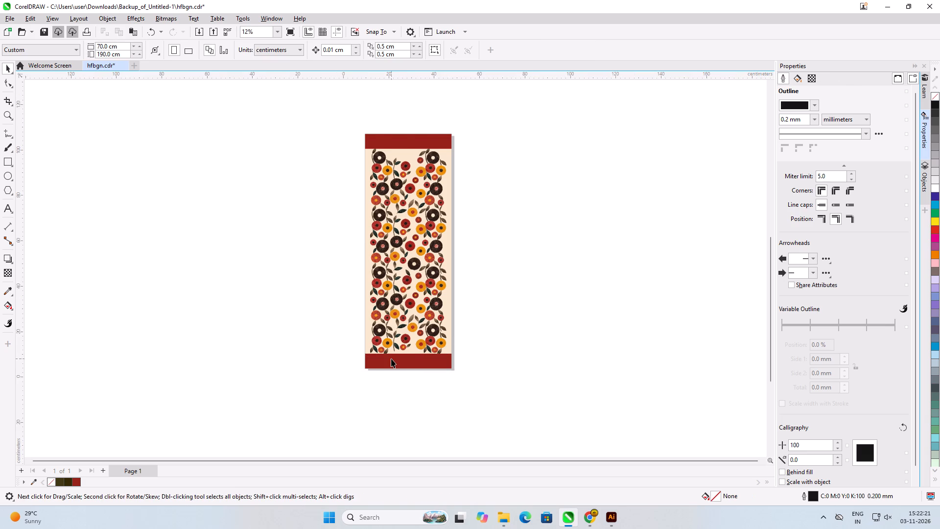
scroll(492, 360, "up", 6)
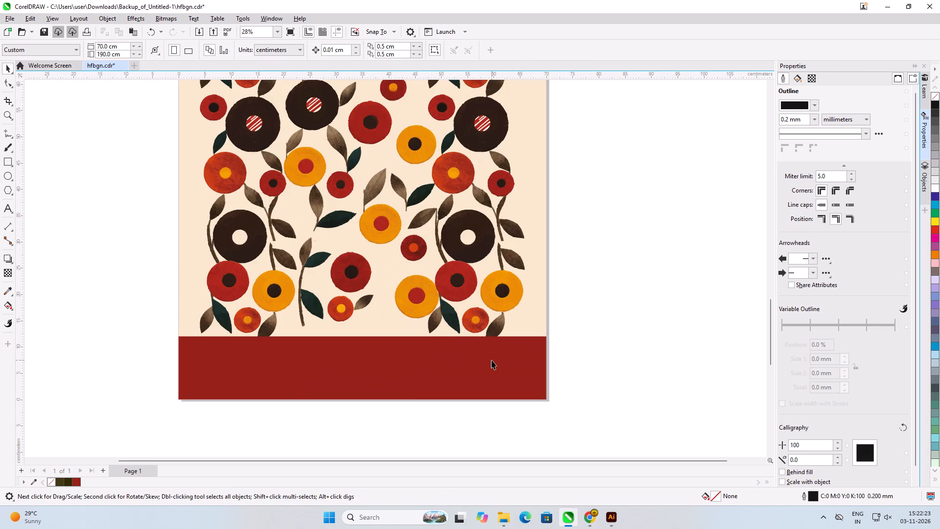
scroll(492, 360, "up", 3)
left_click(498, 313)
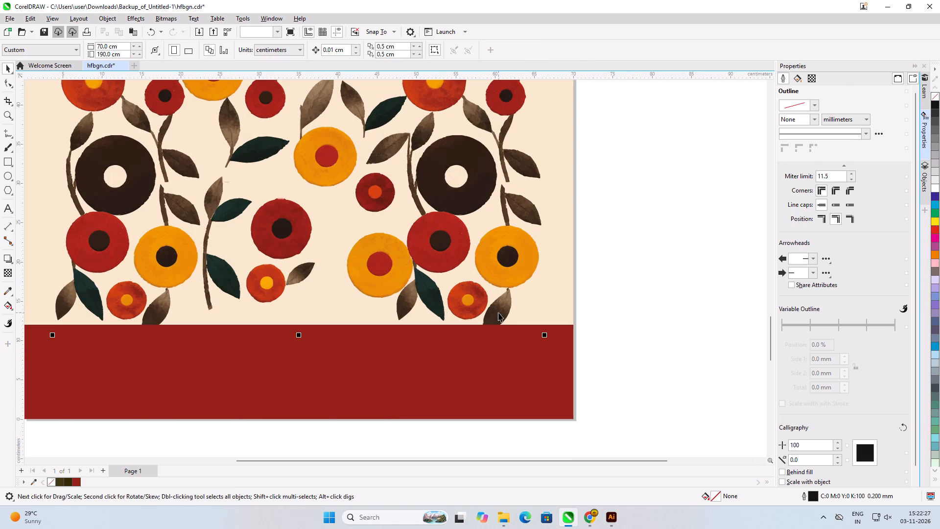
right_click(489, 262)
left_click(530, 232)
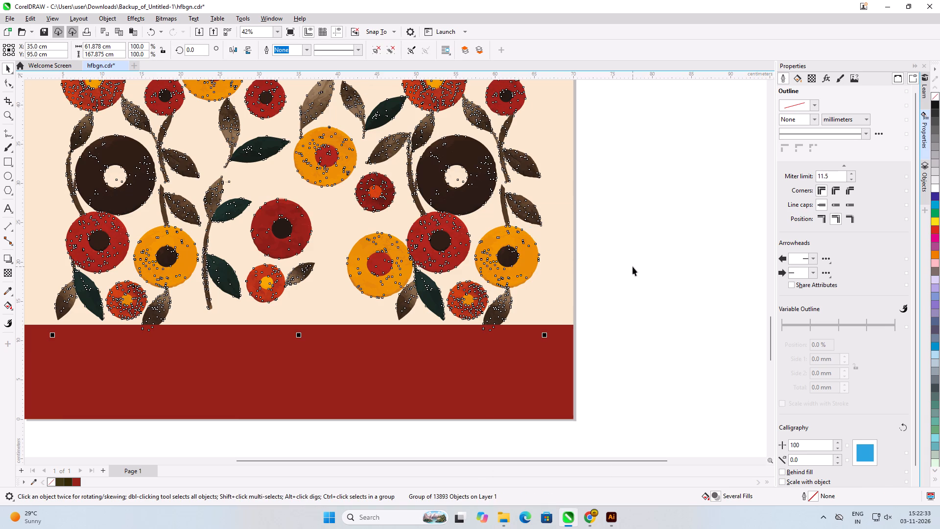
scroll(523, 338, "up", 3)
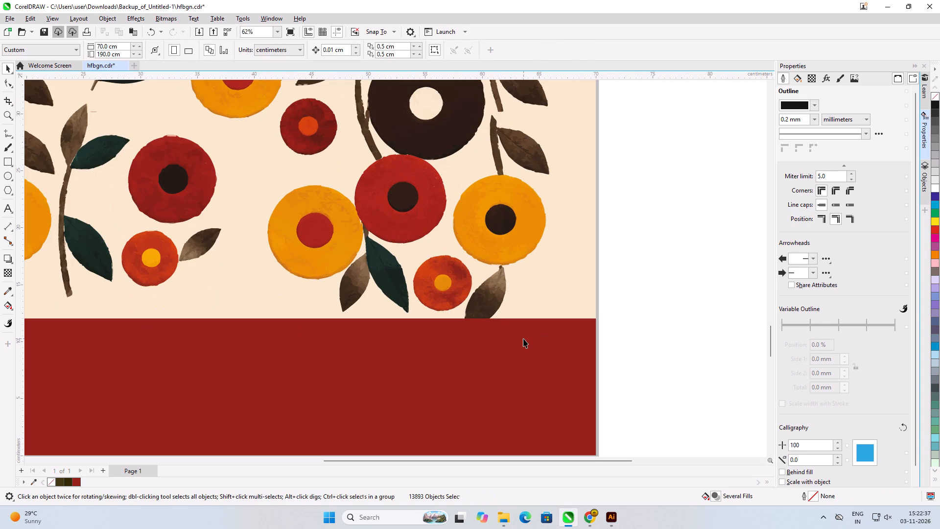
scroll(523, 338, "up", 1)
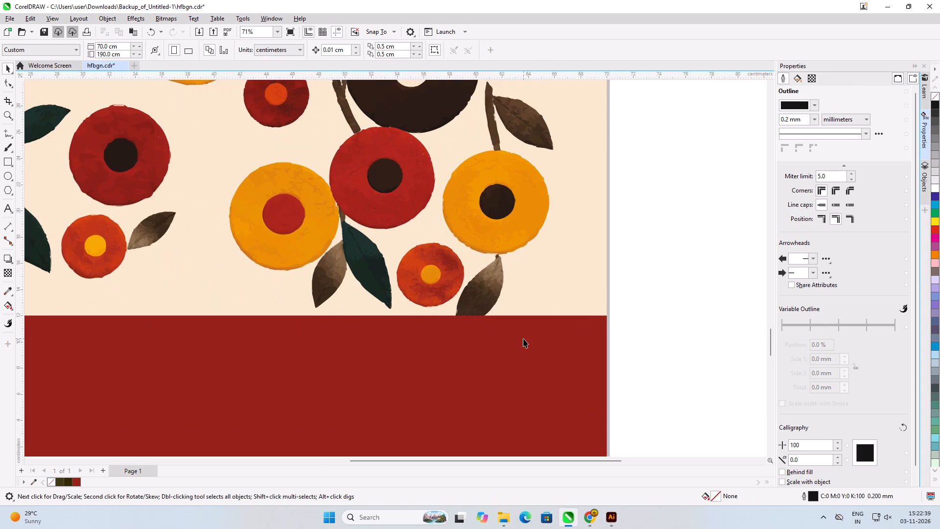
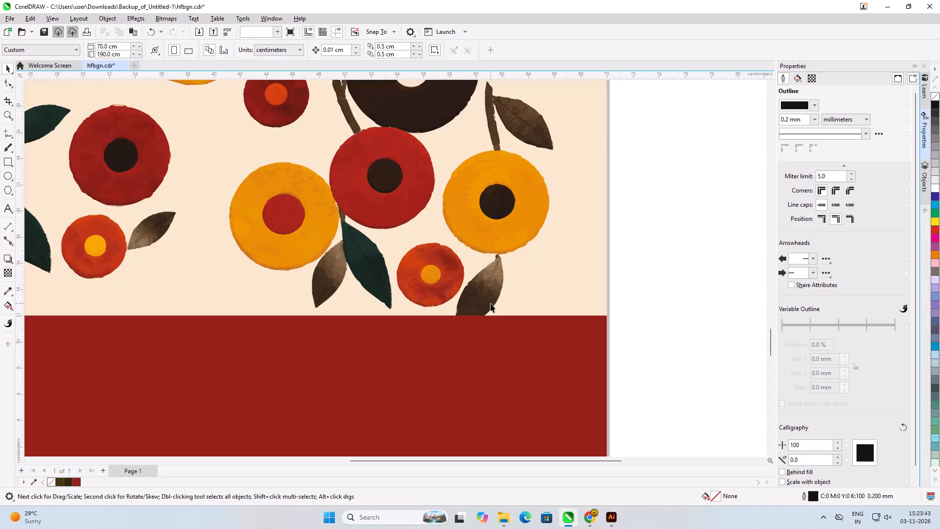
Delete the larger upper shapes of the cut-off brown leaf beneath the lowest yellow flower in the right-hand cluster.
left_click(639, 270)
left_click_drag(635, 265, 477, 282)
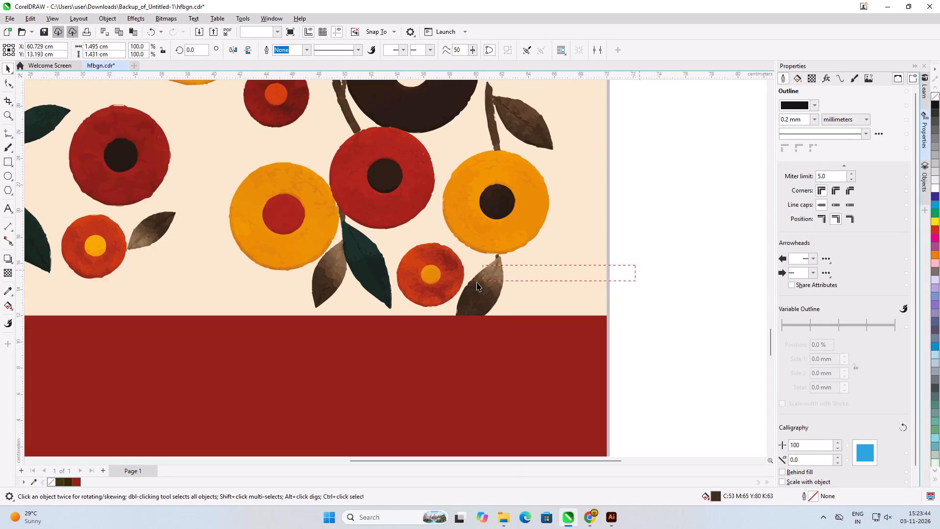
left_click_drag(477, 282, 467, 305)
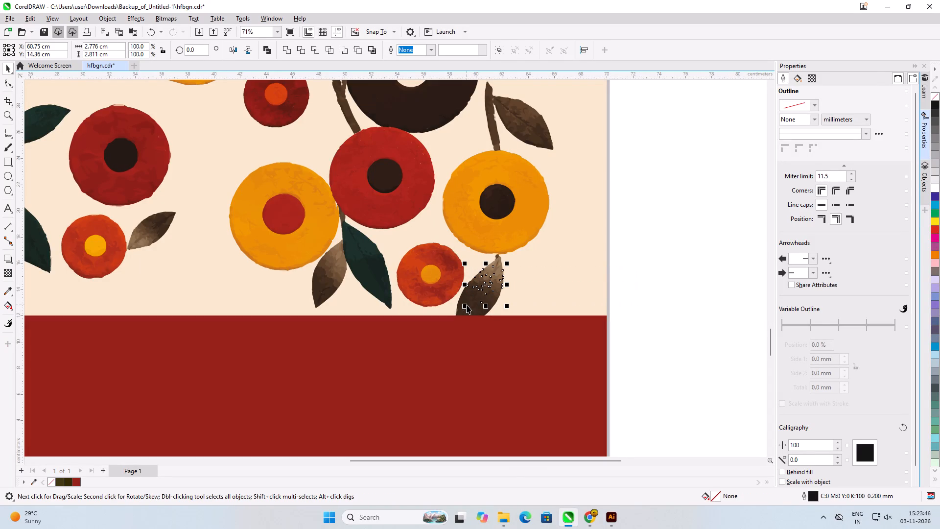
key("Delete")
scroll(487, 282, "up", 12)
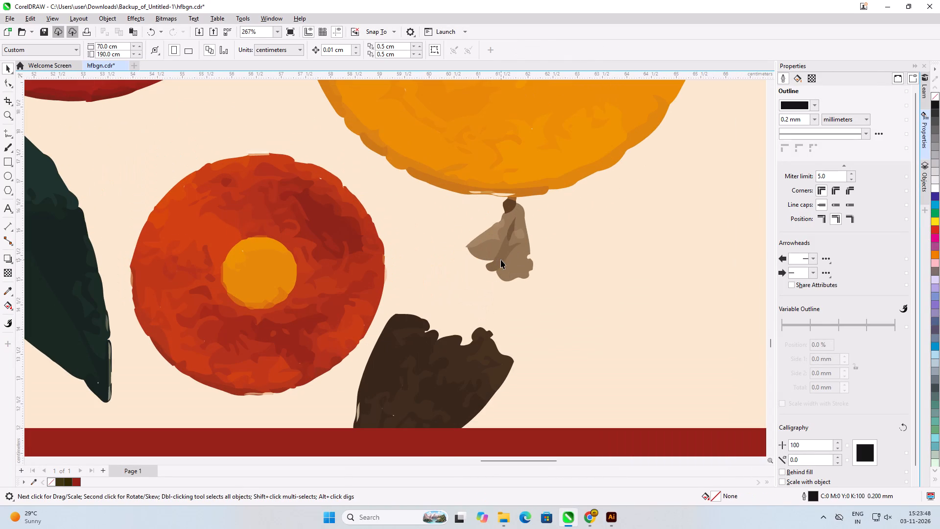
left_click(502, 234)
key("Delete")
left_click(495, 235)
key("Delete")
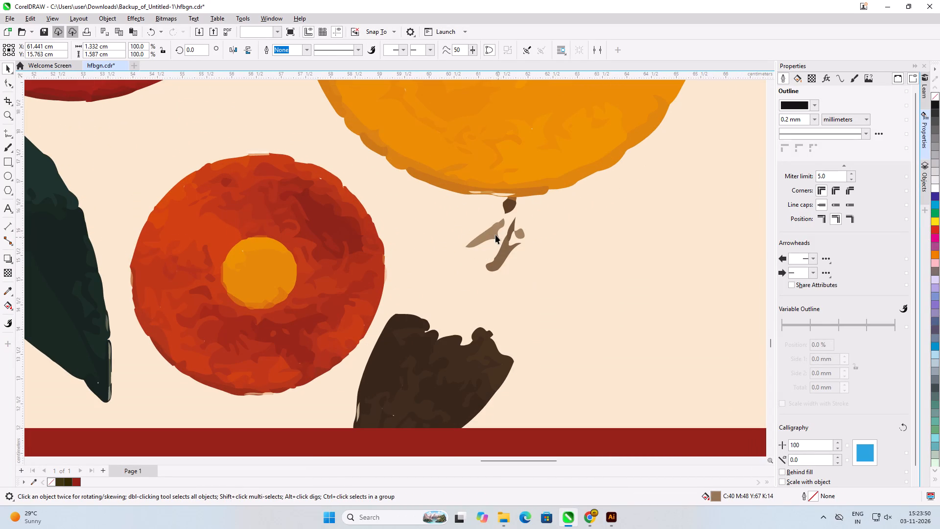
left_click(506, 247)
key("Delete")
left_click(510, 231)
key("Delete")
Delete the small leftover leaf fragments and the stalk pieces directly beneath that yellow flower.
scroll(510, 231, "up", 10)
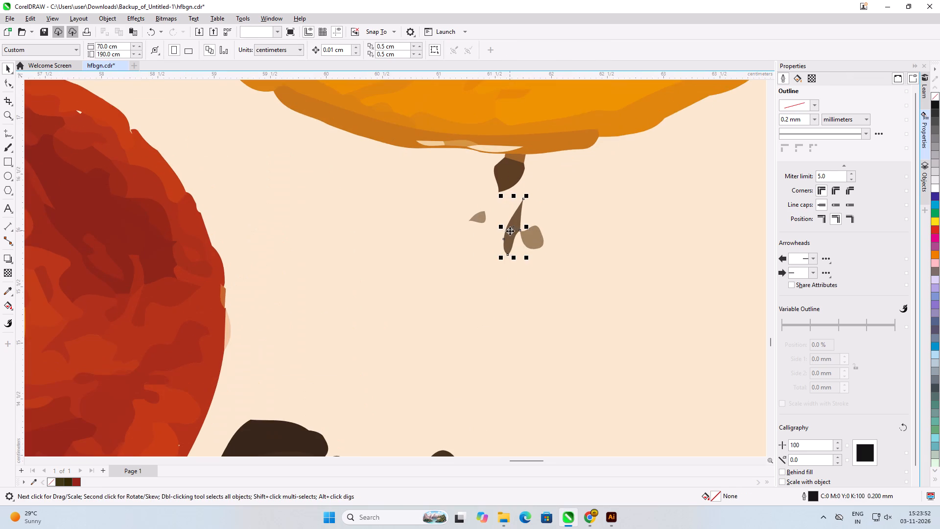
scroll(510, 231, "up", 3)
key("Delete")
left_click(536, 247)
key("Delete")
left_click(458, 202)
key("Delete")
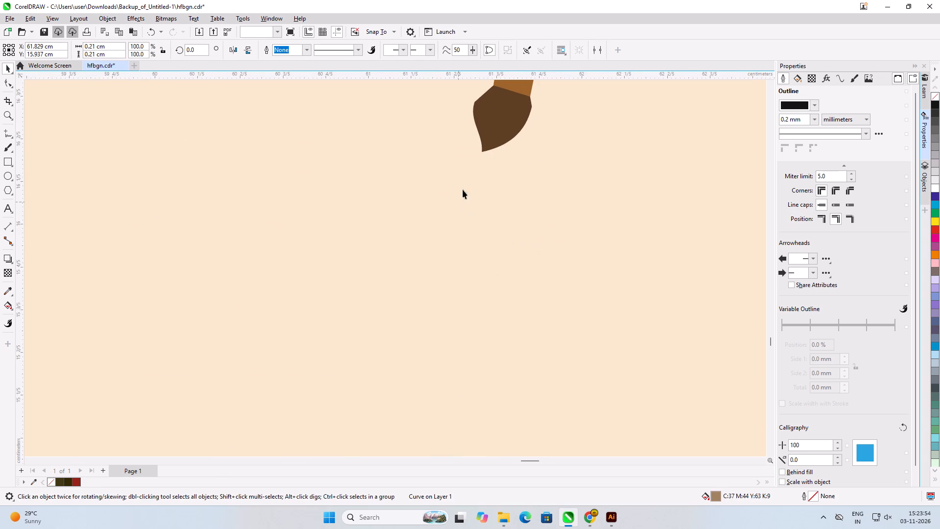
left_click(492, 112)
key("Delete")
left_click(525, 92)
key("Delete")
scroll(514, 181, "down", 7)
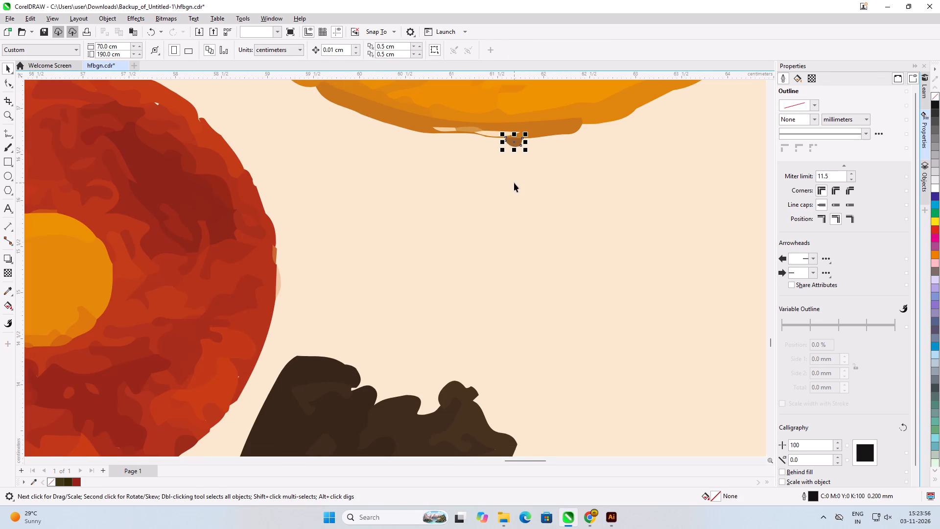
key("Delete")
Move the dark red bottom band off the page, to about Y -9.2 cm, to uncover the rest of the leaf.
scroll(523, 117, "down", 6)
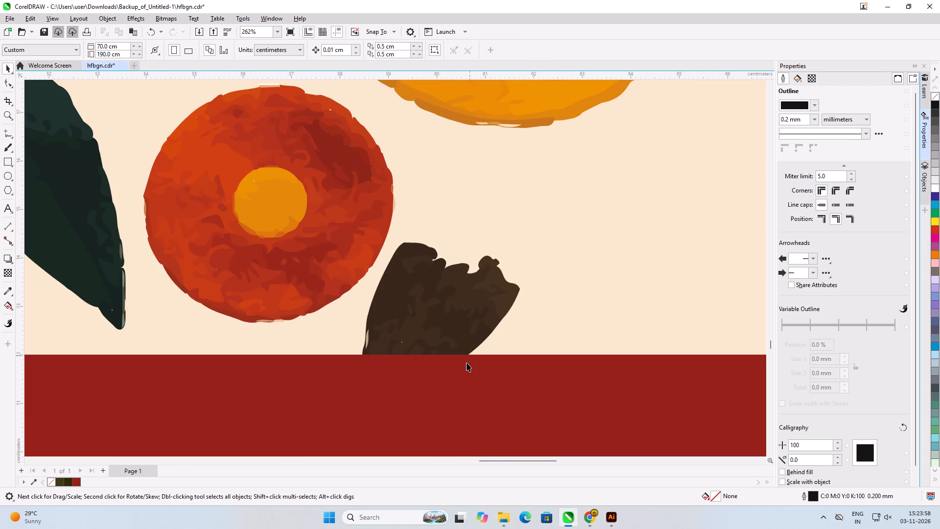
scroll(467, 362, "up", 5)
scroll(521, 158, "down", 1)
scroll(521, 158, "up", 1)
scroll(521, 158, "down", 12)
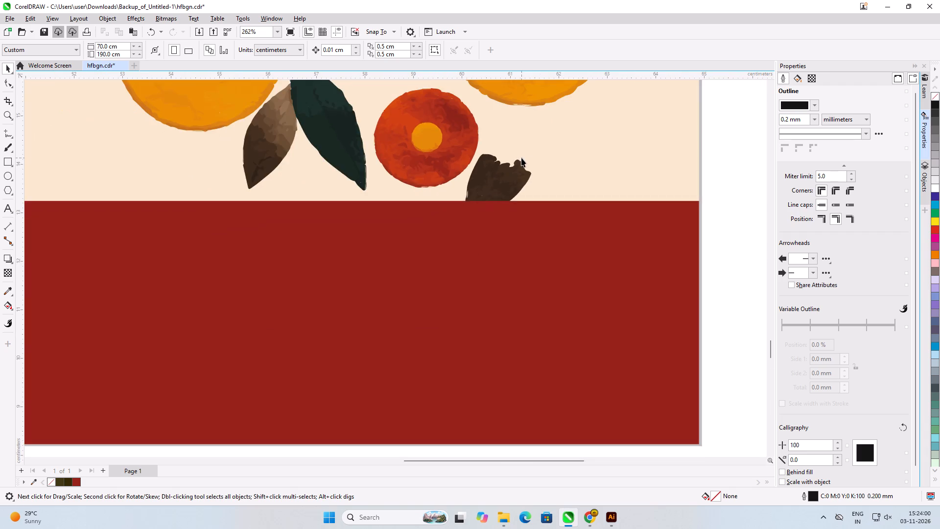
scroll(521, 158, "down", 11)
scroll(374, 166, "up", 2)
left_click_drag(385, 202, 378, 311)
left_click(657, 172)
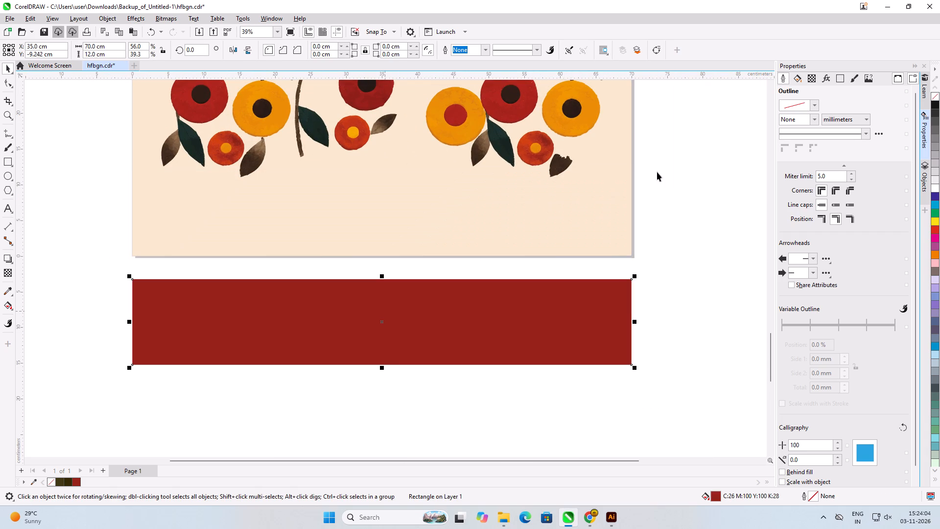
Delete the main dark brown shapes of the leaf's lower half beside the right-hand cluster's small orange-red flower.
left_click_drag(658, 150, 555, 199)
key("Delete")
scroll(563, 156, "up", 3)
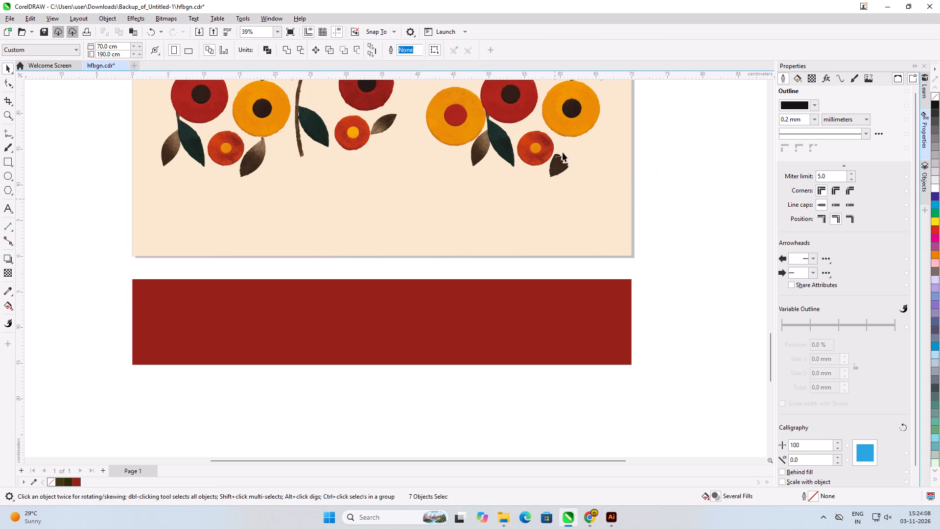
scroll(563, 152, "up", 8)
left_click(537, 188)
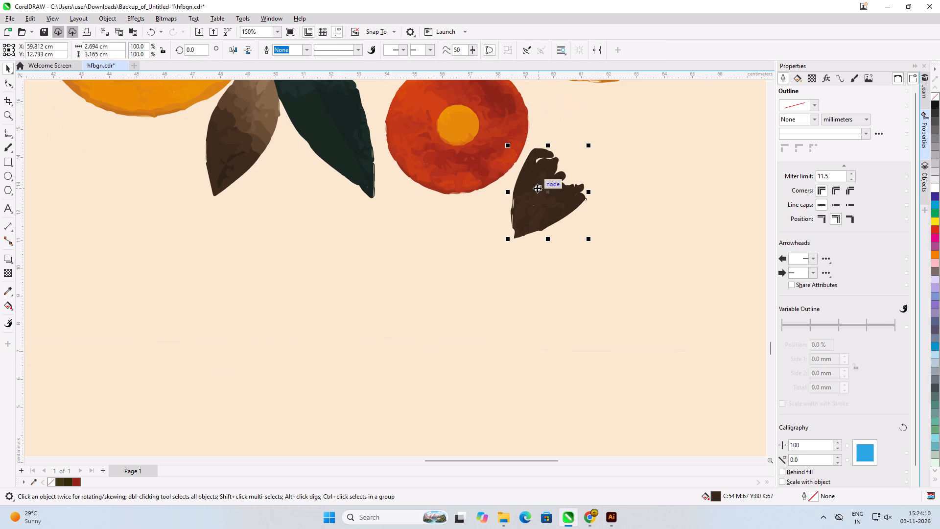
key("Delete")
left_click(541, 198)
key("Delete")
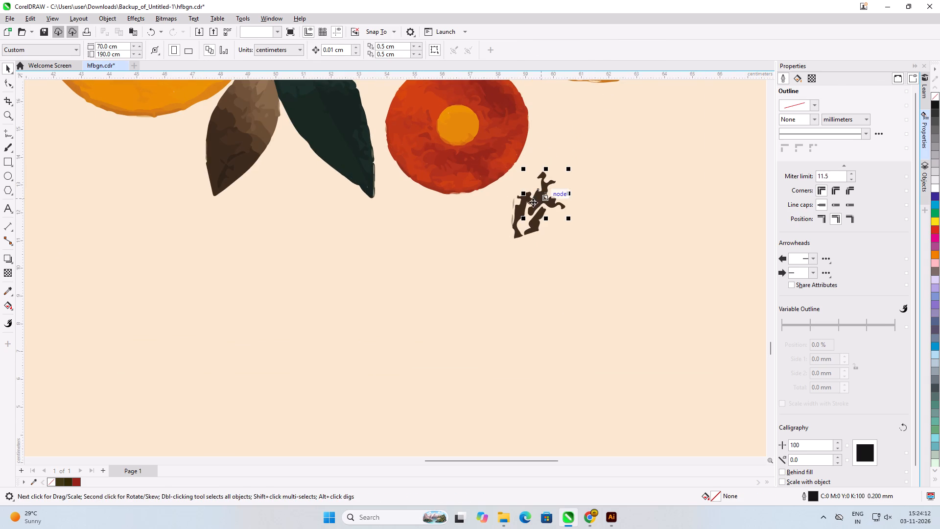
left_click(521, 211)
key("Delete")
Delete the remaining dark and beige slivers of that leaf so only the cream background is left there.
scroll(521, 211, "up", 12)
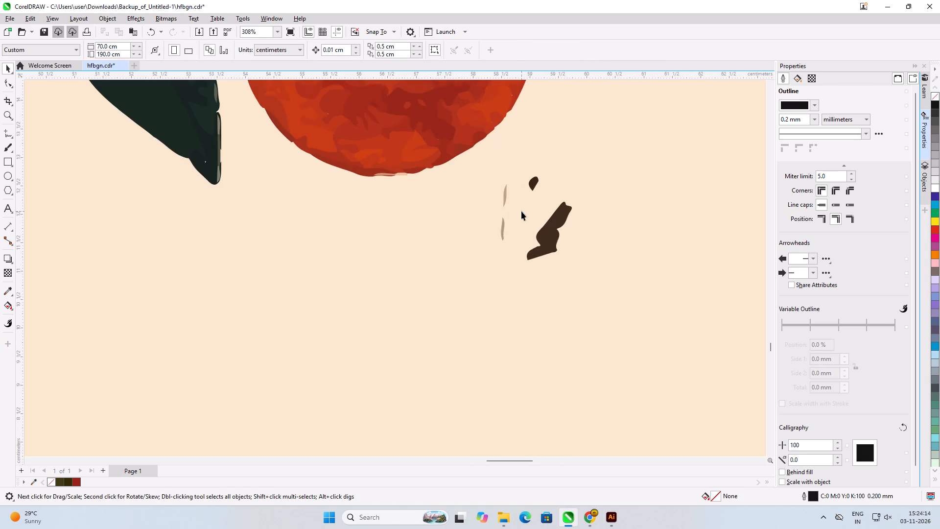
left_click(584, 264)
key("Delete")
left_click(545, 162)
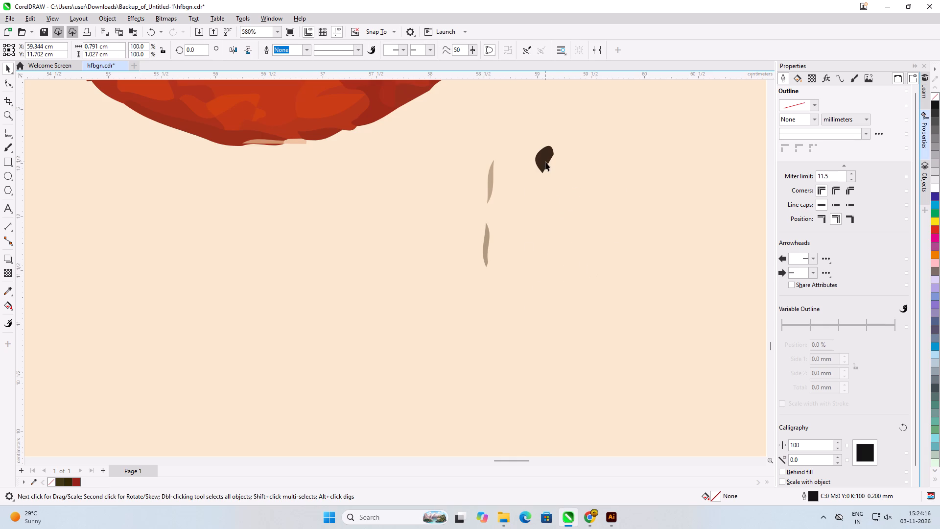
key("Delete")
left_click(490, 184)
key("Delete")
left_click(486, 235)
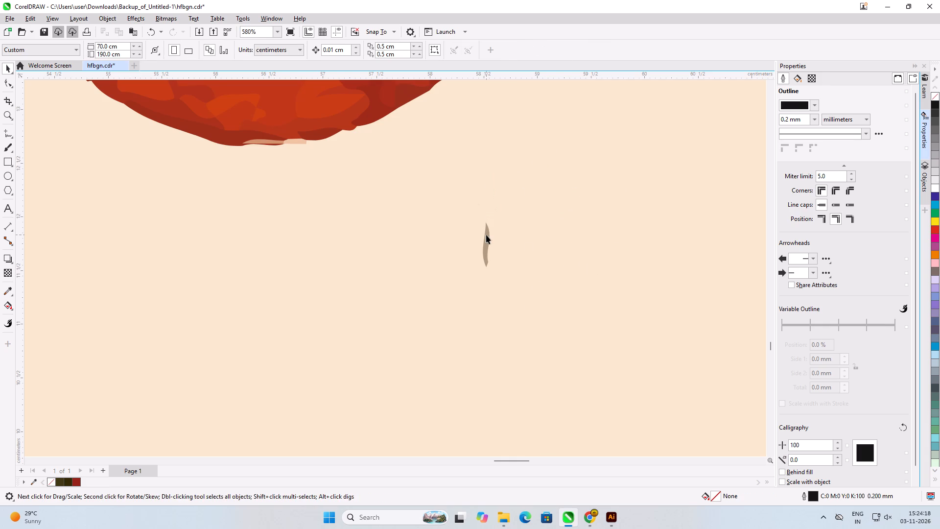
key("Delete")
Delete the upper shapes and stalk of the matching brown leaf beneath the left-hand cluster's lowest yellow flower.
scroll(576, 187, "down", 15)
scroll(576, 187, "down", 7)
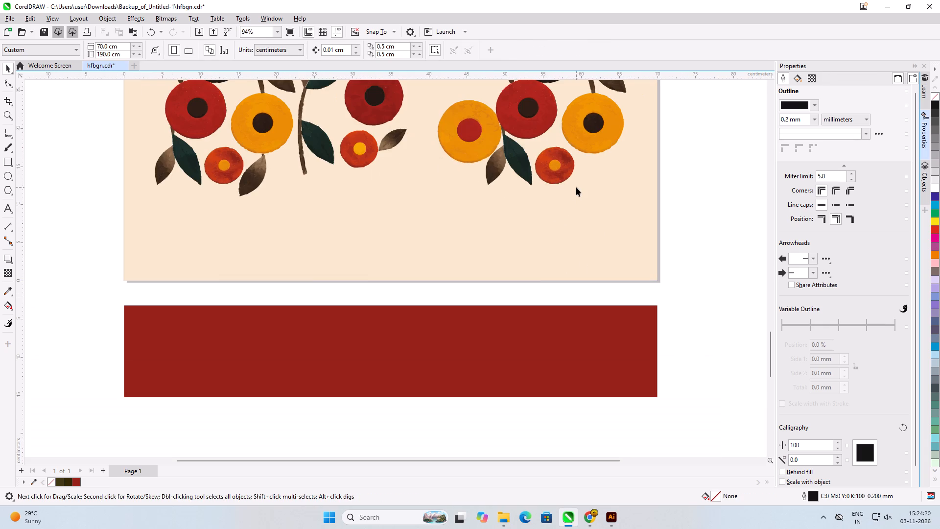
scroll(138, 148, "up", 6)
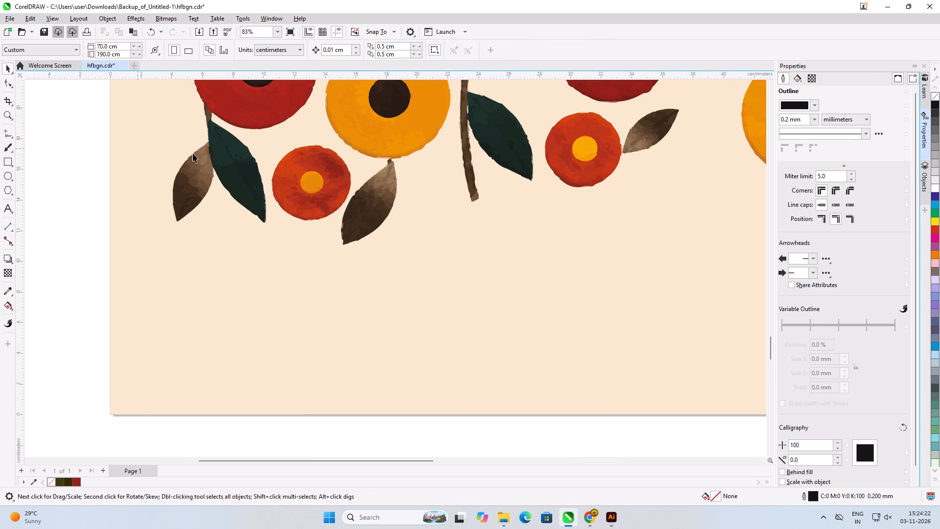
scroll(205, 155, "up", 1)
scroll(352, 176, "up", 4)
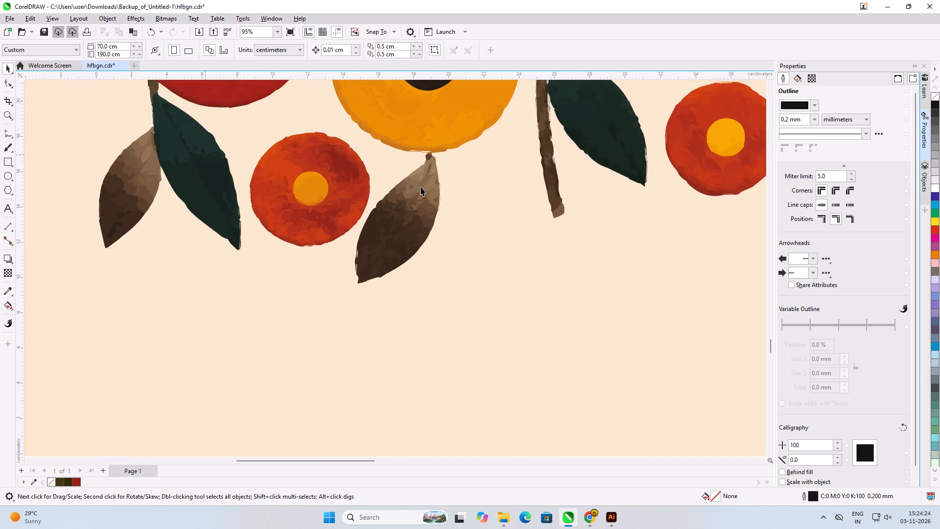
left_click(421, 188)
scroll(419, 184, "down", 7)
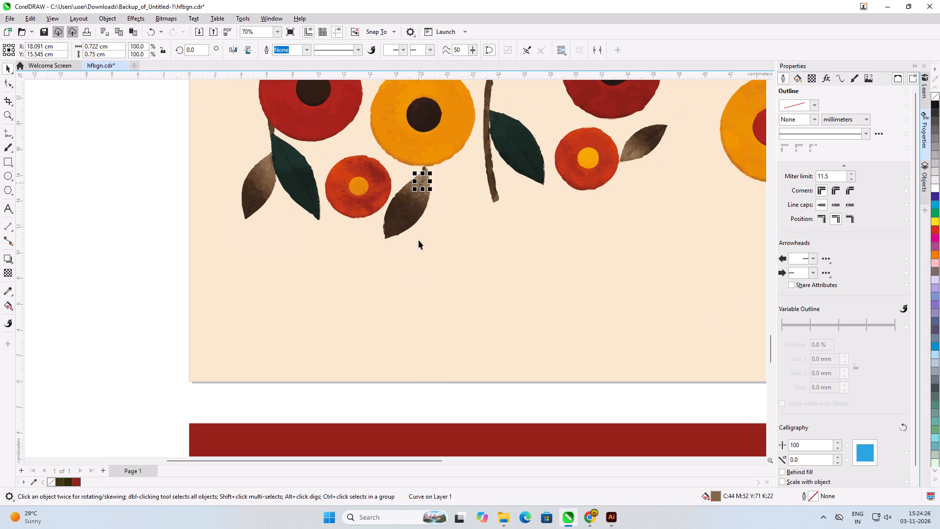
left_click_drag(447, 395, 415, 174)
left_click_drag(415, 174, 398, 168)
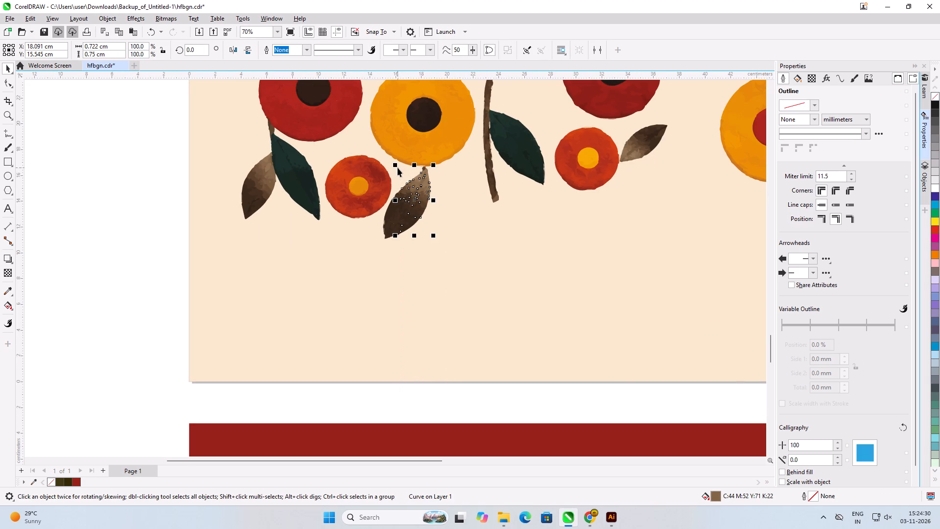
key("Delete")
scroll(417, 176, "up", 13)
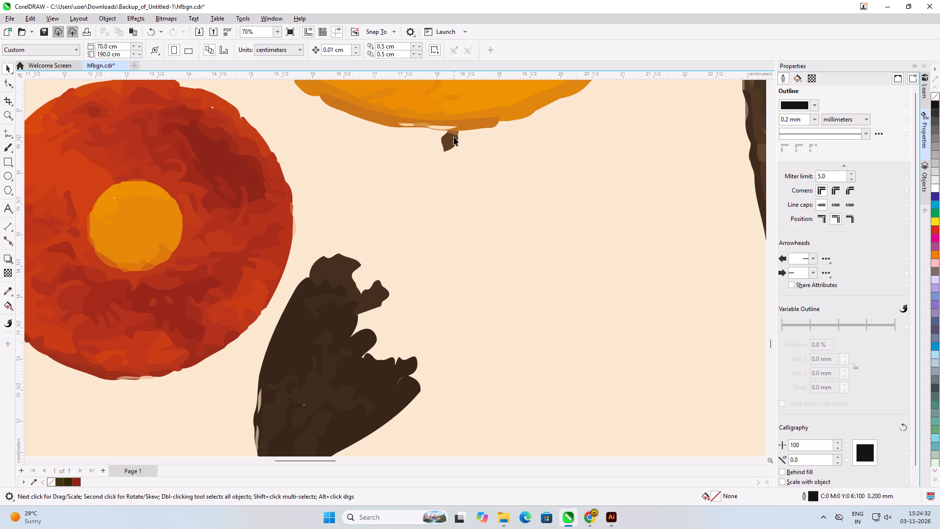
left_click(454, 137)
key("Delete")
Delete the main dark brown shapes of the left-hand leaf's lower half beside the small orange-red flower.
scroll(455, 135, "down", 6)
scroll(399, 264, "up", 3)
left_click(398, 266)
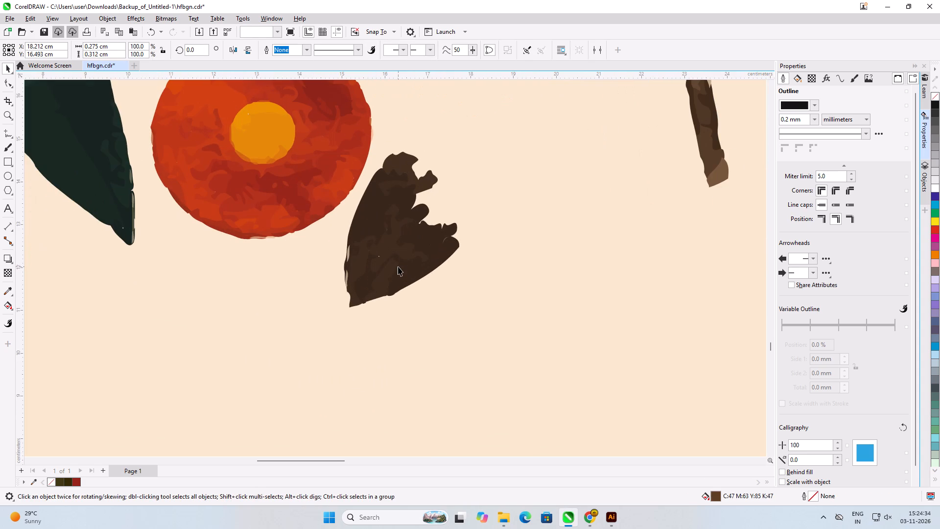
key("Delete")
left_click(390, 246)
key("Delete")
left_click(377, 231)
key("Delete")
key("Delete")
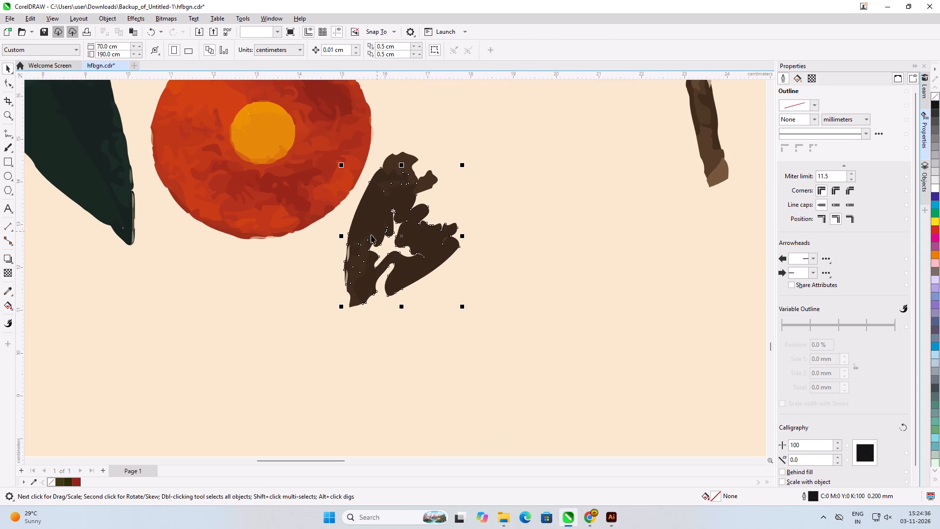
left_click(371, 229)
left_click(367, 237)
key("Delete")
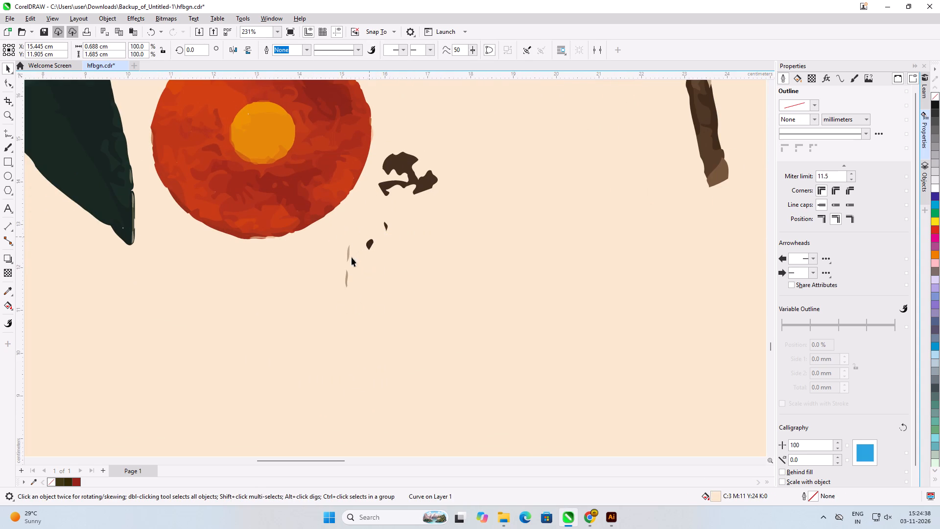
Delete the left-hand leaf's remaining beige slivers and dark brown fragments.
left_click(348, 254)
key("Delete")
left_click(347, 277)
key("Delete")
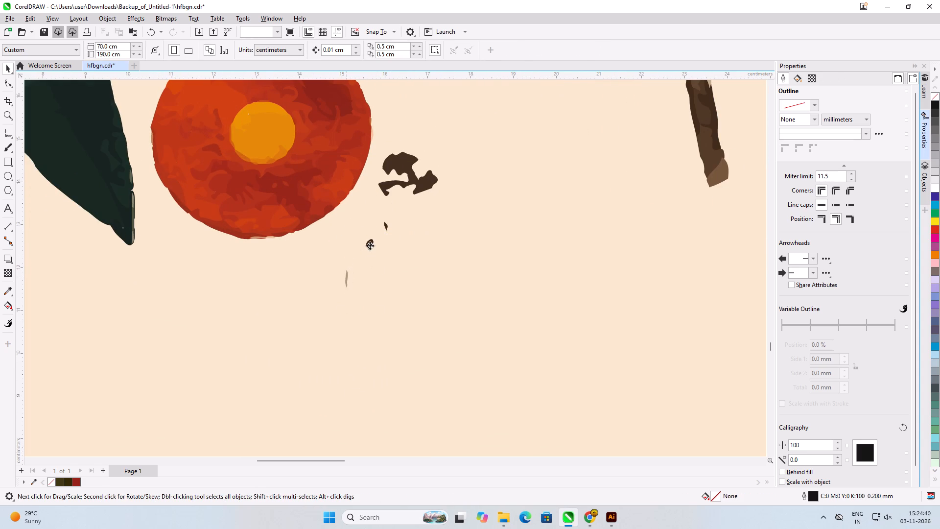
left_click(370, 245)
key("Delete")
scroll(382, 221, "up", 9)
left_click(389, 231)
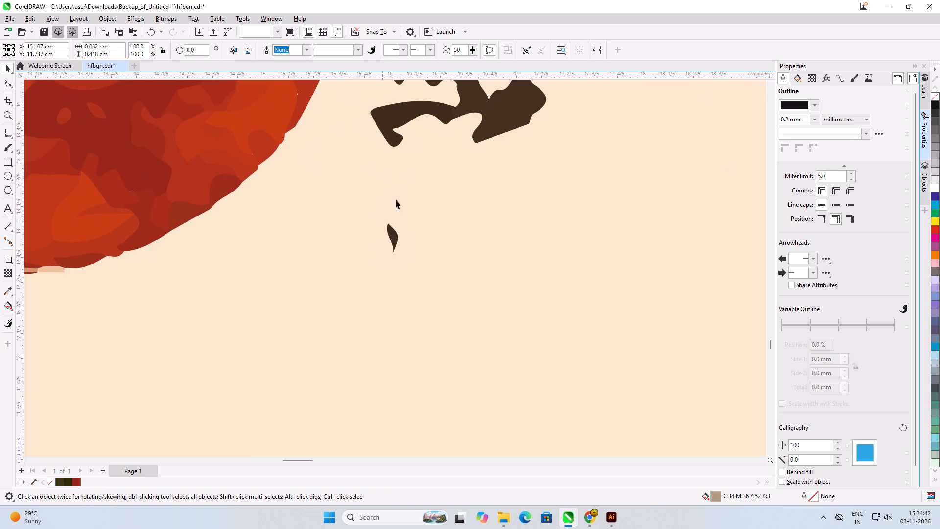
key("Delete")
left_click(396, 122)
key("Delete")
scroll(457, 209, "down", 6)
scroll(461, 108, "up", 6)
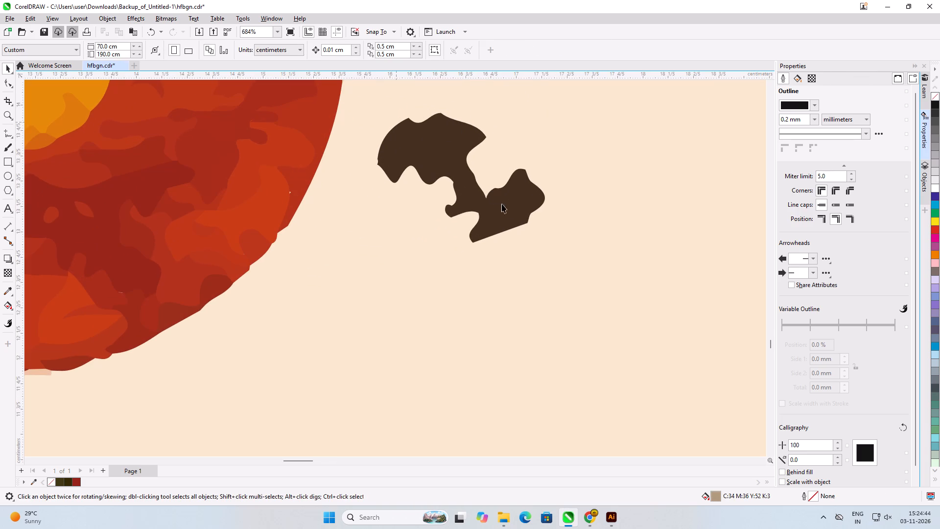
left_click(509, 210)
key("Delete")
Align the dark red band with the cream background's bottom edge.
scroll(509, 210, "down", 14)
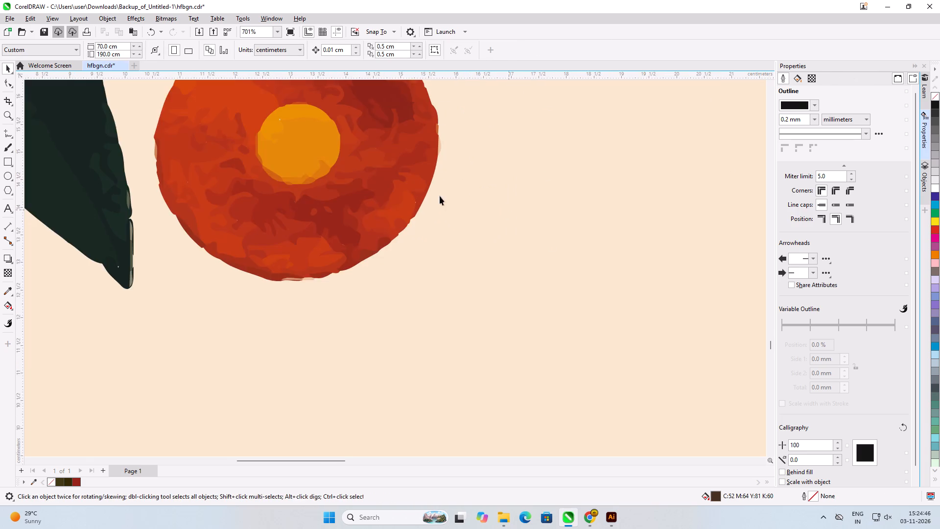
scroll(440, 196, "down", 3)
scroll(383, 172, "down", 12)
left_click(548, 296)
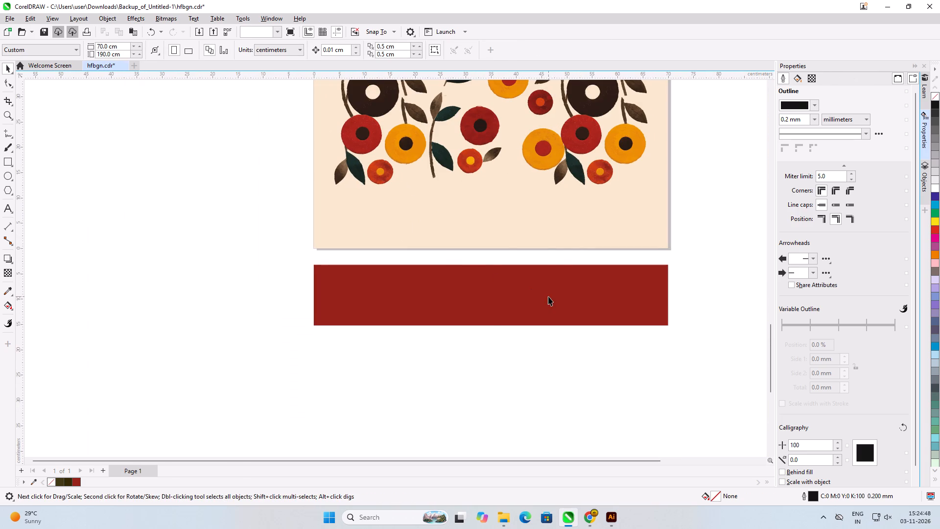
left_click(542, 228, "shift")
key("b")
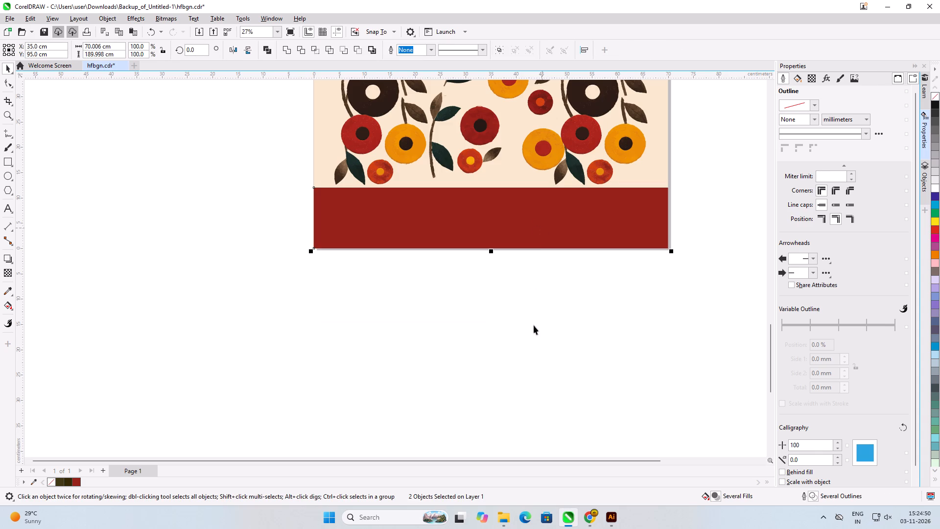
left_click(534, 325)
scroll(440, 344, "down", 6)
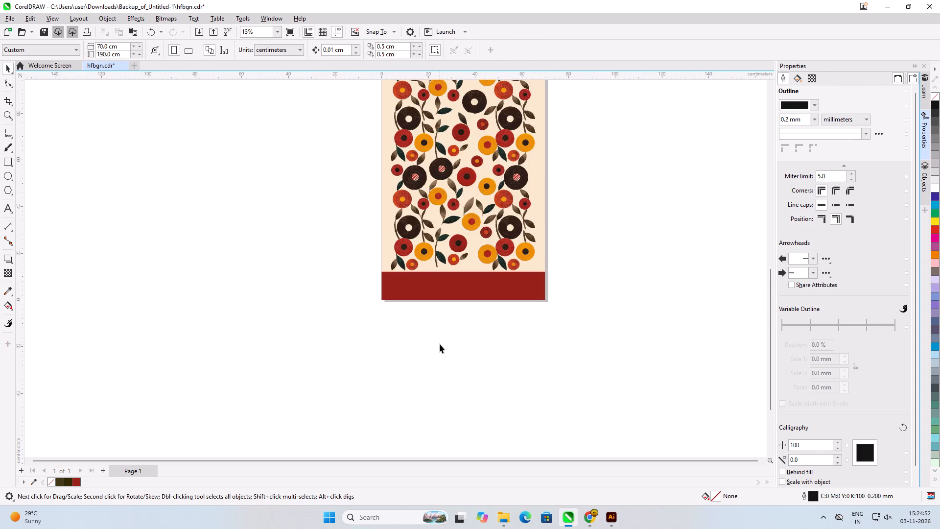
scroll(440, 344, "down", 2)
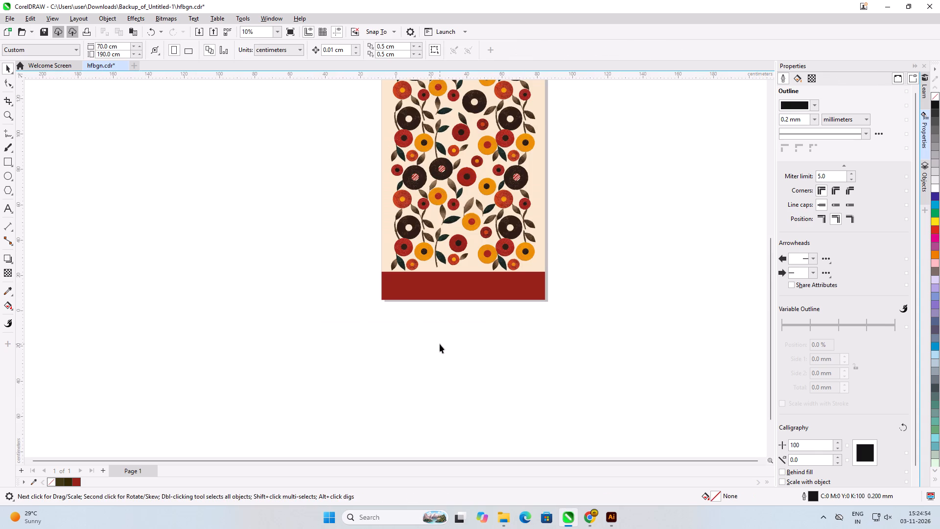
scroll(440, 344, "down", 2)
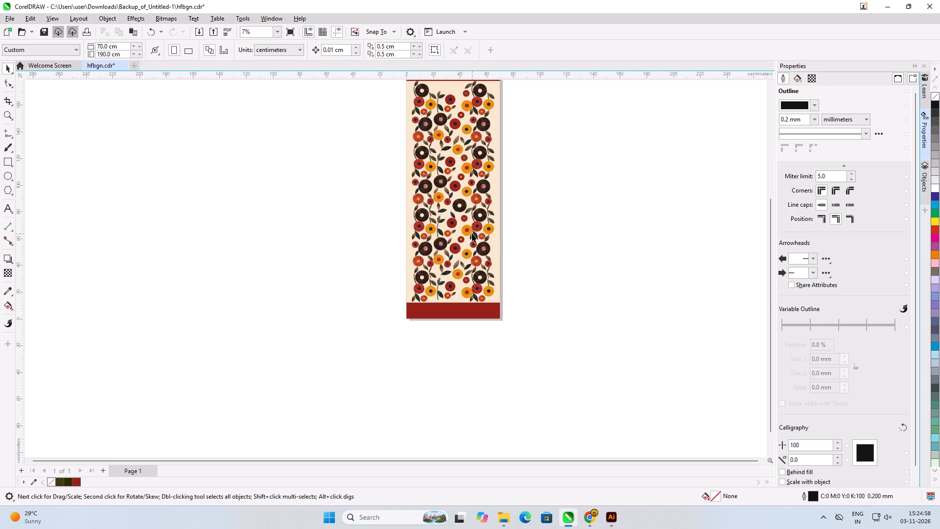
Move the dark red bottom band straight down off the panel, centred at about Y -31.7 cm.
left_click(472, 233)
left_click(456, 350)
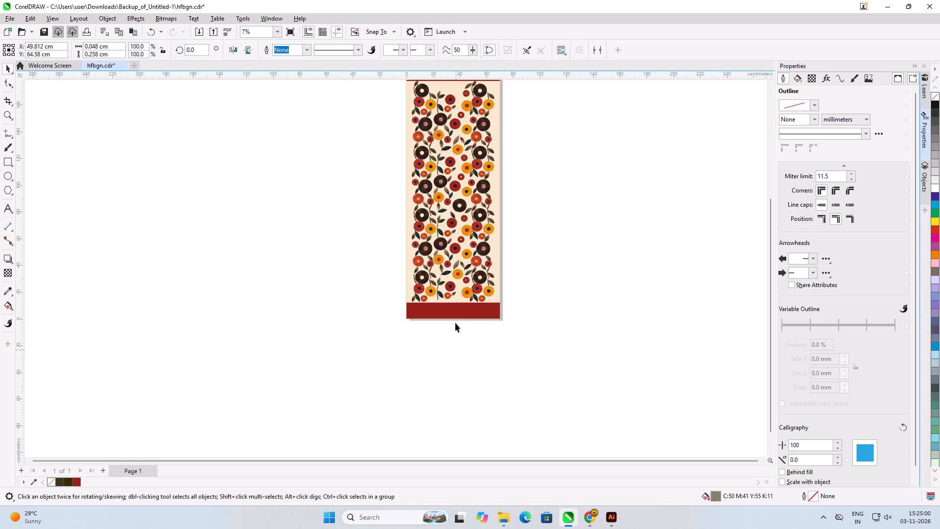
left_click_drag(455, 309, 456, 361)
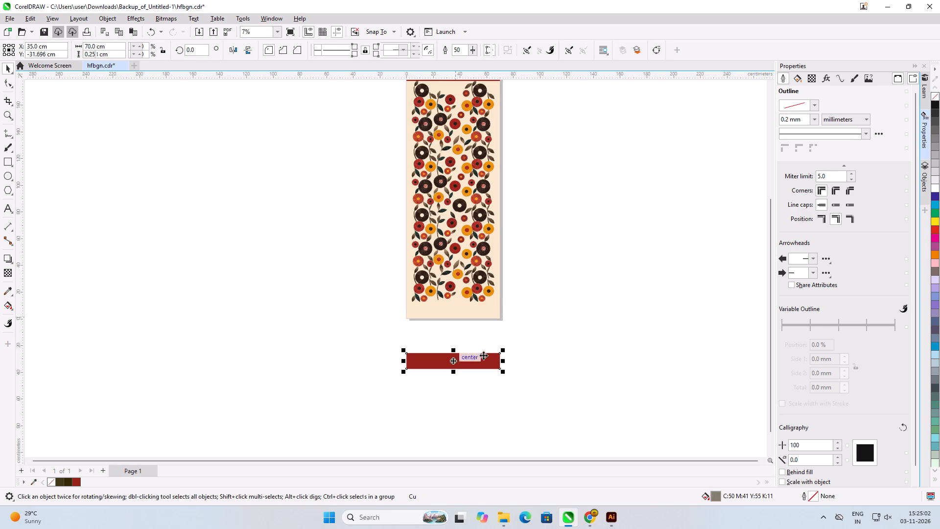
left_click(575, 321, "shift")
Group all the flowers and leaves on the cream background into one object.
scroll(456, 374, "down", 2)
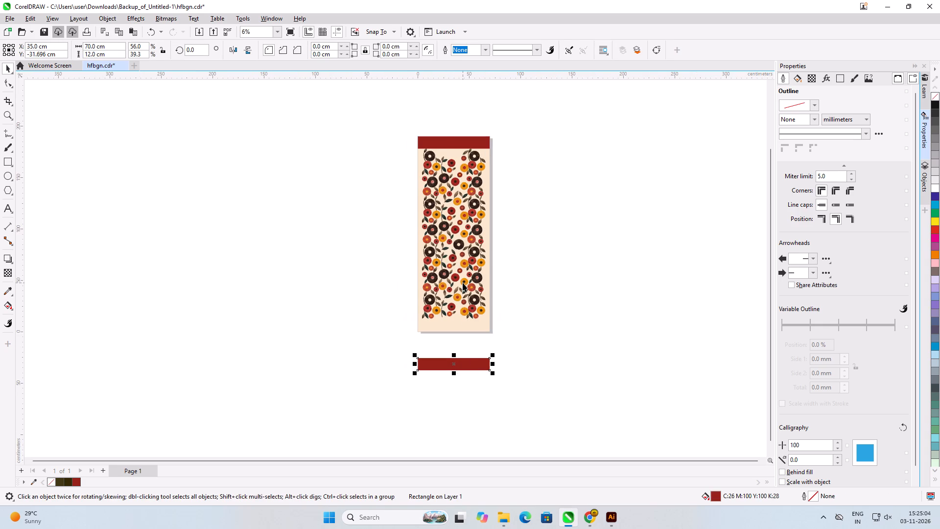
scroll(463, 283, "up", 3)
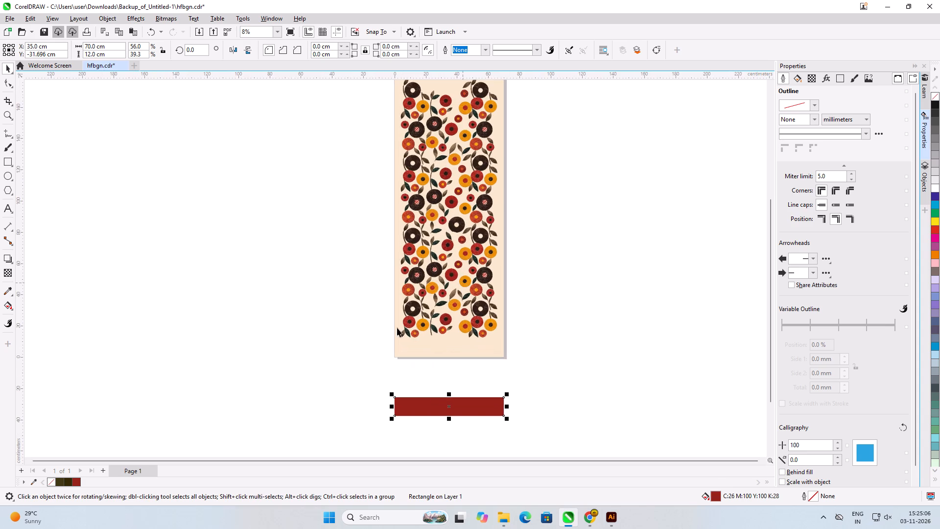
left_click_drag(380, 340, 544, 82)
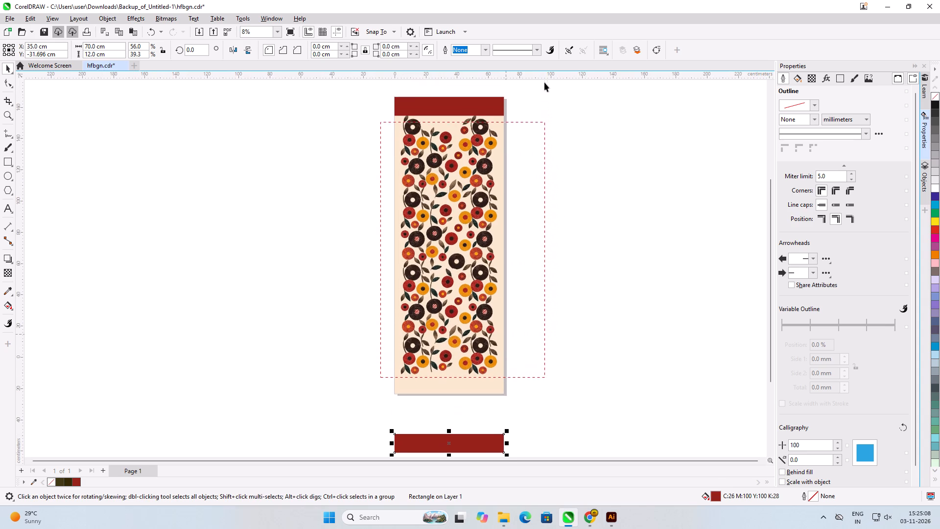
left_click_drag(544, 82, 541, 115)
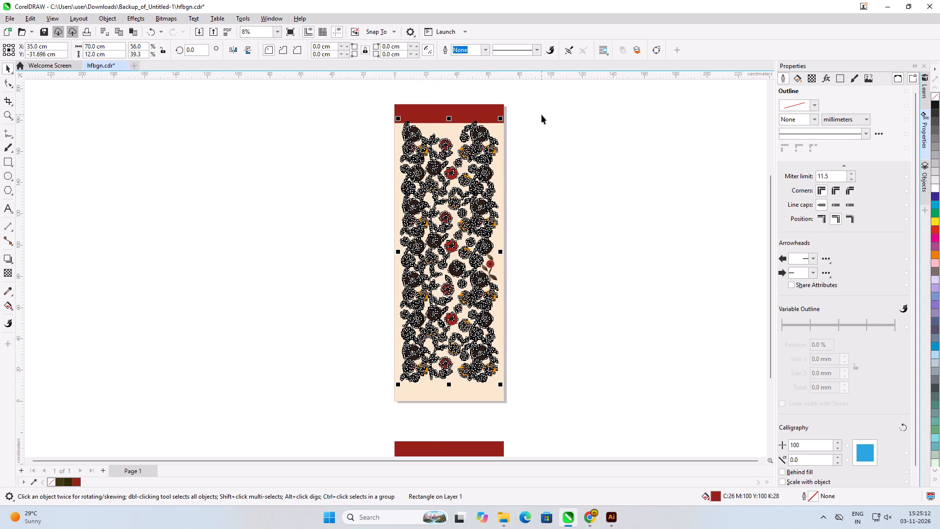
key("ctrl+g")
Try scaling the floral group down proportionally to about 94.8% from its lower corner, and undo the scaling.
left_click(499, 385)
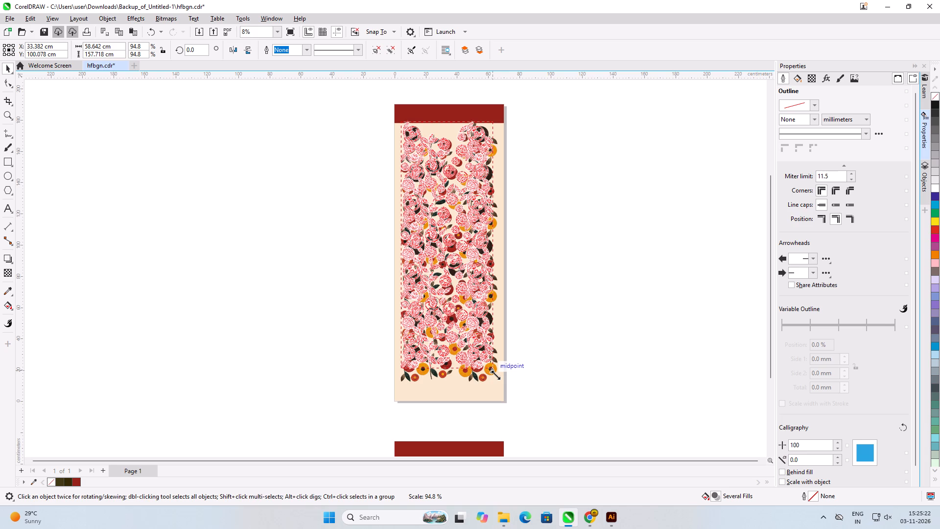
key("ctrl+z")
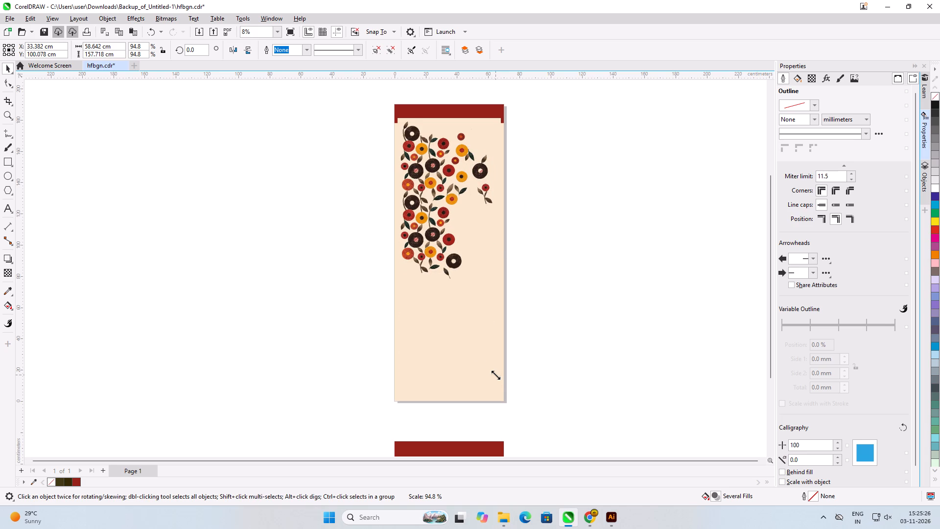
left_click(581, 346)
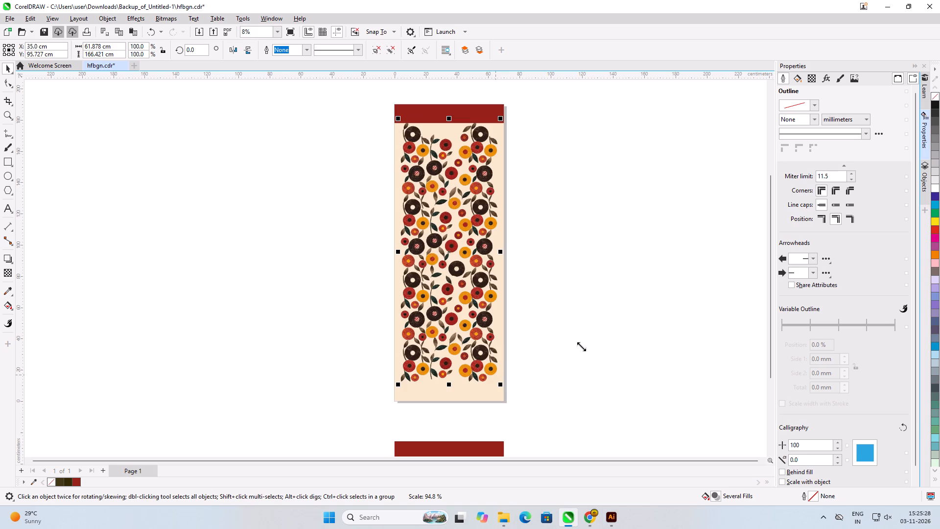
Align the detached dark red band with the cream background's bottom edge.
left_click(455, 444)
left_click(455, 386, "shift")
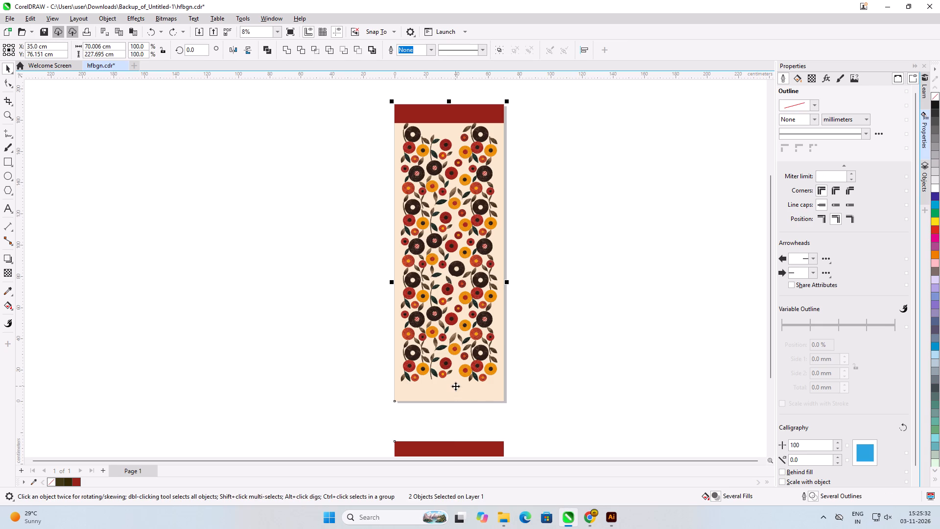
key("b")
left_click(558, 366)
Ungroup the floral artwork.
scroll(386, 390, "up", 3)
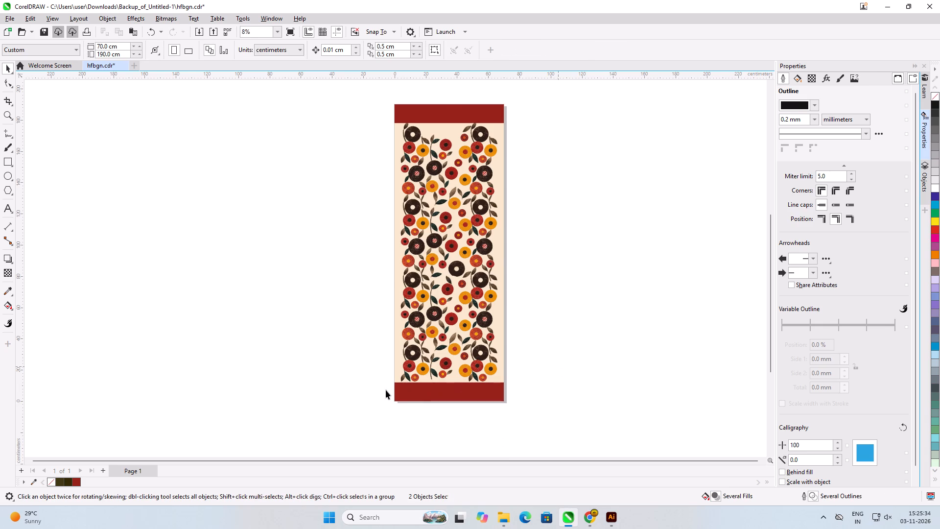
scroll(386, 390, "up", 2)
scroll(432, 392, "up", 2)
scroll(620, 387, "up", 4)
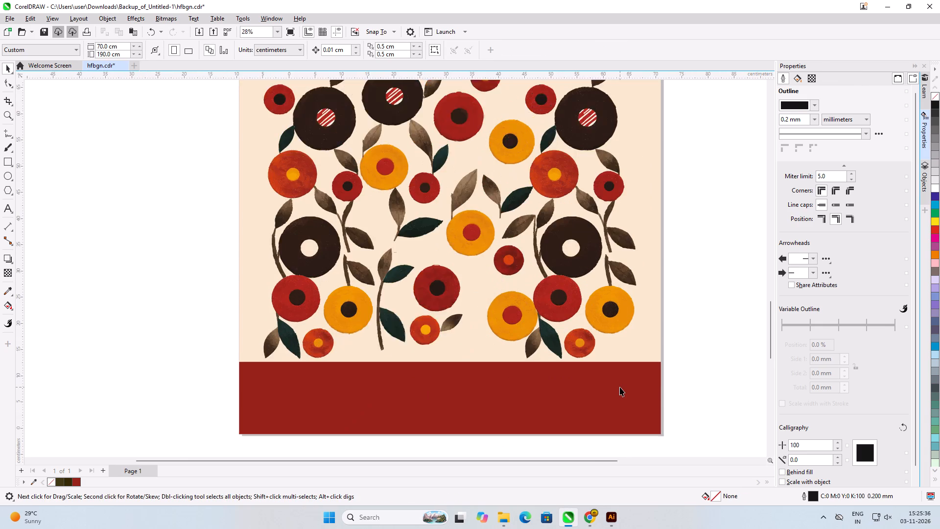
scroll(620, 387, "up", 1)
left_click(566, 321)
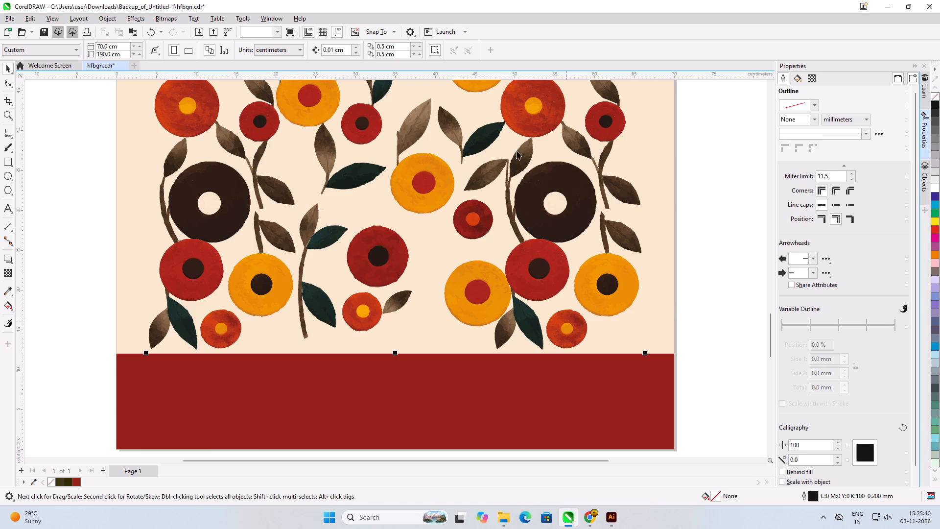
right_click(552, 181)
left_click(578, 213)
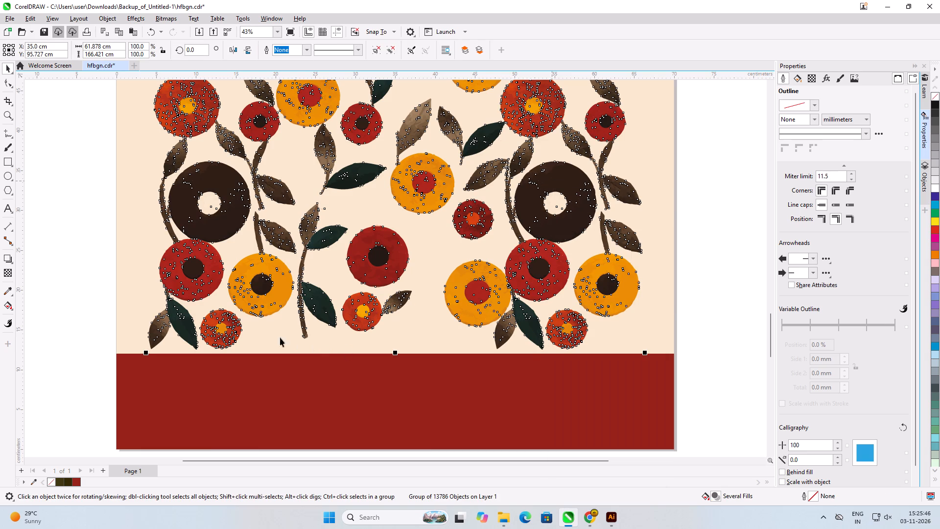
Delete the brown leaf, small orange-red flower and lower green leaf parts beneath the left-hand cluster's lowest red flower.
left_click(94, 294)
left_click_drag(92, 291, 210, 345)
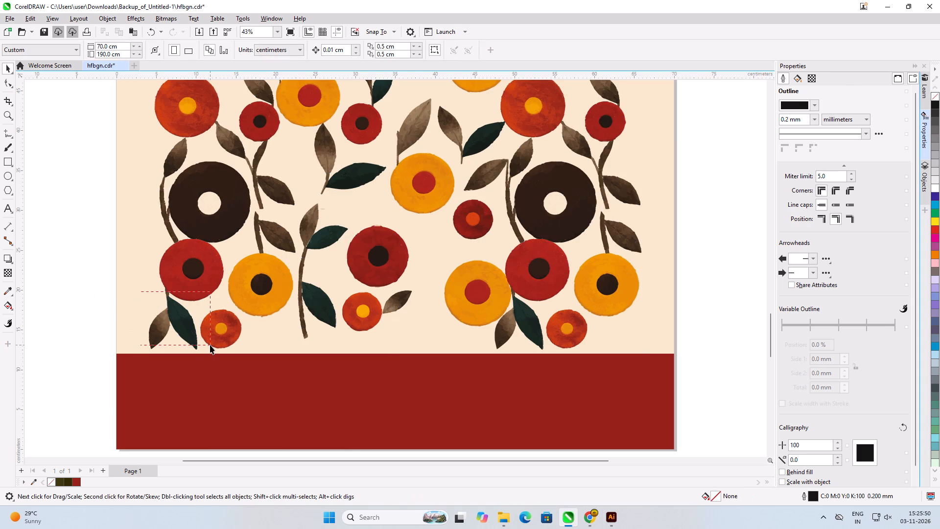
left_click_drag(210, 345, 122, 330)
left_click(106, 301)
left_click_drag(94, 305, 243, 337)
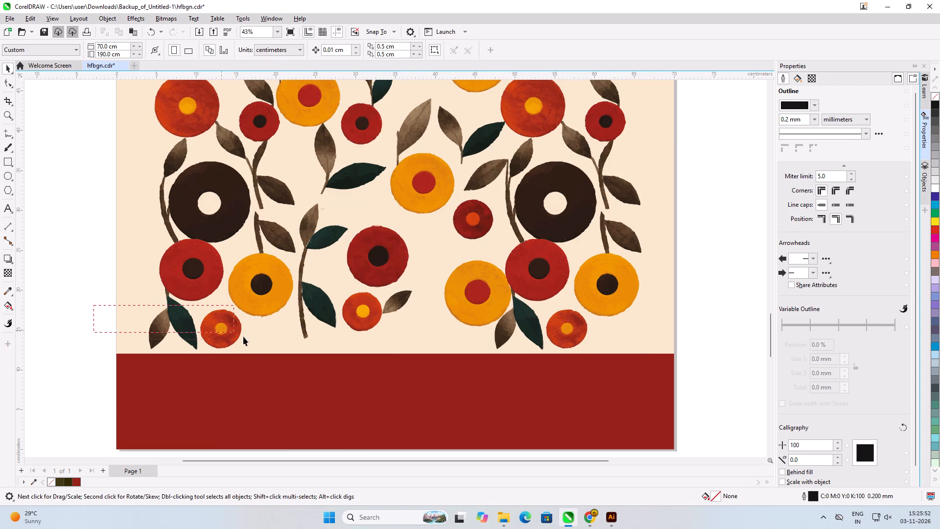
left_click_drag(243, 337, 245, 350)
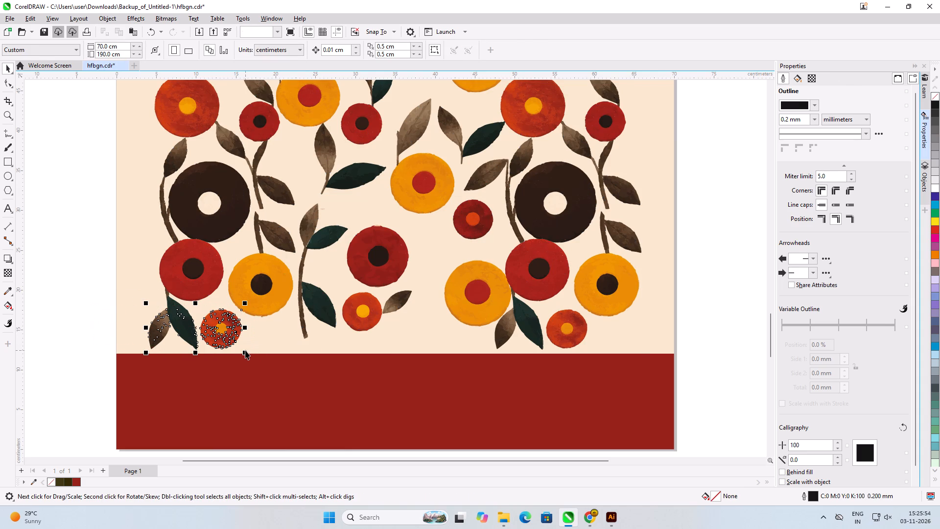
key("Delete")
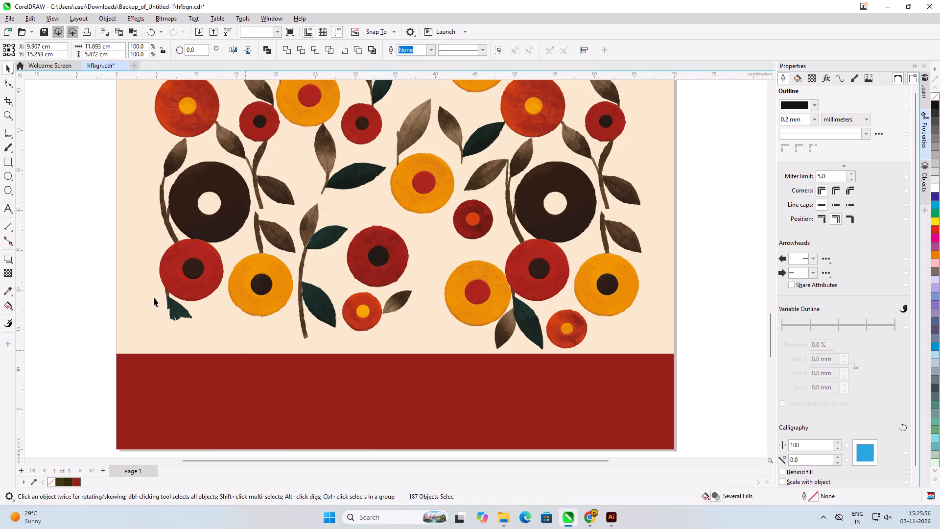
Delete the large remaining dark green leaf shapes beneath the left-hand cluster's lowest red flower.
left_click(176, 308)
key("Delete")
scroll(170, 310, "up", 15)
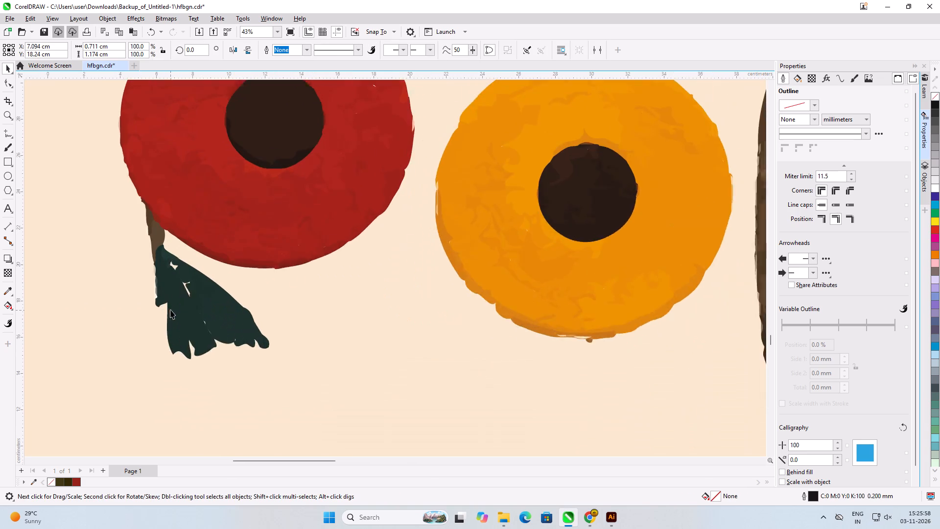
scroll(170, 310, "up", 5)
left_click(182, 309)
key("Delete")
left_click(198, 261)
key("Delete")
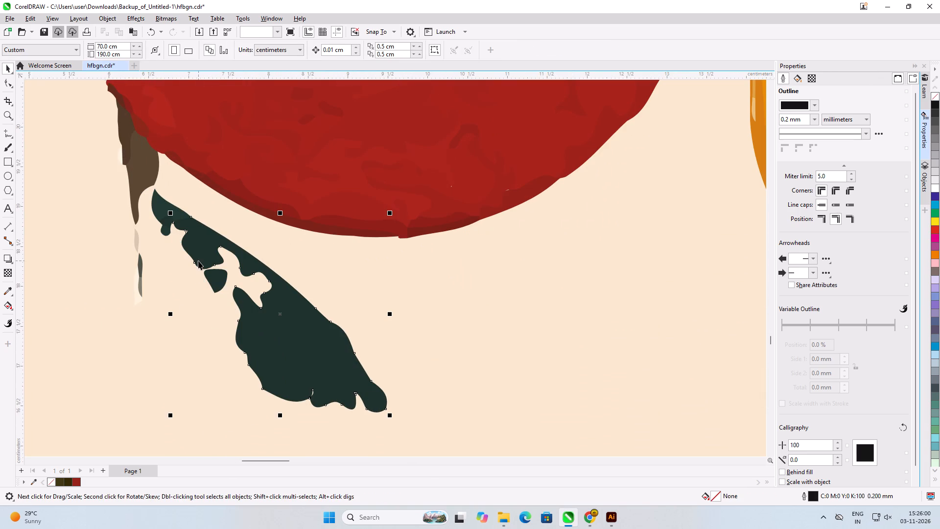
left_click(211, 280)
key("Delete")
left_click(210, 260)
key("Delete")
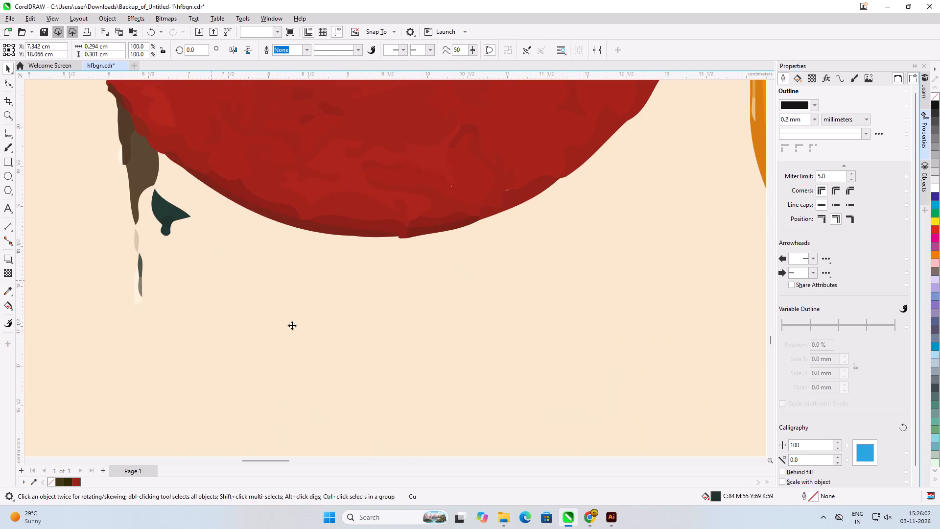
Delete the last small dark green leaf fragments beside the brown stalk under the left-hand red flower.
left_click(165, 218)
key("Delete")
scroll(300, 378, "down", 7)
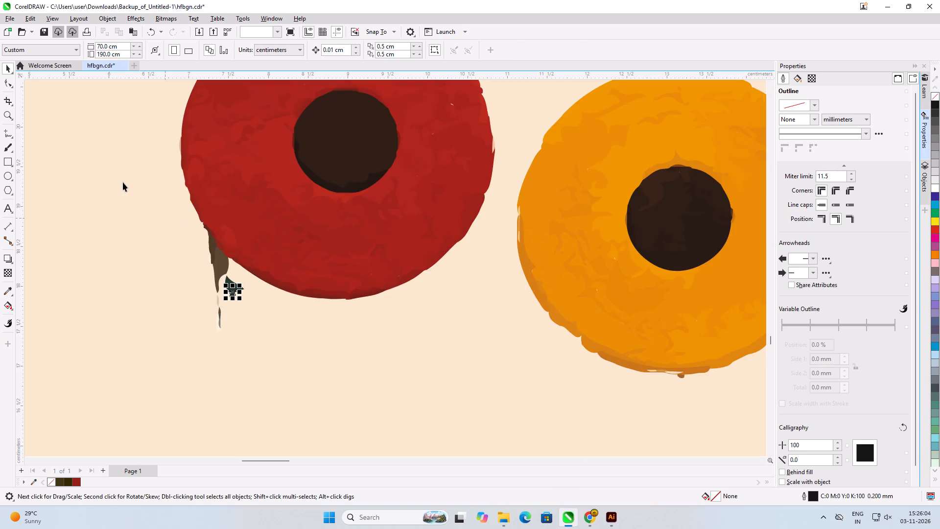
scroll(123, 182, "up", 4)
key("Delete")
scroll(304, 399, "up", 5)
left_click(302, 354)
key("Delete")
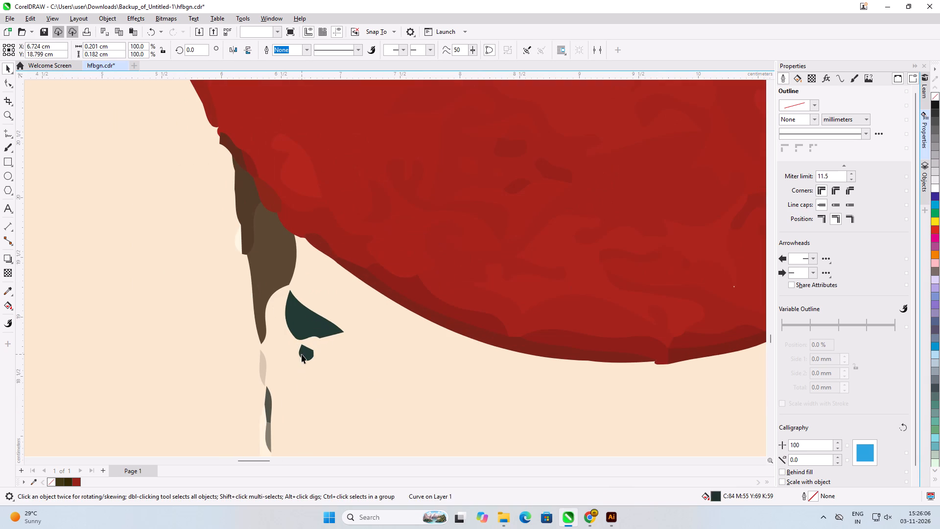
left_click(301, 322)
key("Delete")
key("Delete")
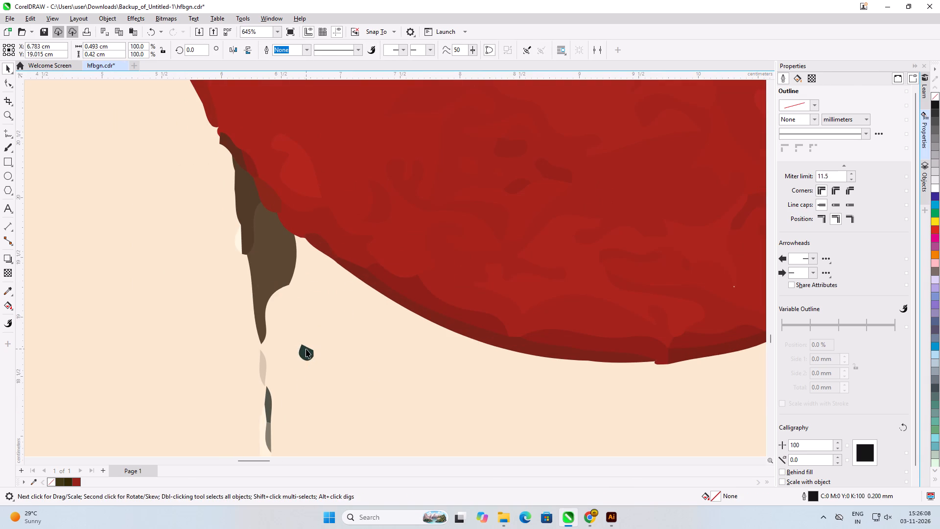
left_click(306, 349)
key("Delete")
Delete the brown stalk under the left-hand red flower along with its grey-green, beige and cream slivers.
left_click(267, 443)
key("Delete")
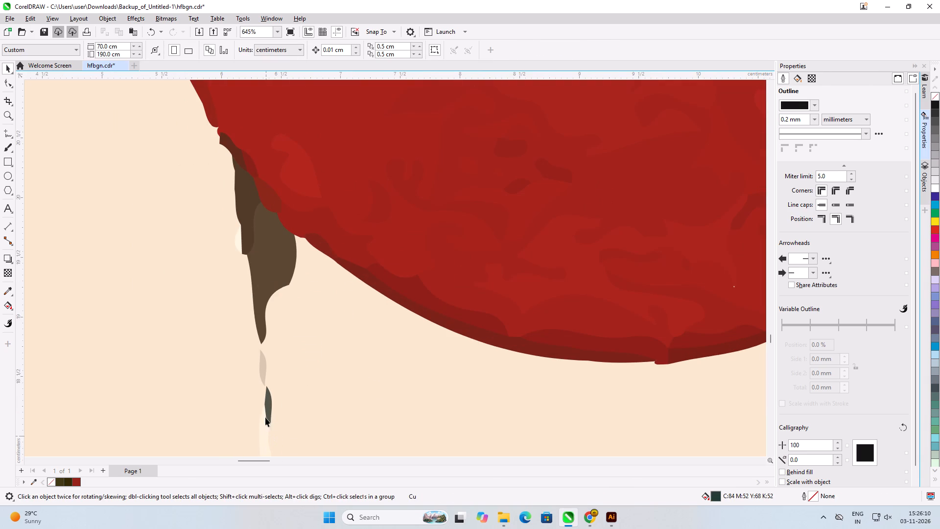
left_click(265, 411)
key("Delete")
left_click(265, 418)
key("Delete")
key("Delete")
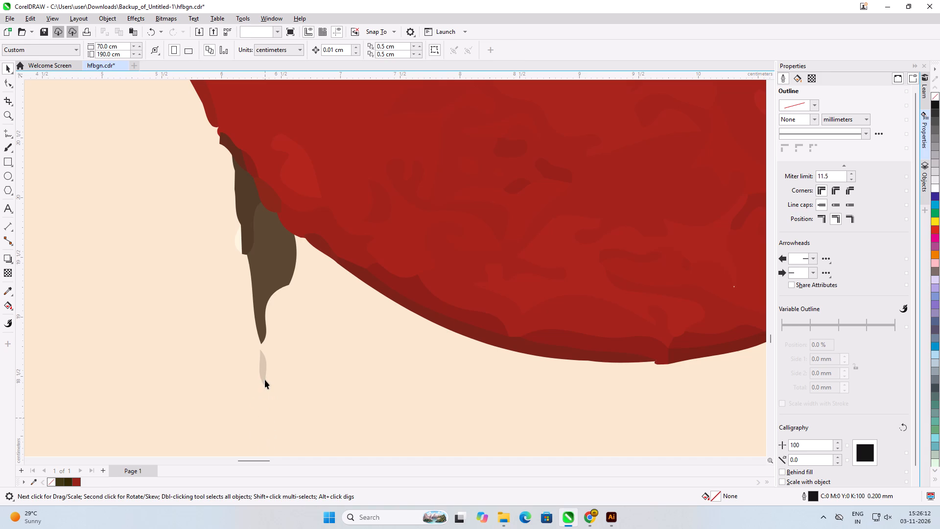
left_click(264, 371)
key("Delete")
left_click(264, 282)
key("Delete")
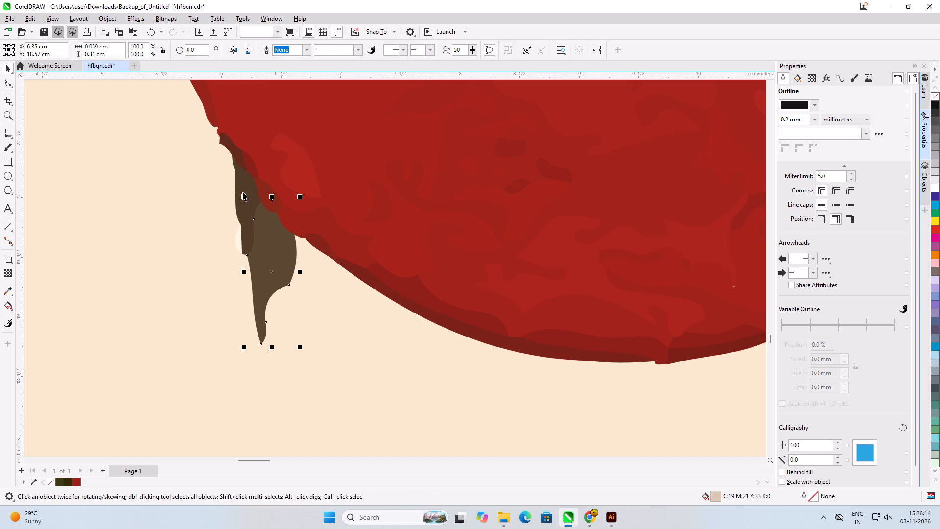
key("Delete")
left_click(243, 192)
key("Delete")
left_click(239, 242)
key("Delete")
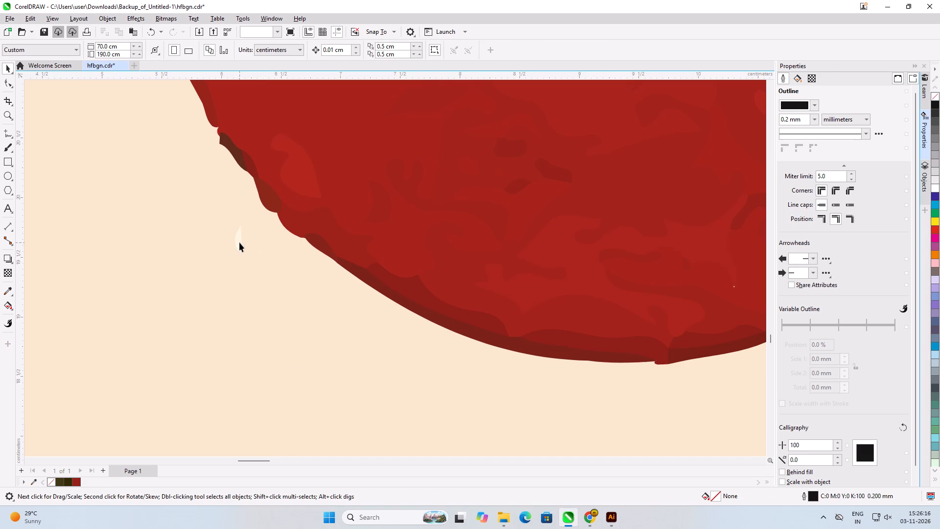
Delete the centre and most of the body of the small orange-red flower beside the right-hand cluster's lowest dark green leaf.
scroll(228, 211, "down", 10)
scroll(244, 265, "down", 6)
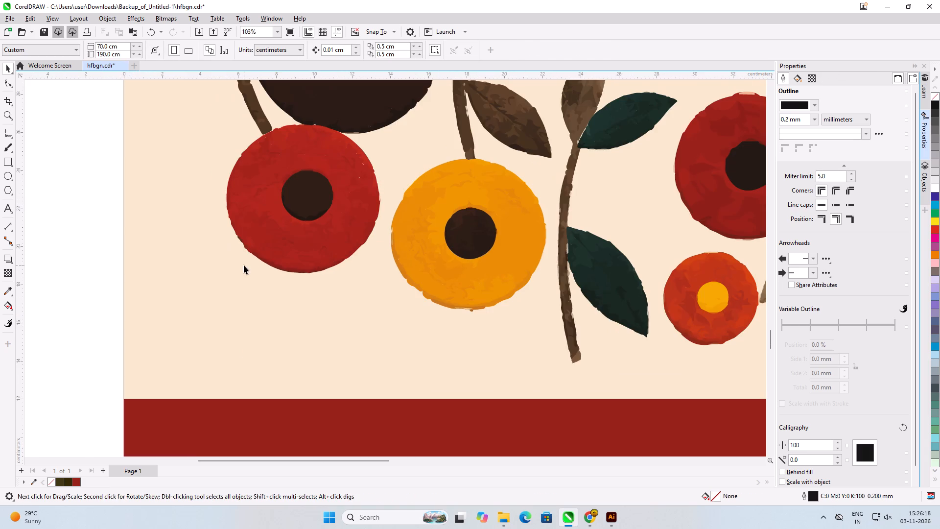
scroll(414, 188, "down", 4)
scroll(618, 240, "up", 5)
scroll(195, 254, "down", 6)
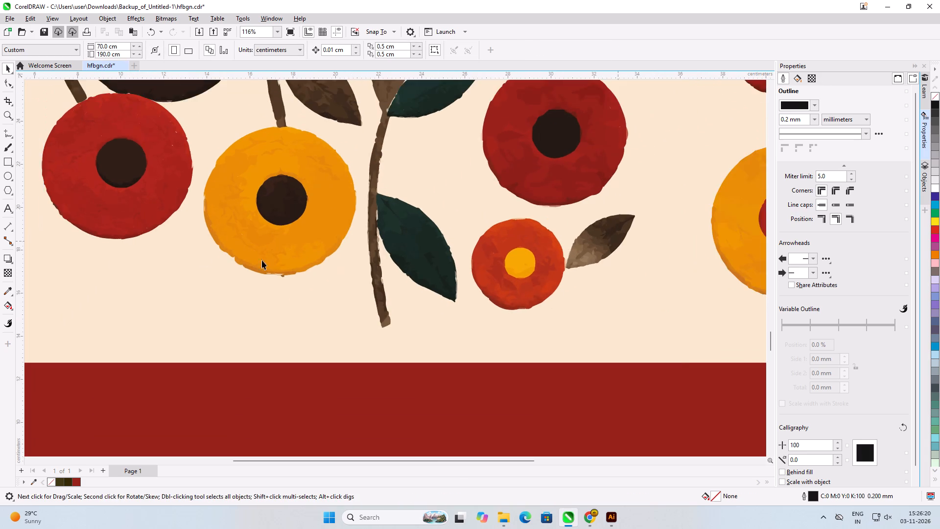
scroll(642, 281, "up", 5)
left_click(642, 281)
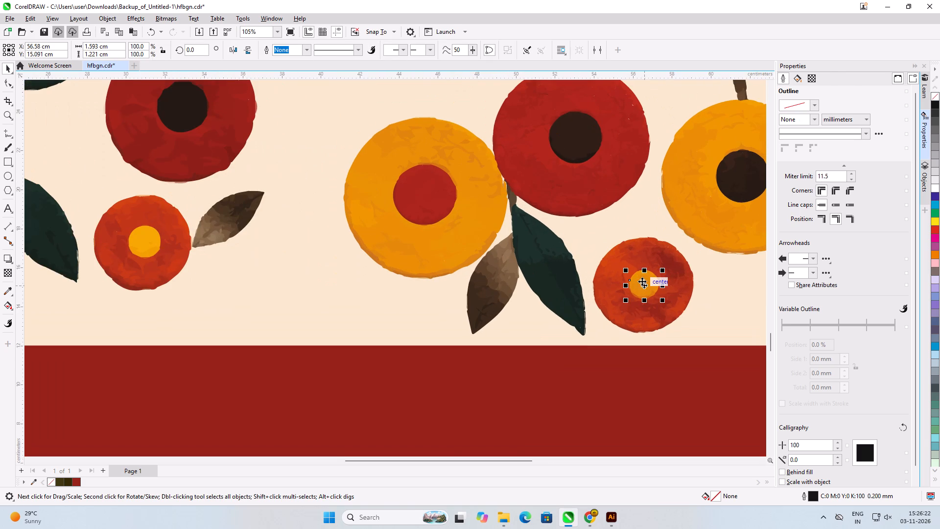
scroll(349, 246, "down", 6)
scroll(584, 243, "up", 3)
scroll(366, 242, "up", 1)
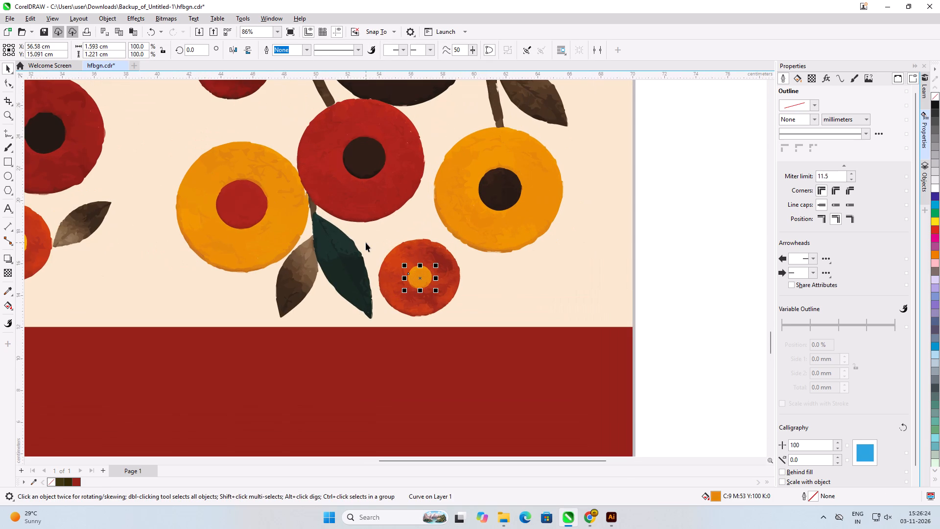
left_click_drag(656, 317, 406, 312)
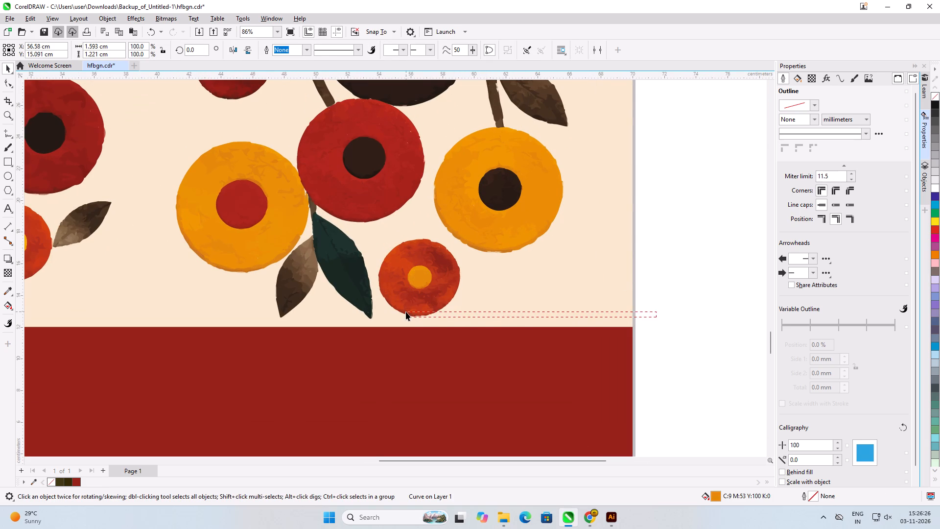
left_click_drag(406, 312, 375, 250)
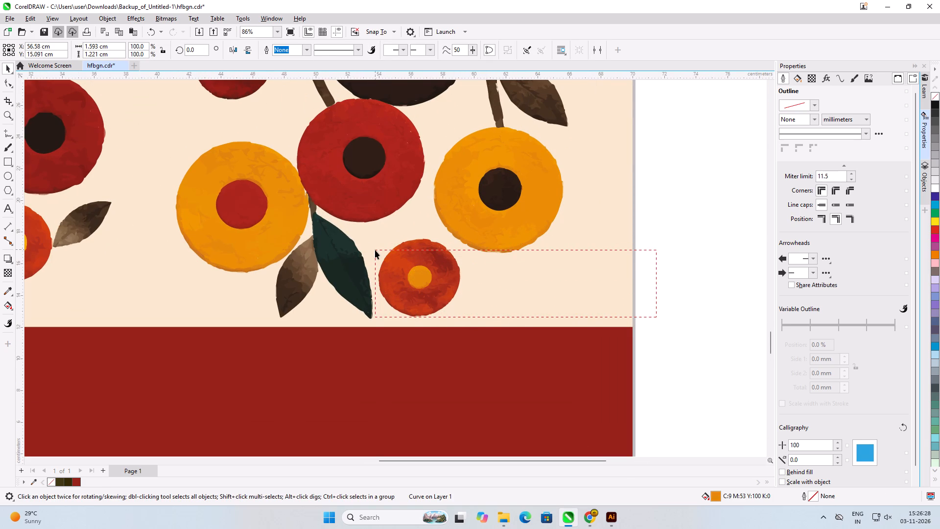
left_click_drag(375, 250, 376, 250)
key("Delete")
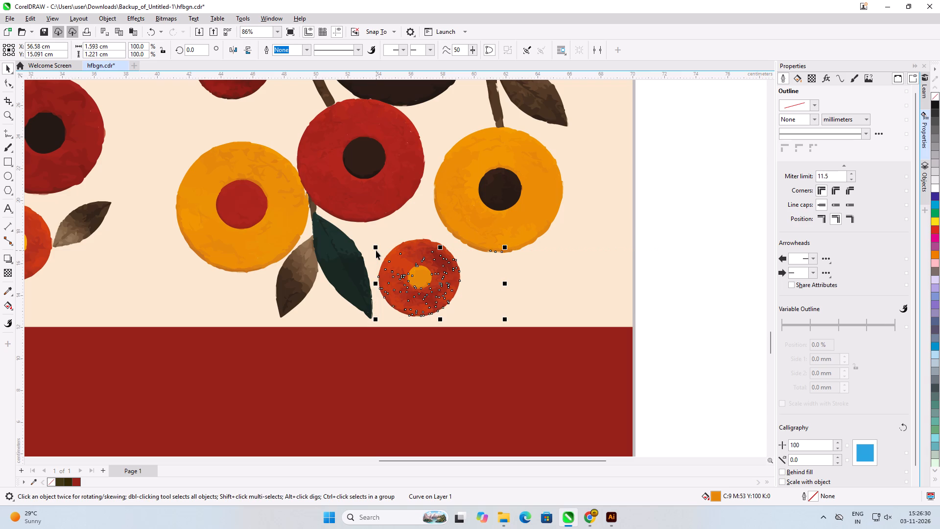
Delete the large orange shape and the dark red inner shapes from the remaining upper arc of that small flower.
scroll(394, 264, "up", 14)
left_click(405, 264)
key("Delete")
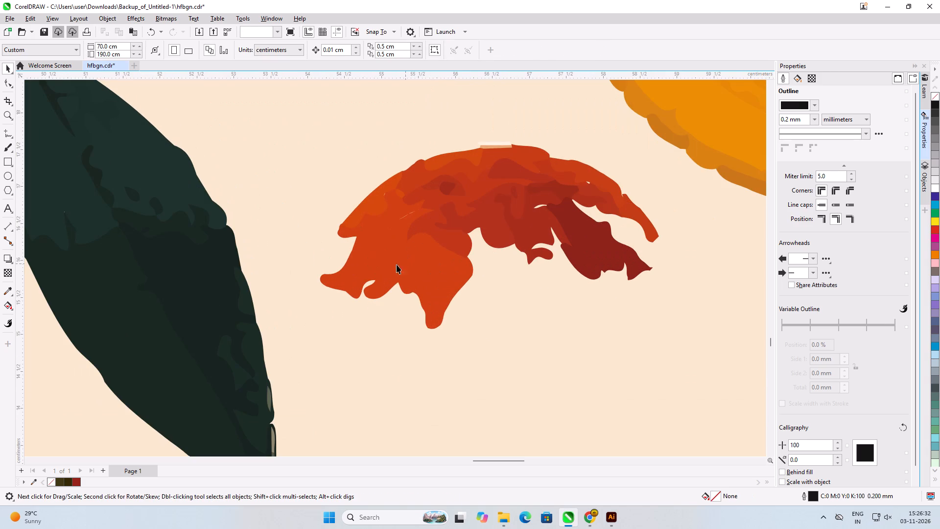
scroll(336, 279, "down", 5)
scroll(424, 213, "up", 6)
scroll(508, 199, "up", 4)
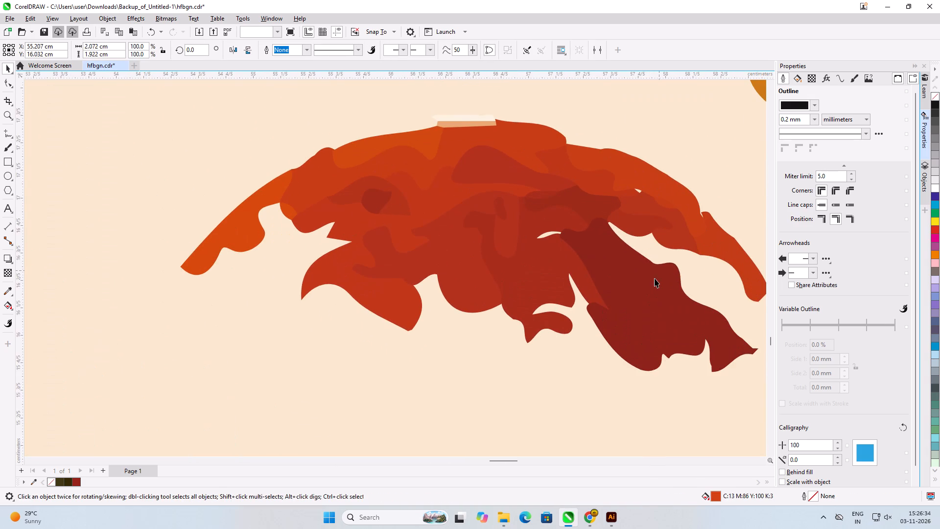
left_click(655, 278)
key("Delete")
left_click(581, 259)
key("Delete")
left_click(577, 210)
key("Delete")
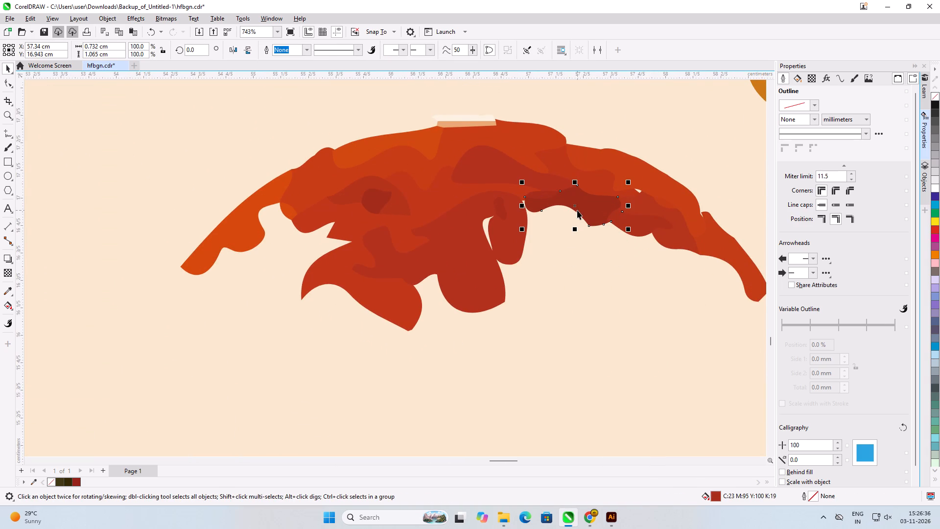
key("Delete")
Delete the red and orange-red pieces along the right-hand edge of the small flower's remaining arc.
left_click(645, 223)
key("Delete")
left_click(650, 211)
key("Delete")
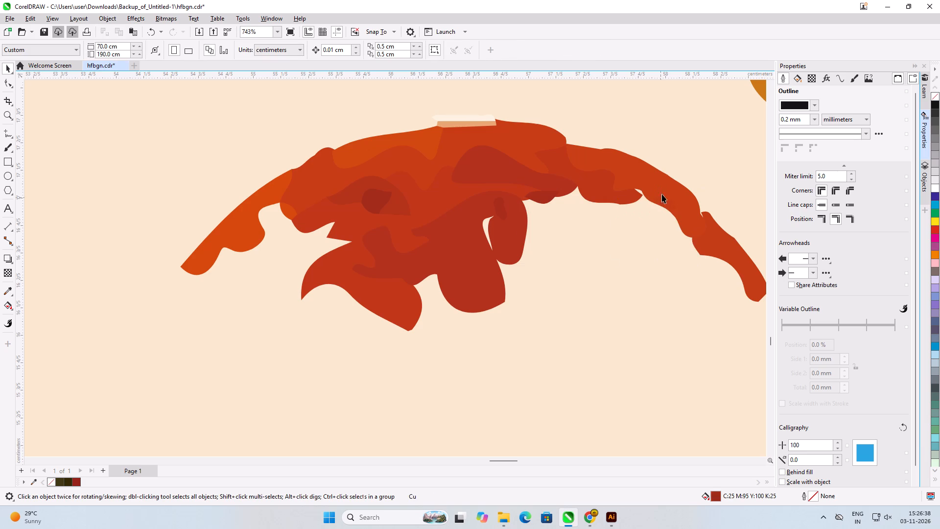
left_click(665, 191)
key("Delete")
left_click(588, 188)
key("Delete")
left_click(663, 200)
key("Delete")
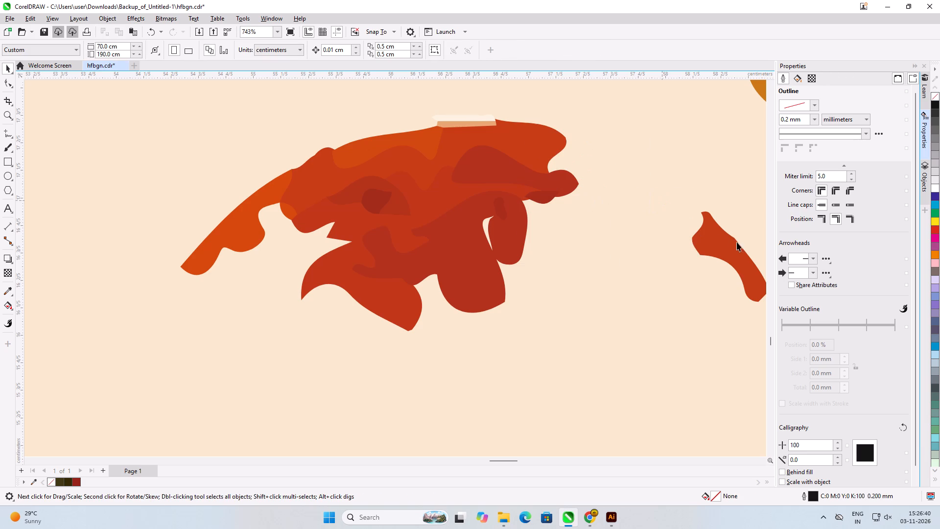
left_click(738, 242)
key("Delete")
left_click(555, 186)
key("Delete")
left_click(553, 192)
key("Delete")
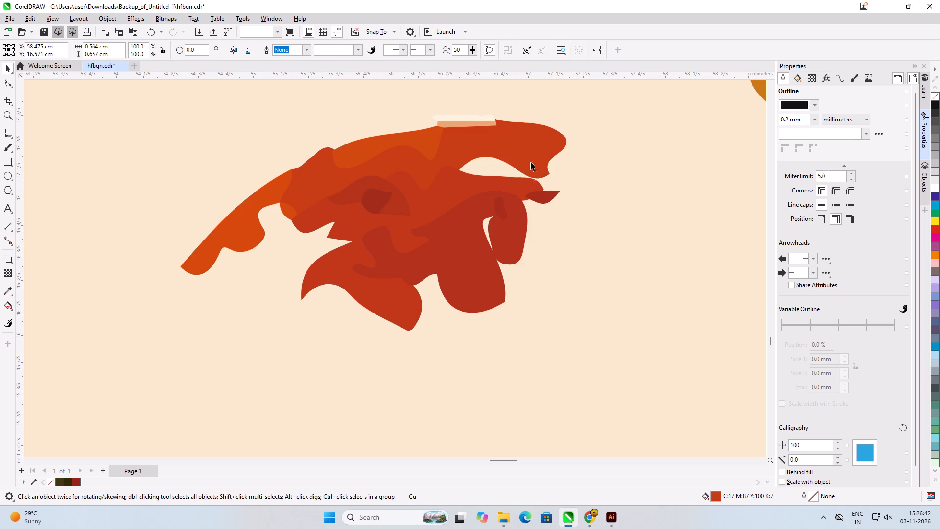
Delete the large orange-red and red shapes in the middle of the small flower's remains.
left_click(531, 146)
key("Delete")
left_click(438, 188)
key("Delete")
left_click(445, 251)
key("Delete")
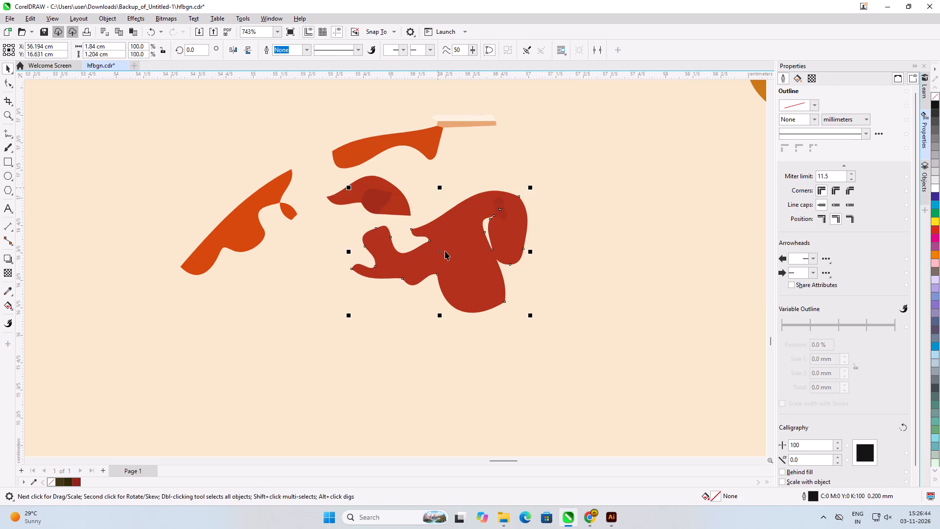
left_click(393, 207)
key("Delete")
left_click(378, 202)
key("Delete")
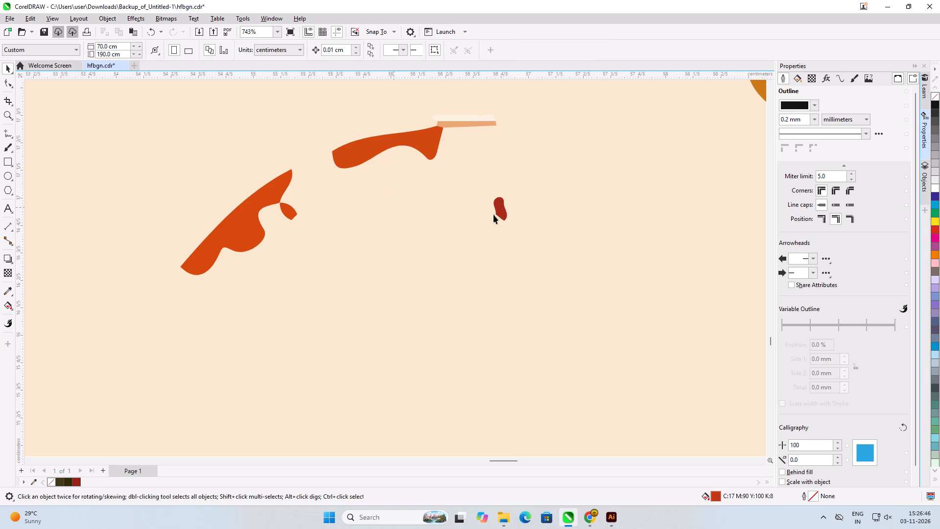
Delete the last small flower fragments: the dark red spot, the cream and tan slivers, and the orange edge pieces.
left_click(498, 212)
key("Delete")
left_click(480, 120)
key("Delete")
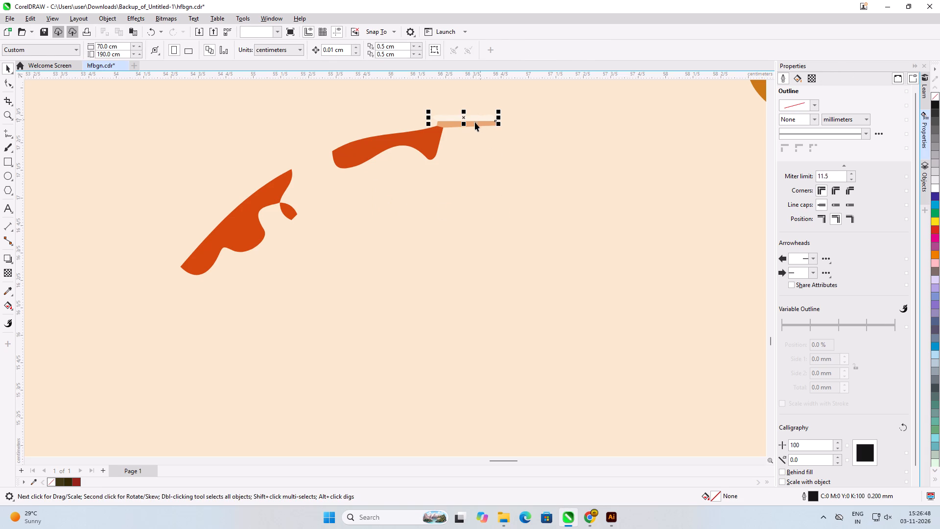
left_click(474, 123)
key("Delete")
left_click(425, 138)
key("Delete")
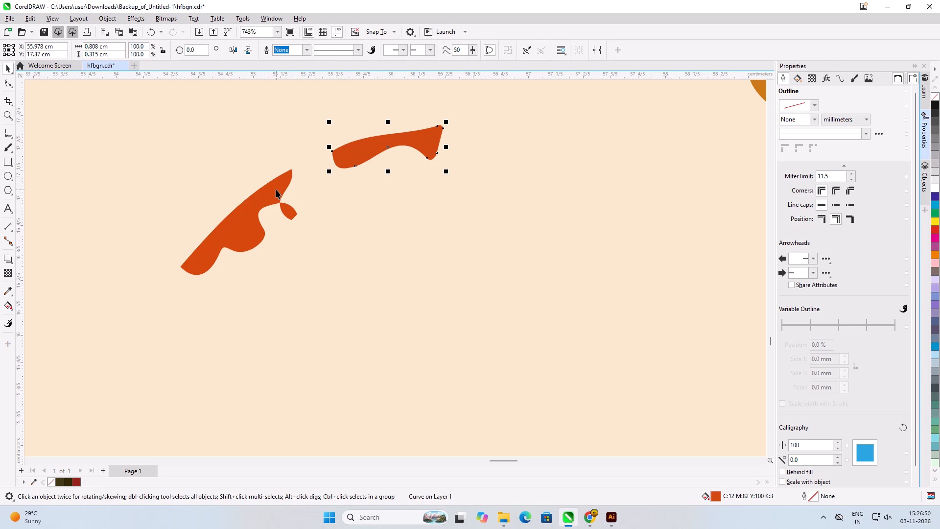
key("Delete")
left_click(276, 190)
key("Delete")
left_click(288, 214)
key("Delete")
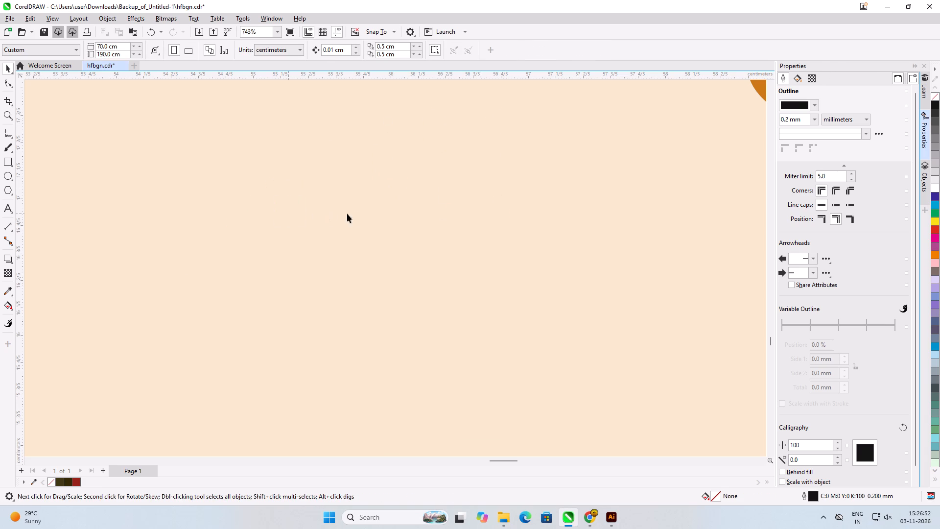
Examine the lower part of the panel for leaves and flowers still sitting close above the bottom band.
scroll(355, 214, "down", 13)
scroll(522, 219, "down", 10)
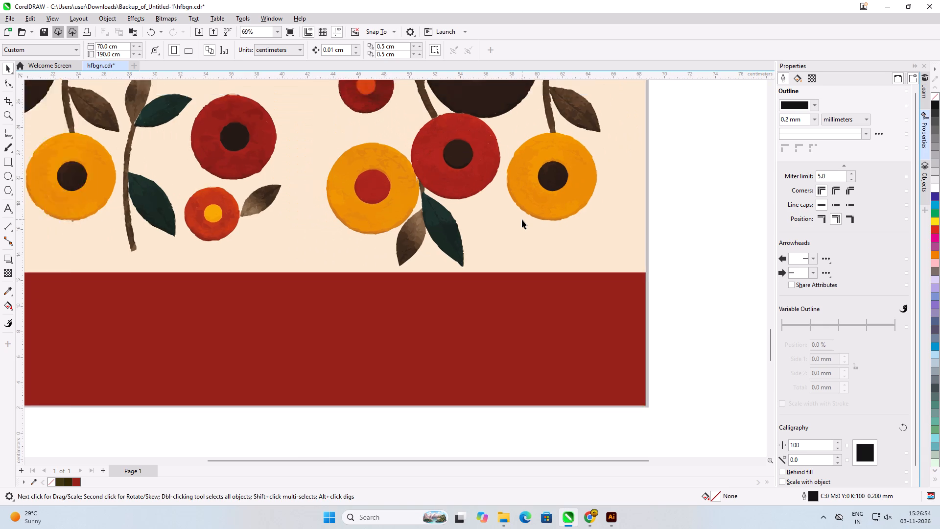
scroll(261, 207, "up", 1)
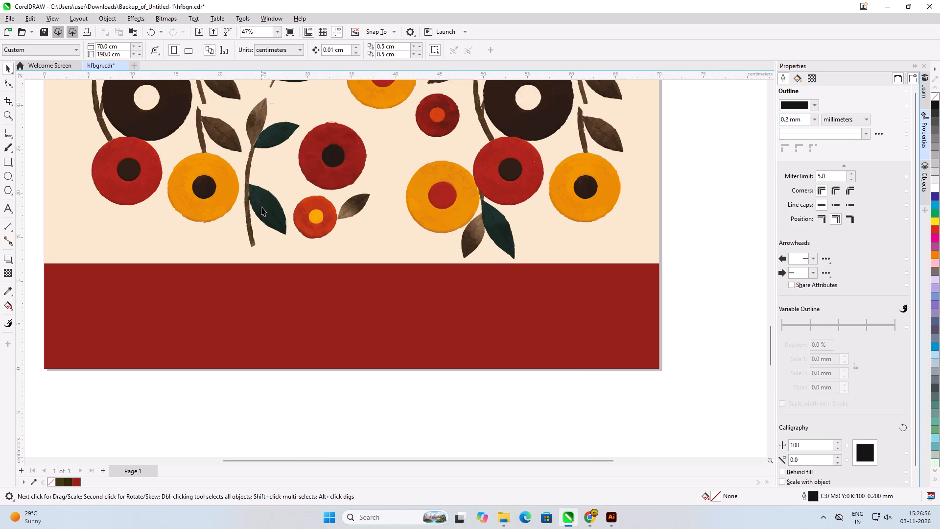
scroll(261, 207, "up", 1)
scroll(261, 207, "down", 3)
scroll(409, 220, "up", 4)
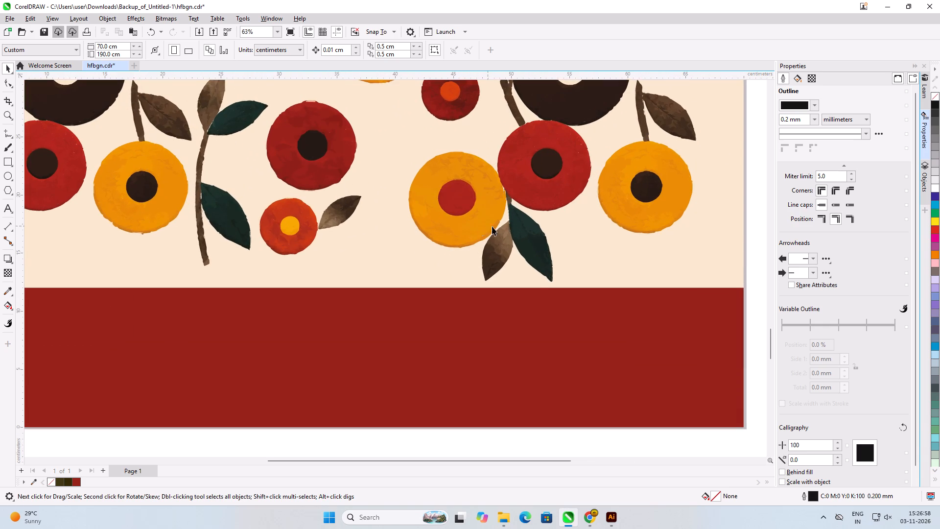
scroll(459, 232, "down", 4)
scroll(478, 230, "up", 1)
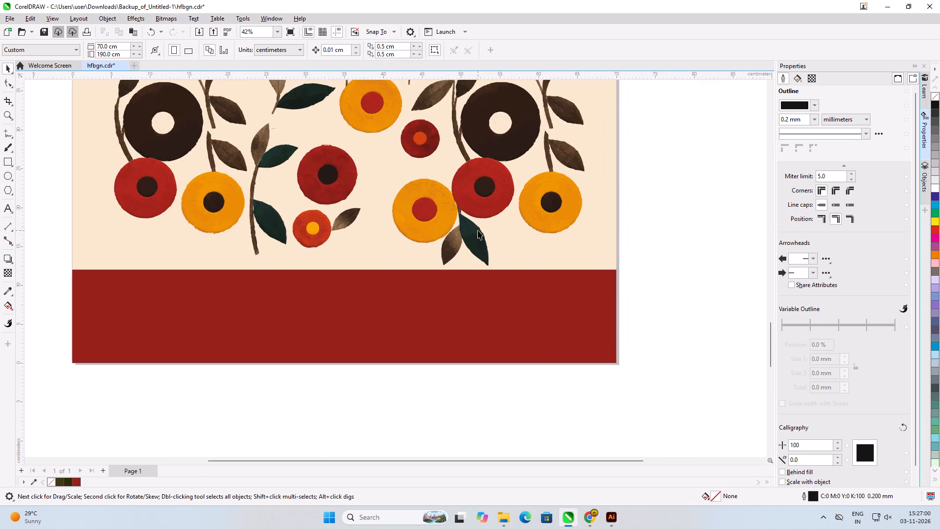
scroll(463, 204, "up", 4)
scroll(461, 234, "down", 5)
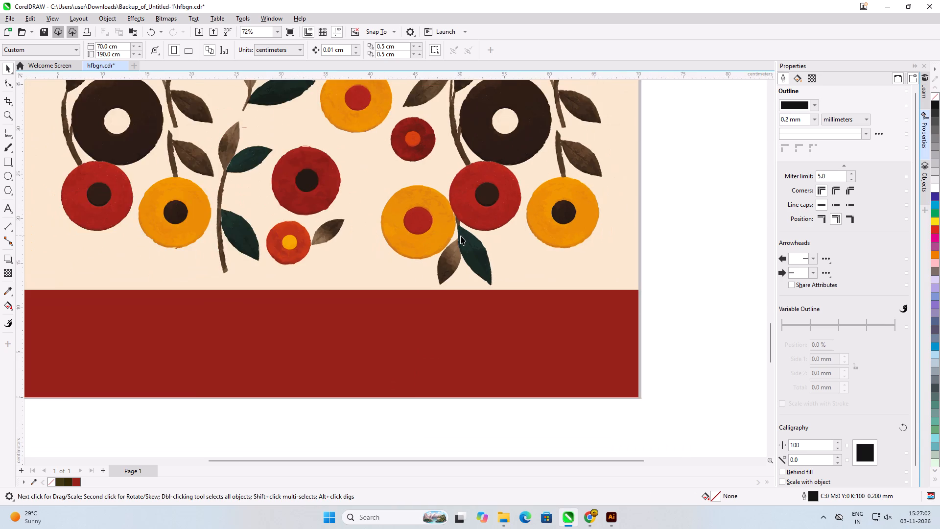
scroll(461, 236, "down", 12)
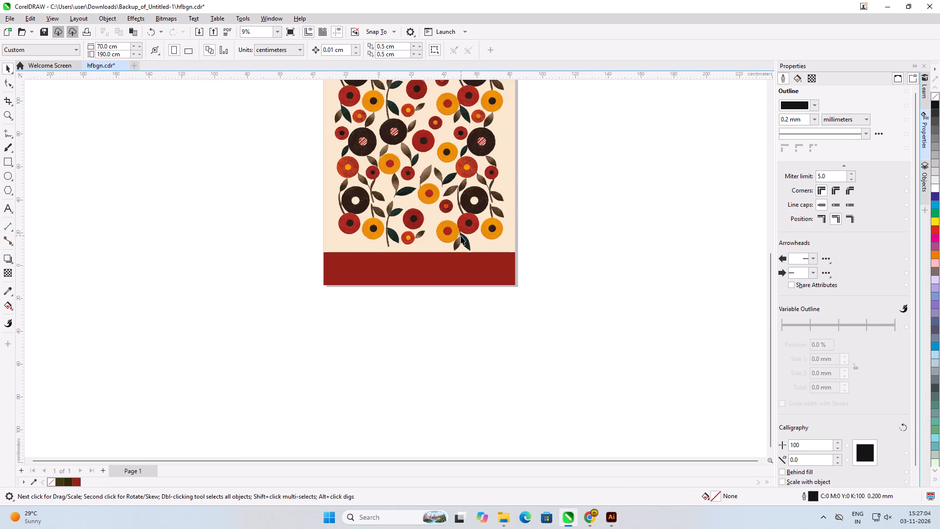
scroll(461, 236, "up", 7)
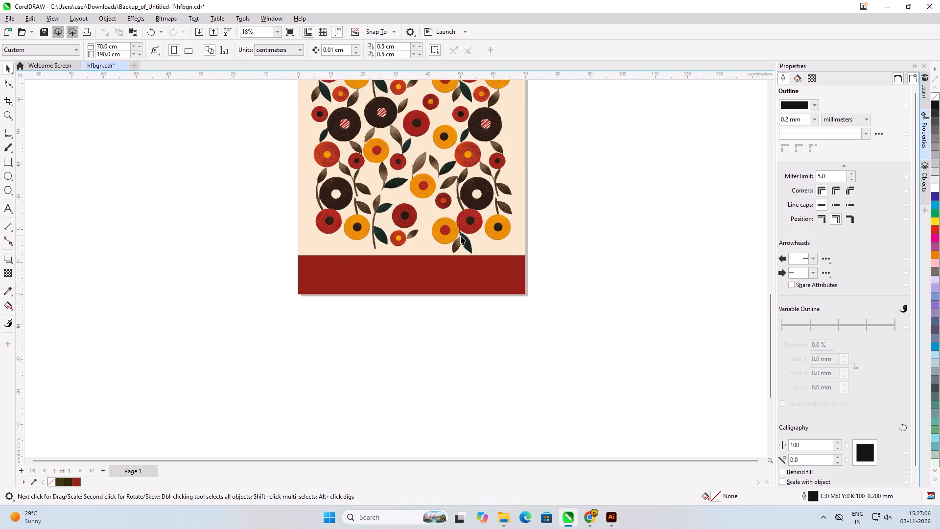
Delete the lower shapes of the paired brown and dark green leaves beneath the right-hand cluster, including the brown leaf's outer shape.
scroll(461, 236, "up", 11)
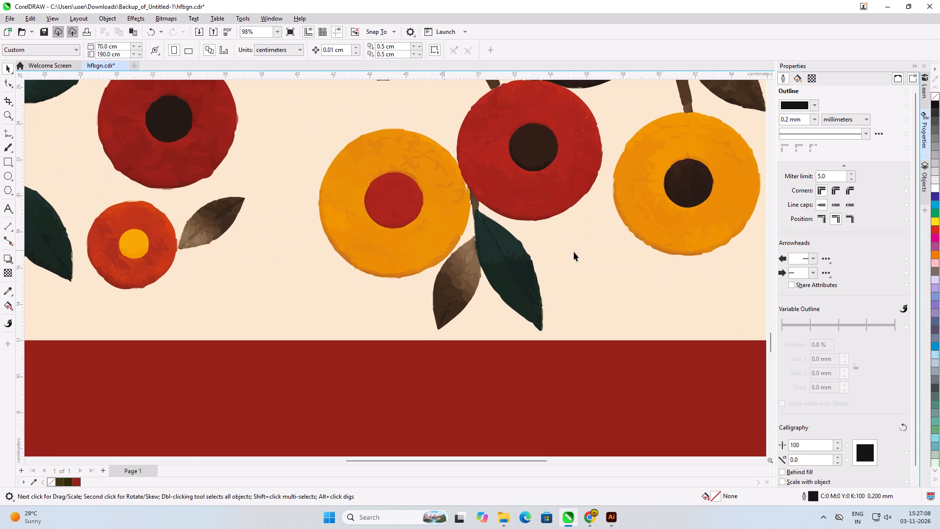
scroll(319, 251, "down", 4)
scroll(543, 251, "up", 4)
left_click_drag(729, 258, 504, 265)
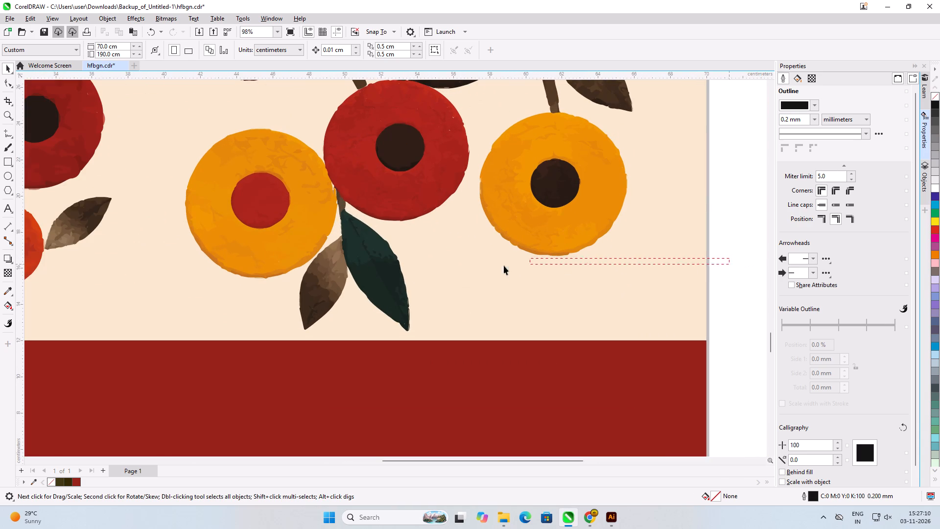
left_click_drag(504, 265, 311, 322)
key("Delete")
left_click(309, 289)
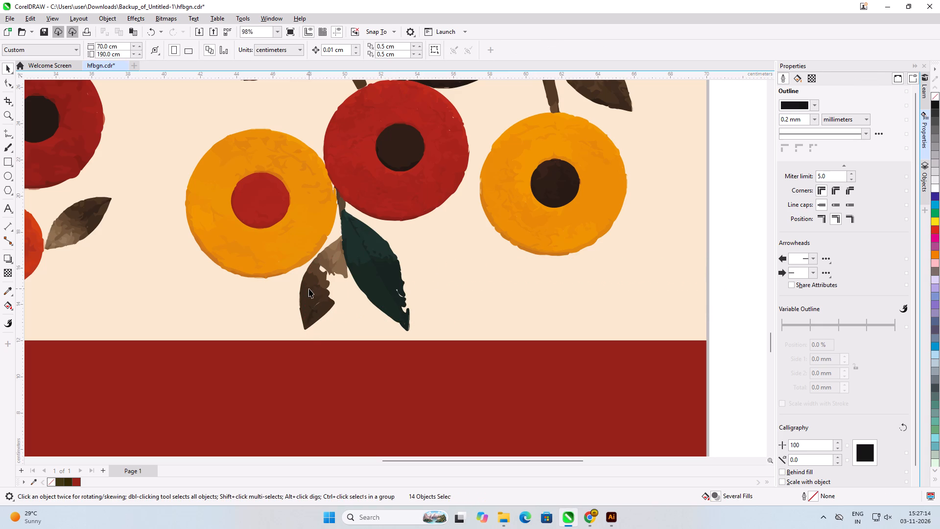
key("Delete")
Delete the dark brown tip fragments and the thin brown slivers at the lower end of the right-hand cluster's brown leaf.
scroll(312, 306, "up", 11)
left_click(316, 326)
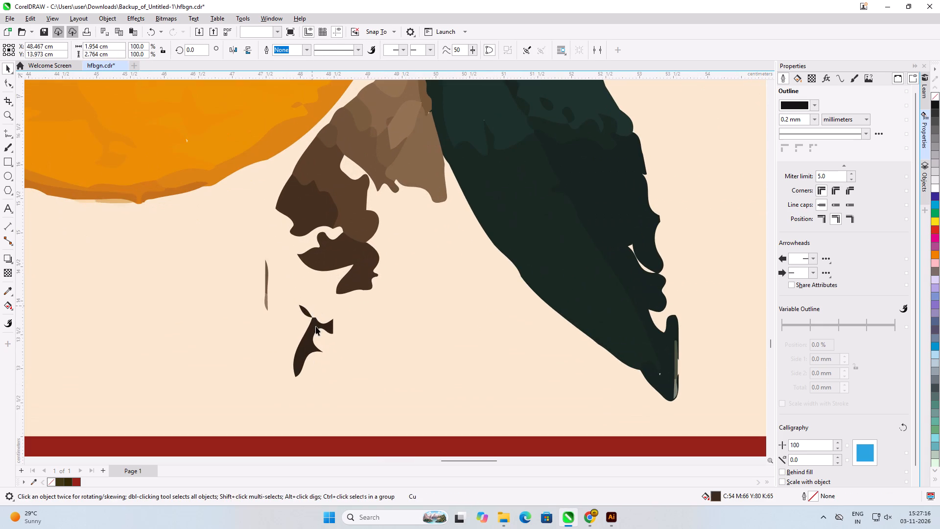
key("Delete")
left_click(305, 310)
key("Delete")
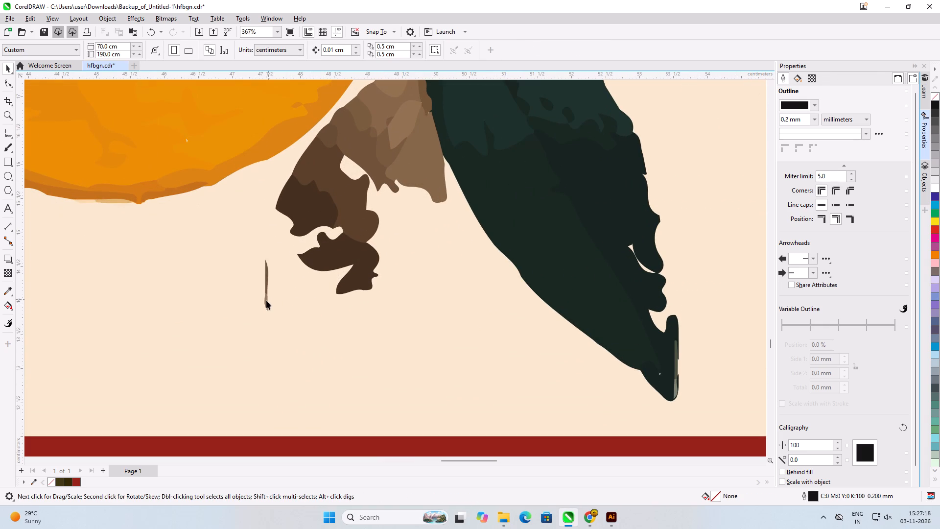
left_click(266, 301)
key("Delete")
left_click(265, 272)
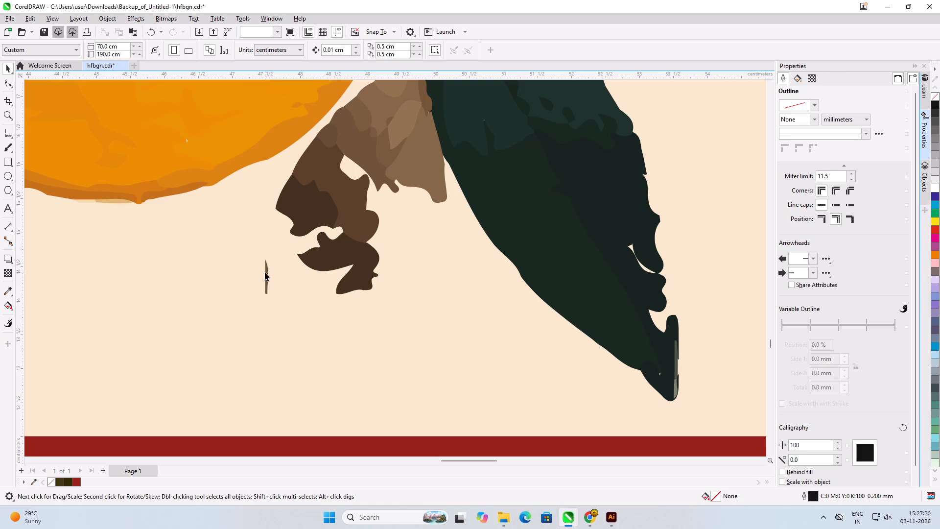
key("Delete")
Delete the dark, medium and light brown shapes forming the main body of the right-hand cluster's lowest brown leaf.
left_click(319, 261)
key("Delete")
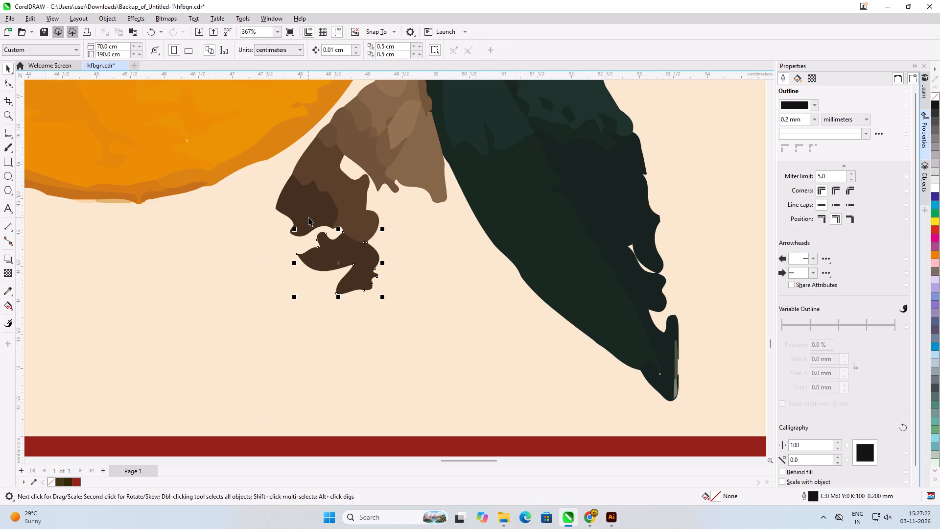
left_click(308, 217)
key("Delete")
left_click(337, 200)
key("Delete")
left_click(342, 244)
key("Delete")
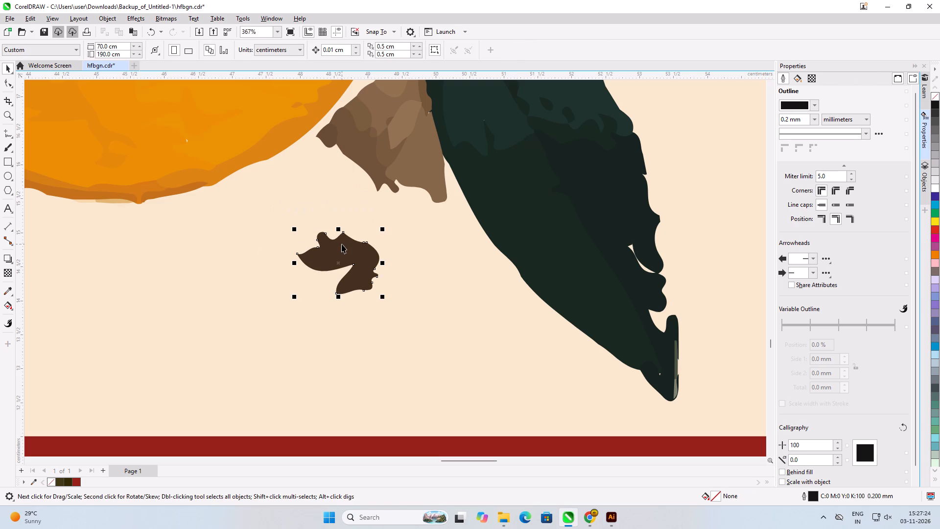
left_click(360, 152)
key("Delete")
left_click(424, 153)
key("Delete")
Delete the dark green leaf's lower body shapes beneath the right-hand cluster and the thin grey slivers at its tip.
left_click(508, 195)
key("Delete")
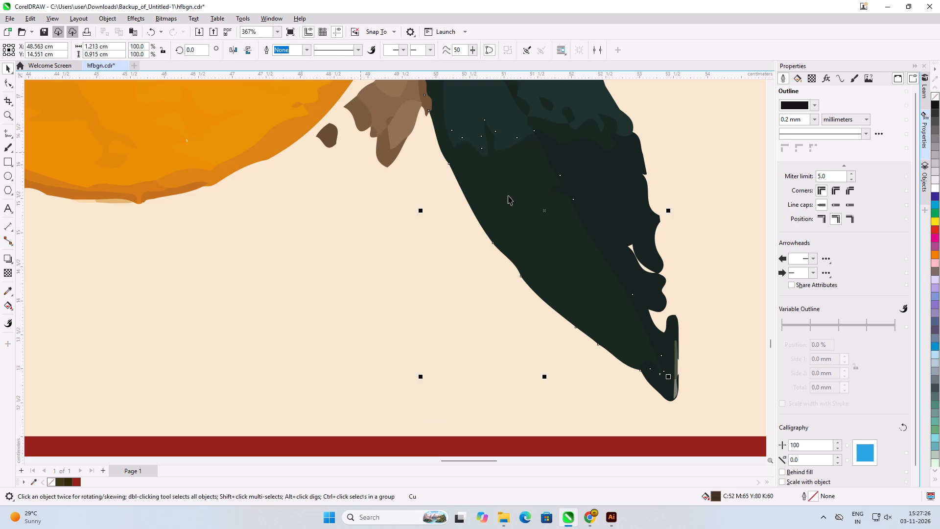
left_click(481, 130)
key("Delete")
left_click(579, 162)
key("Delete")
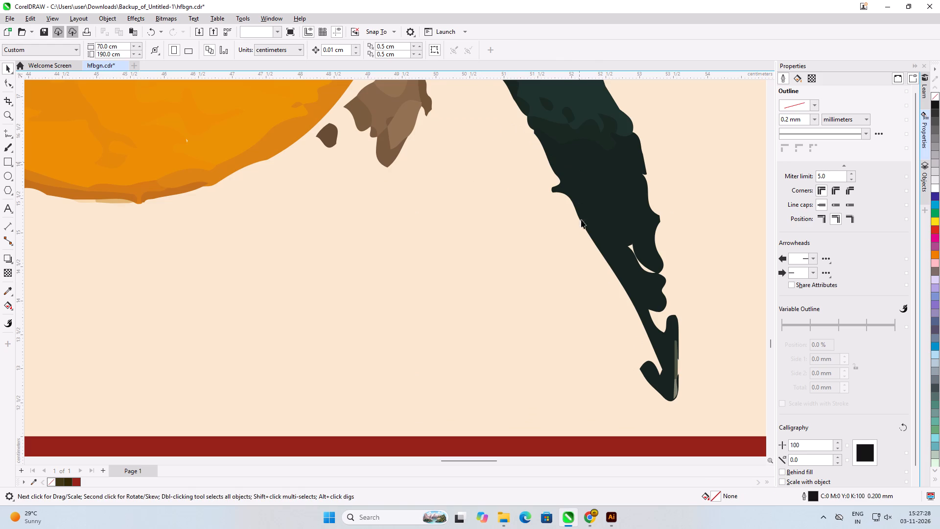
left_click(677, 365)
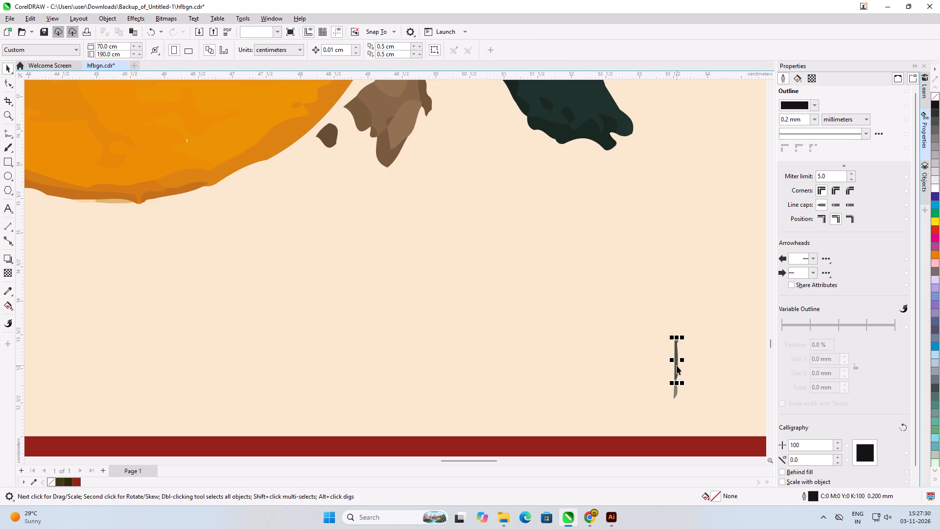
key("Delete")
left_click(676, 389)
key("Delete")
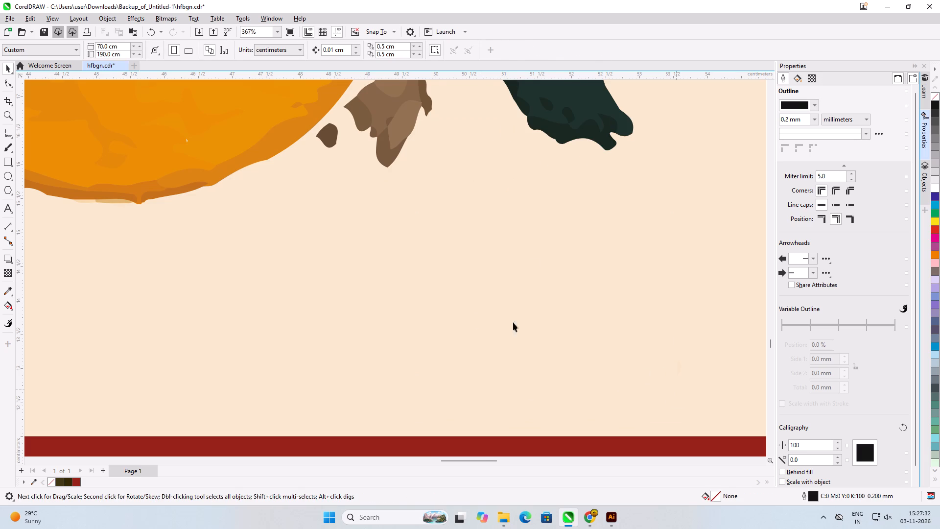
Delete the small detached brown spot and the upper-left shapes of the brown leaf remnant beside the orange flower.
scroll(470, 316, "down", 7)
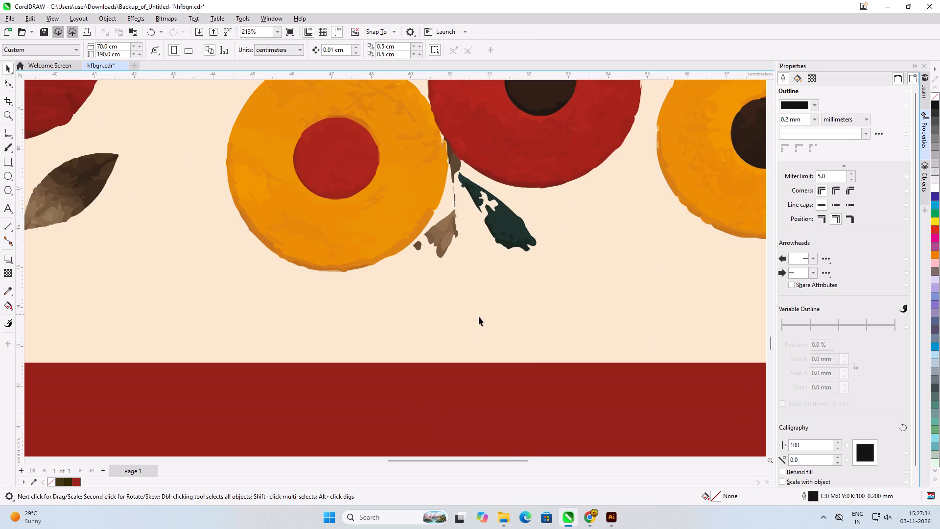
scroll(481, 181, "up", 5)
scroll(416, 265, "up", 5)
left_click(321, 317)
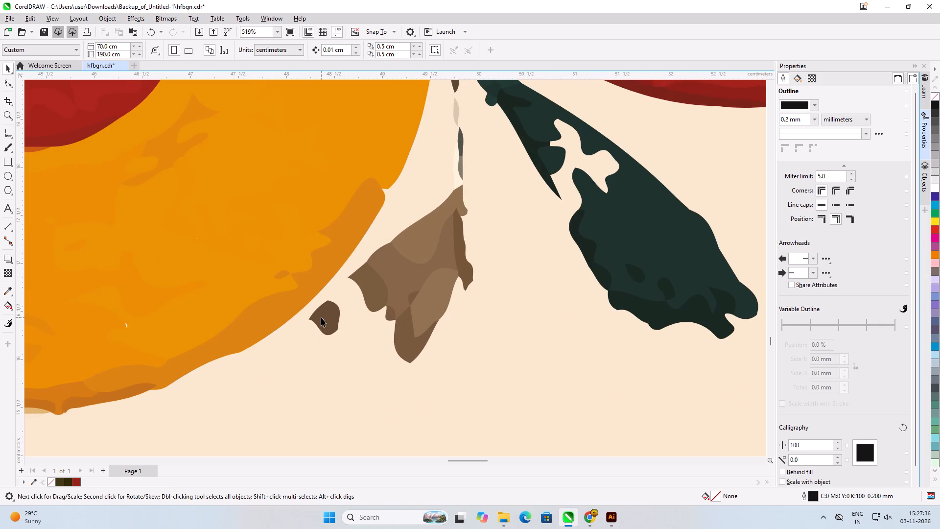
key("Delete")
left_click(372, 286)
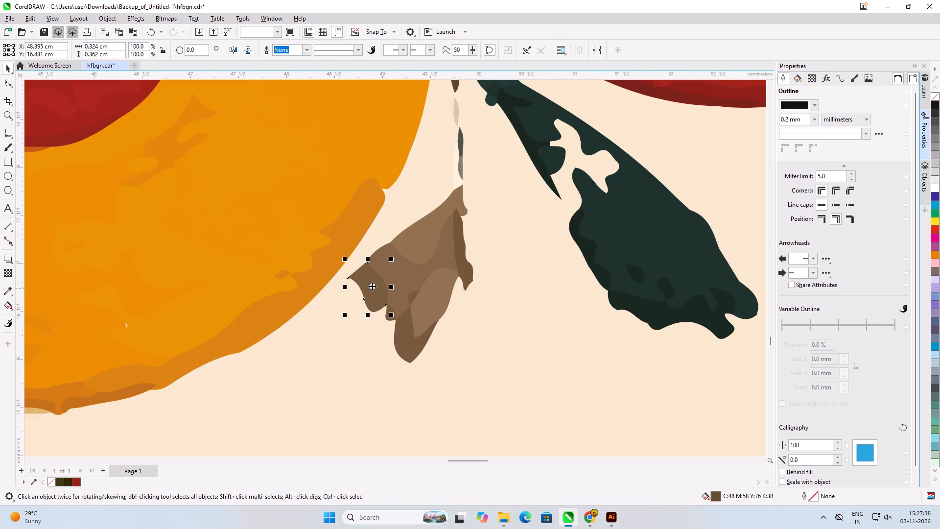
key("Delete")
left_click(414, 272)
key("Delete")
left_click(419, 248)
key("Delete")
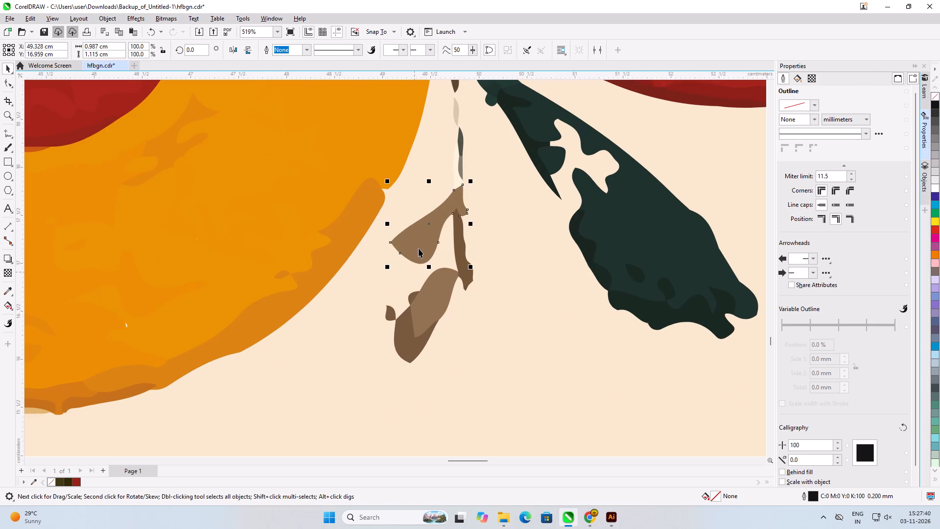
Delete the brown leaf remnant's lower shapes, two small brown specks and the narrow brown strip along its edge.
left_click(428, 299)
key("Delete")
left_click(407, 334)
key("Delete")
left_click(413, 298)
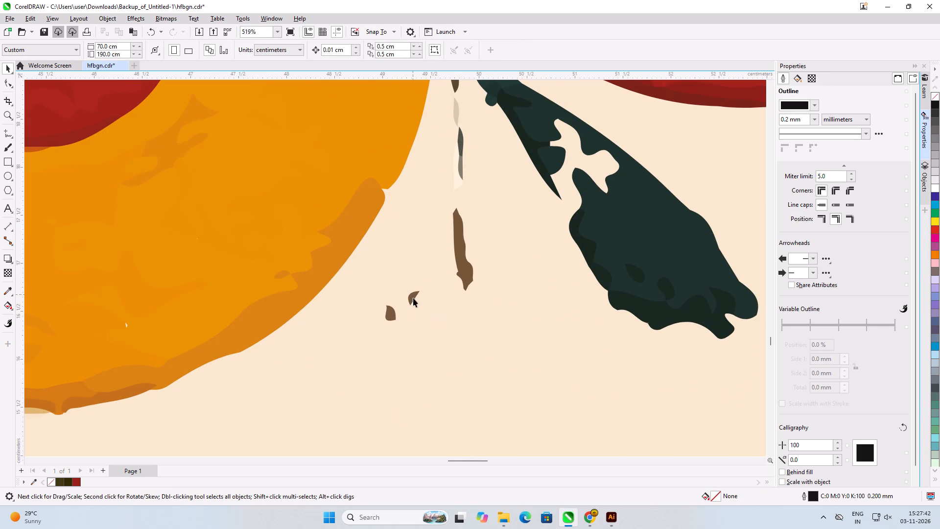
key("Delete")
left_click(391, 317)
key("Delete")
left_click(460, 266)
key("Delete")
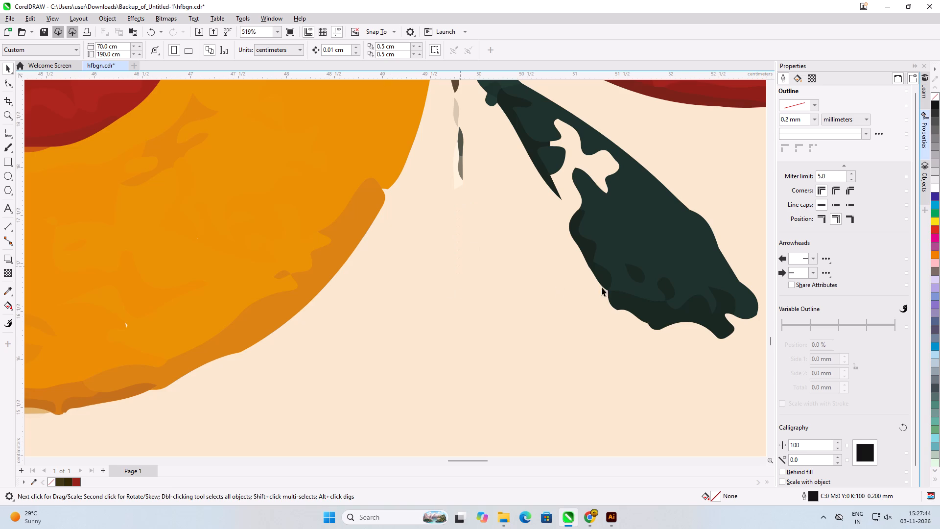
Delete the remaining dark green leaf's main body, lower edge, inner spots and the curved fragments on its inner side.
left_click(680, 270)
key("Delete")
left_click(669, 308)
key("Delete")
left_click(666, 291)
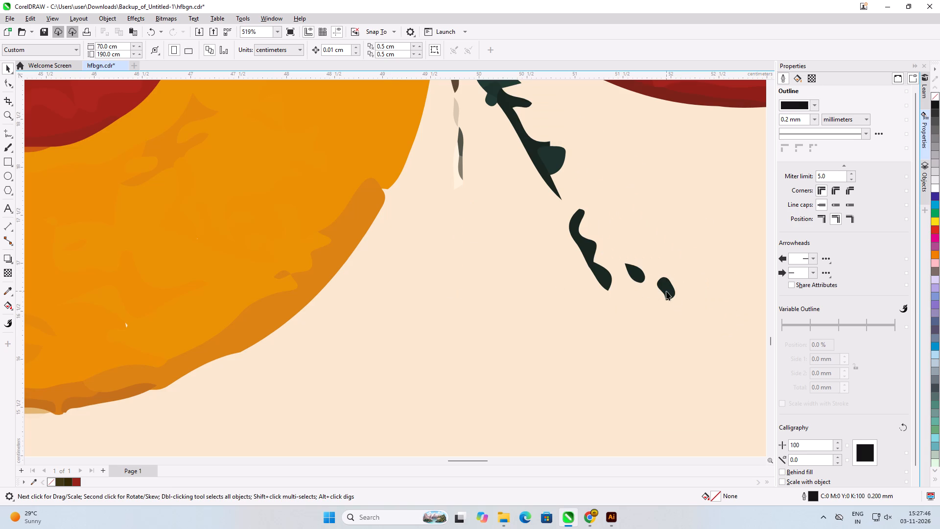
key("Delete")
left_click(638, 275)
key("Delete")
left_click(601, 275)
key("Delete")
scroll(527, 385, "down", 4)
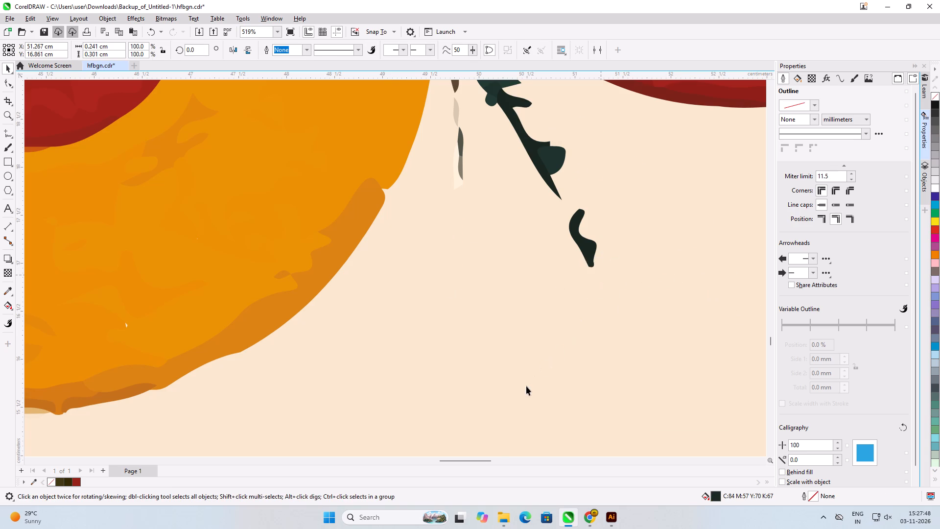
scroll(526, 386, "down", 2)
scroll(571, 242, "up", 6)
left_click(537, 384)
key("Delete")
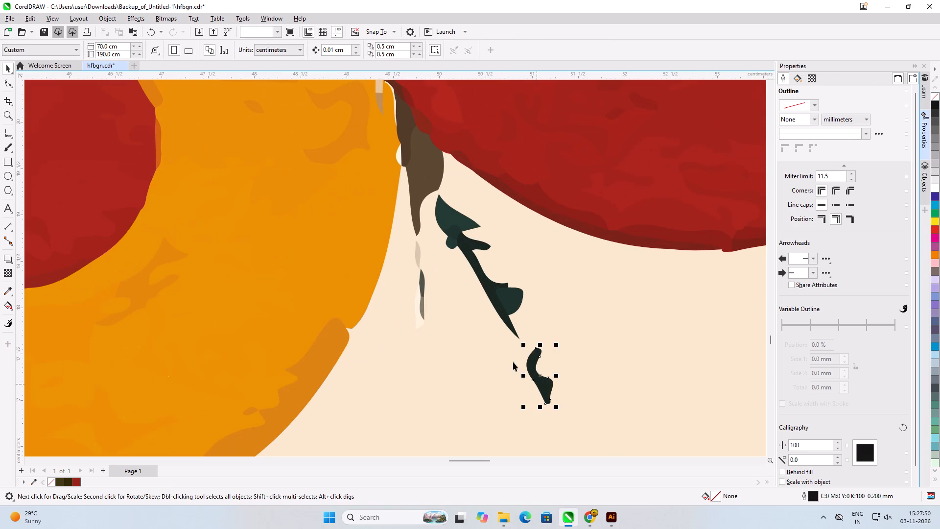
Delete the dark green leaf's remaining base shapes and small fragments beneath the red flower.
left_click(496, 296)
key("Delete")
left_click(493, 292)
key("Delete")
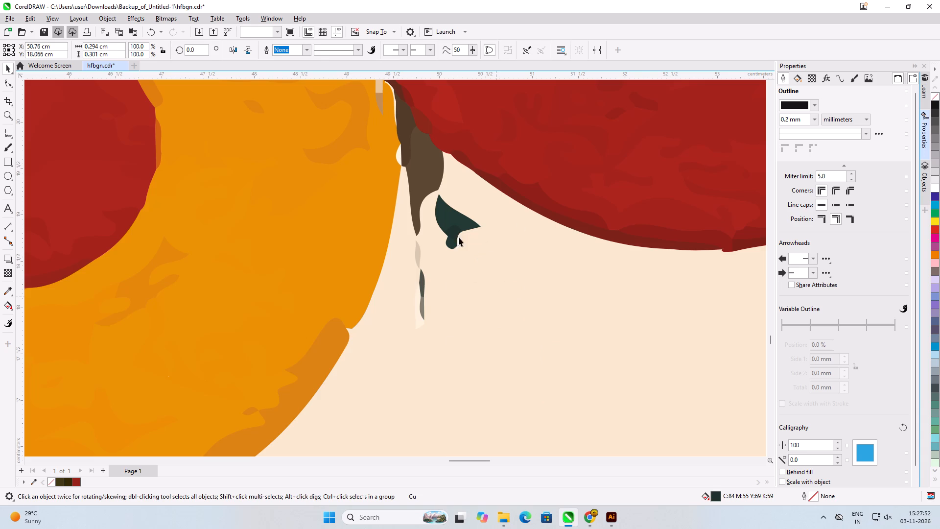
left_click(450, 226)
key("Delete")
scroll(450, 226, "up", 5)
left_click(450, 226)
key("Delete")
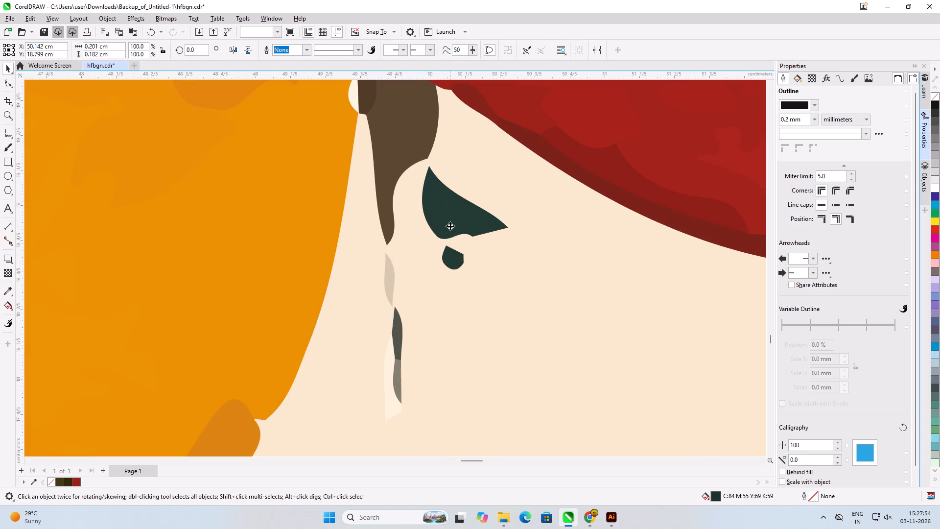
left_click(454, 252)
key("Delete")
Delete the thin grey, cream and beige slivers hanging below the brown stem between the orange and red flowers.
left_click(398, 376)
key("Delete")
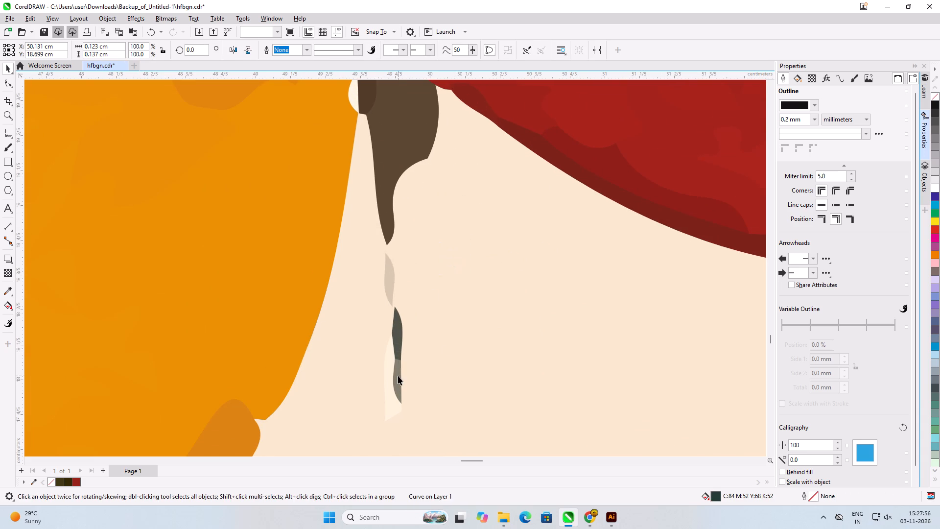
left_click(392, 378)
key("Delete")
left_click(399, 345)
key("Delete")
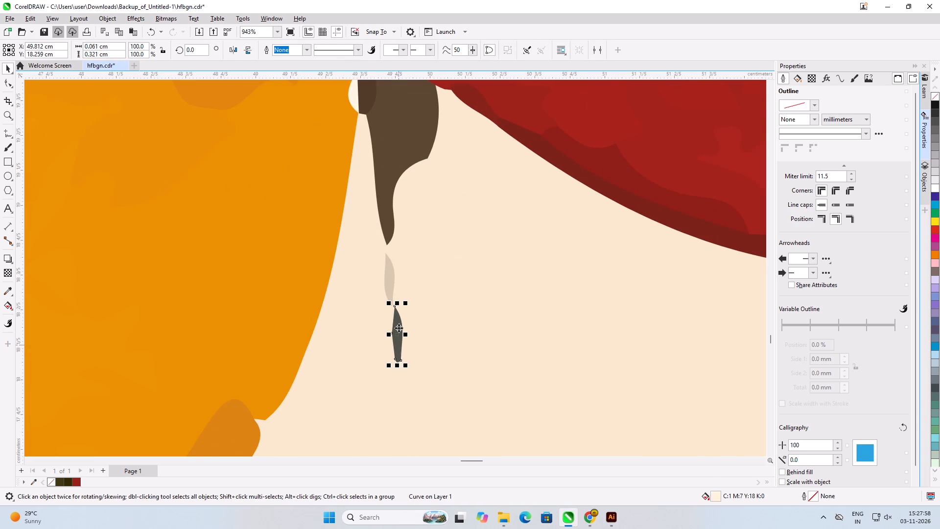
left_click(392, 281)
key("Delete")
Delete the two brown stem pieces protruding between the orange and red flowers of the right-hand cluster.
left_click(385, 204)
scroll(440, 361, "down", 6)
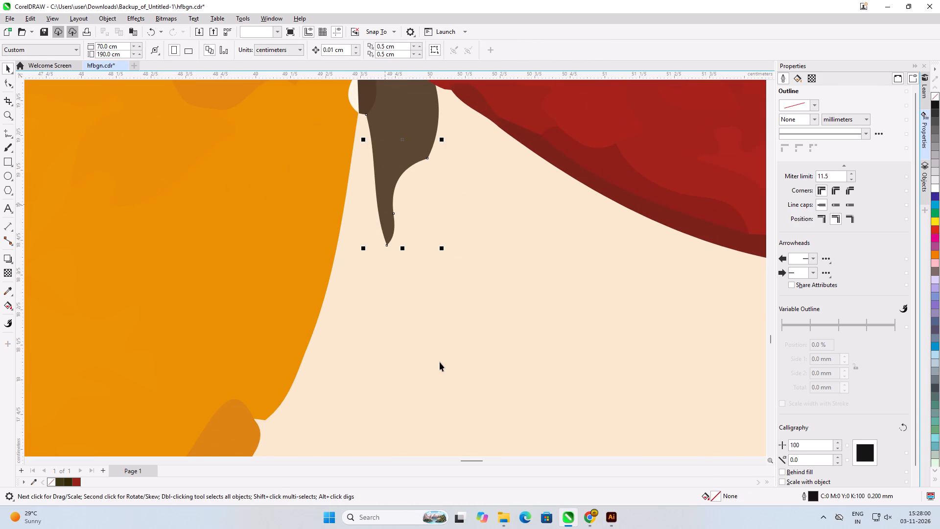
key("Delete")
scroll(403, 202, "up", 6)
scroll(404, 242, "down", 5)
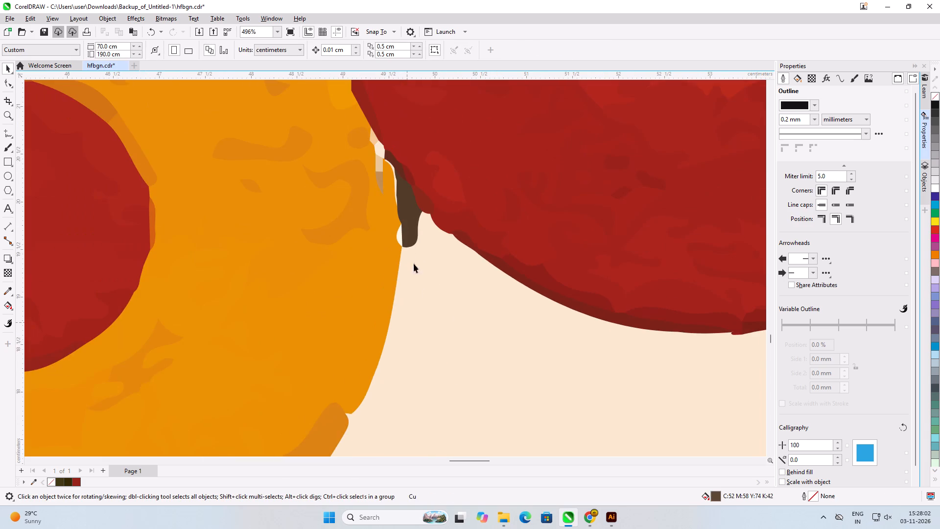
scroll(385, 157, "up", 6)
left_click(439, 300)
key("Delete")
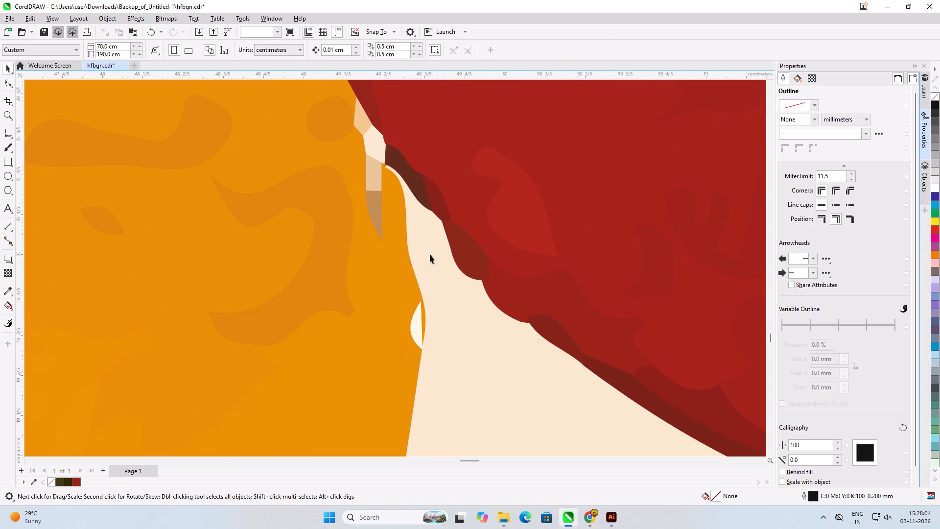
Delete the leftover cream, beige and tan slivers along the orange flower's edge where it meets the red flower.
left_click(417, 323)
key("Delete")
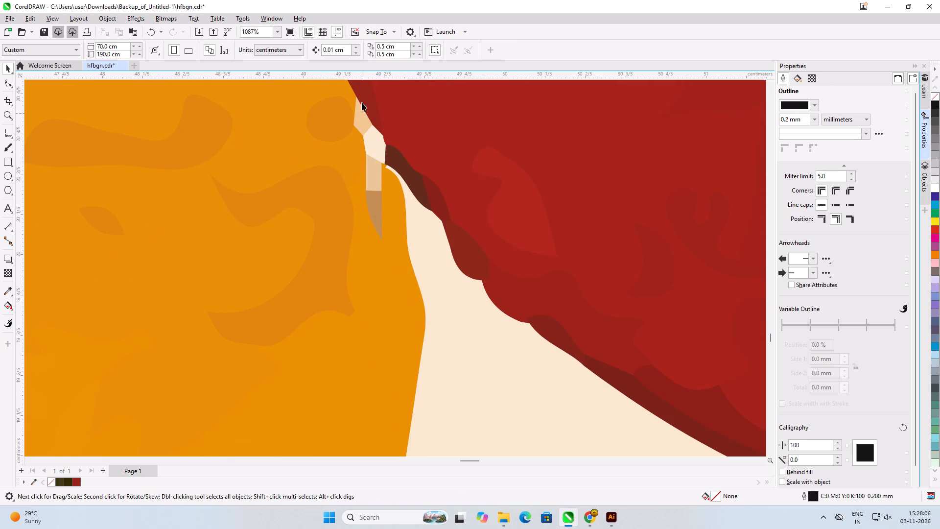
scroll(362, 97, "up", 6)
left_click(409, 205)
key("Delete")
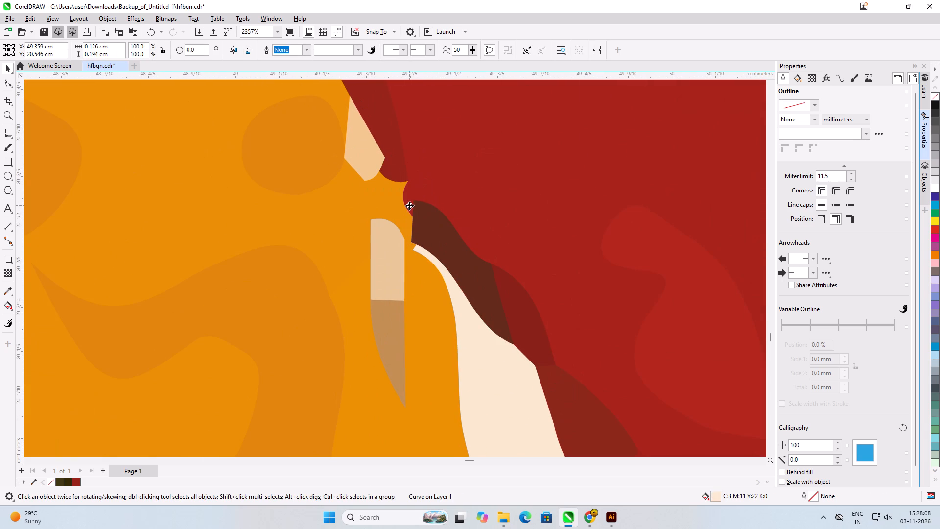
left_click(399, 256)
key("Delete")
left_click(389, 321)
key("Delete")
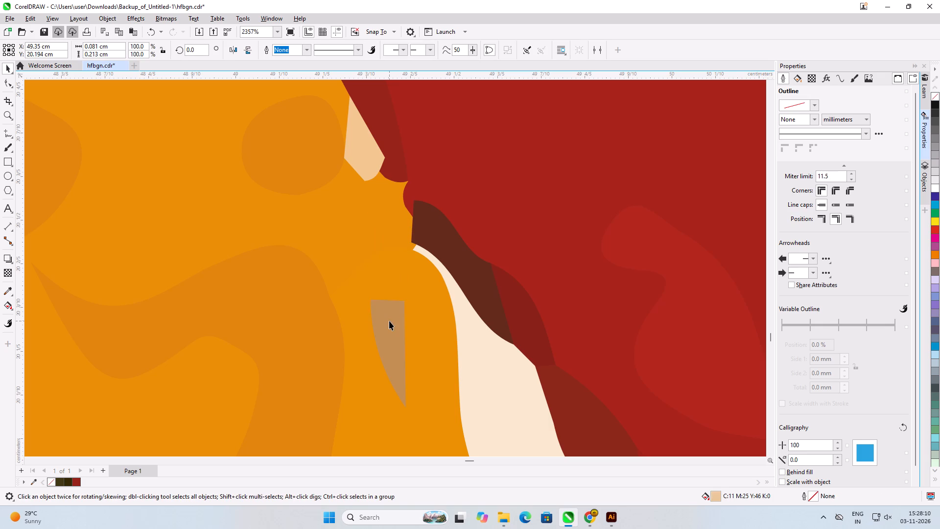
left_click(367, 149)
key("Delete")
key("Delete")
Examine the whole panel from the bottom band to the top band for leaves close to the bands.
scroll(465, 188, "down", 8)
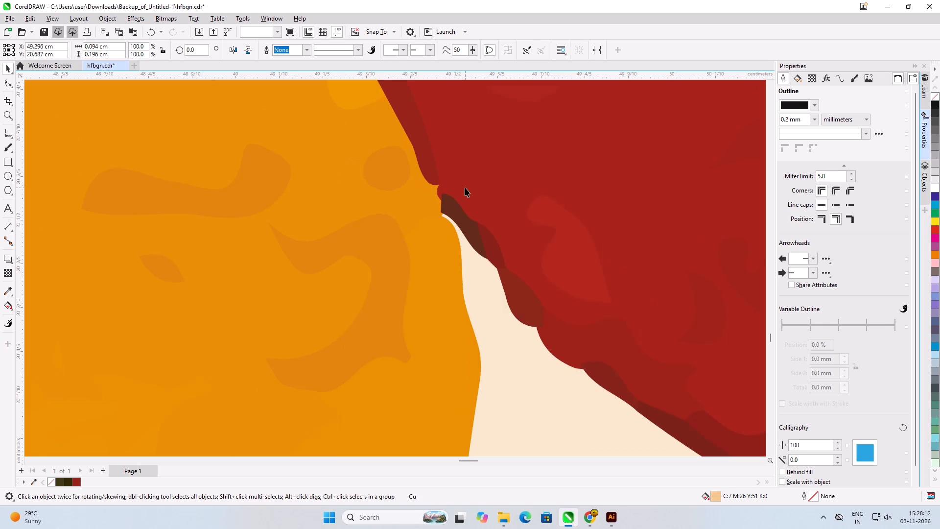
scroll(465, 188, "down", 15)
scroll(465, 188, "down", 10)
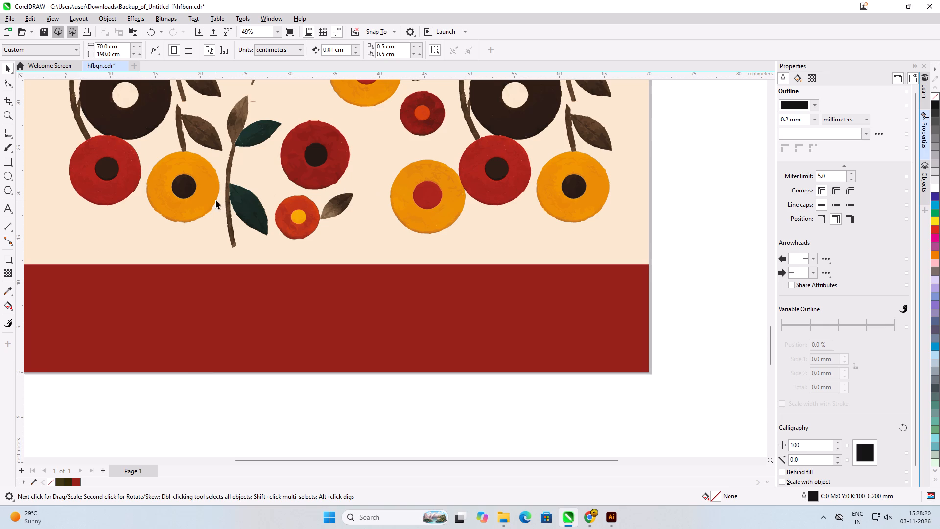
scroll(216, 200, "up", 1)
scroll(323, 206, "down", 5)
scroll(261, 274, "down", 6)
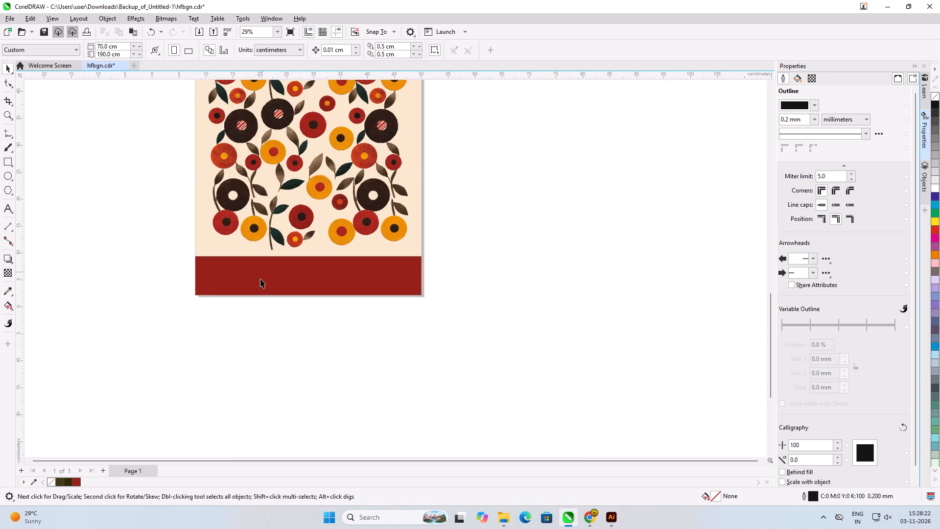
scroll(260, 279, "down", 6)
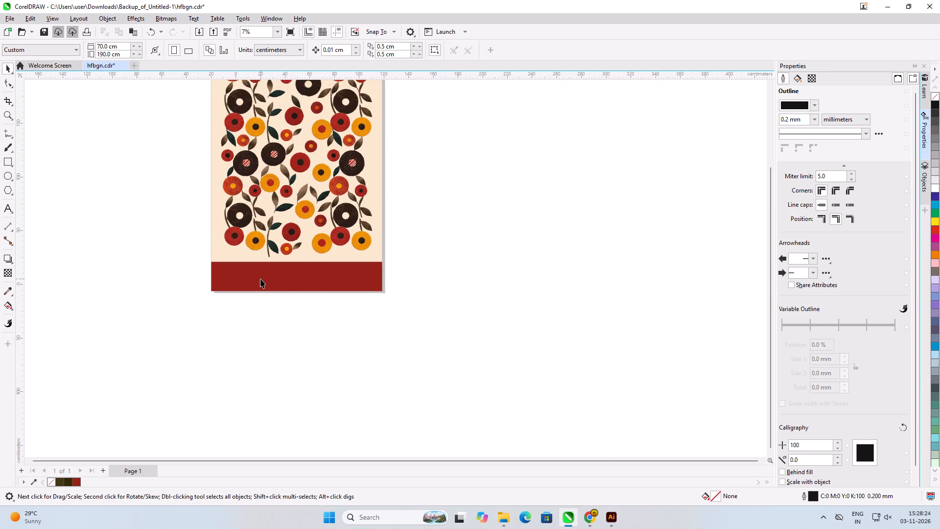
scroll(272, 80, "up", 7)
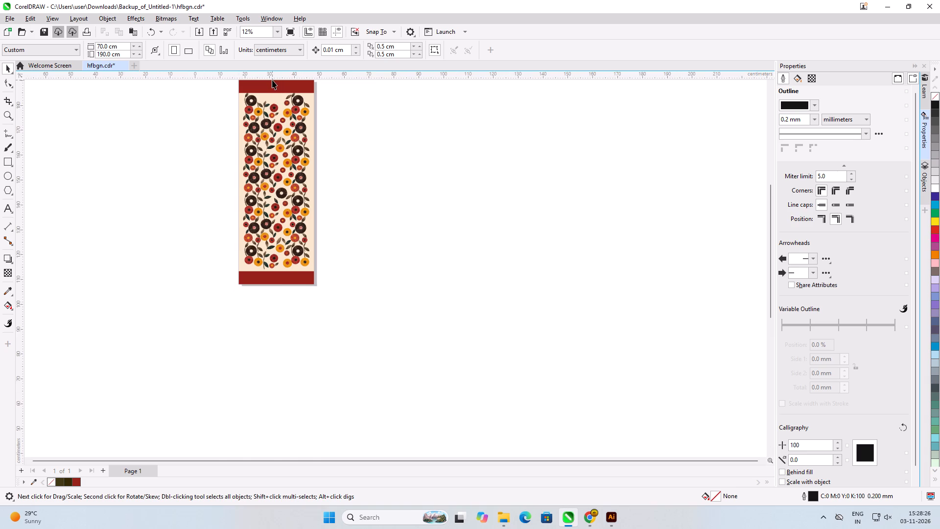
scroll(277, 138, "down", 4)
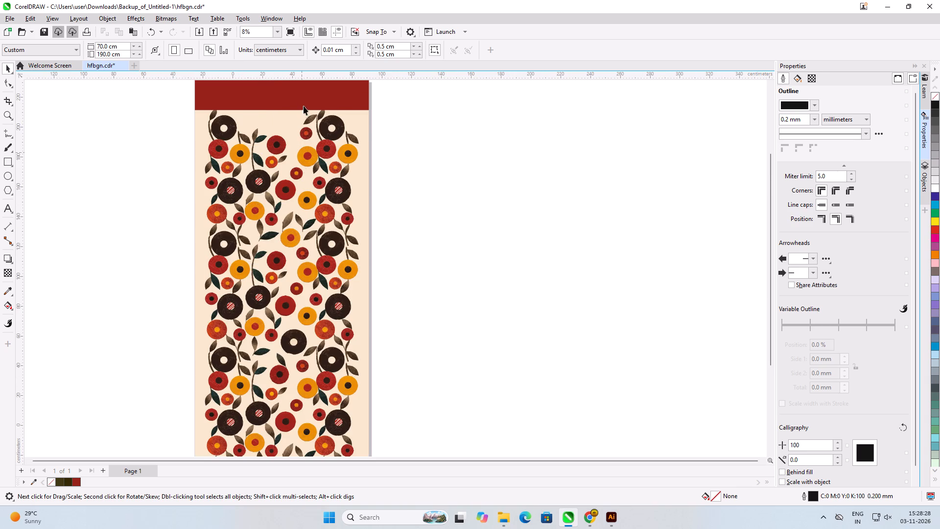
scroll(304, 100, "up", 5)
scroll(287, 137, "up", 4)
scroll(32, 280, "up", 3)
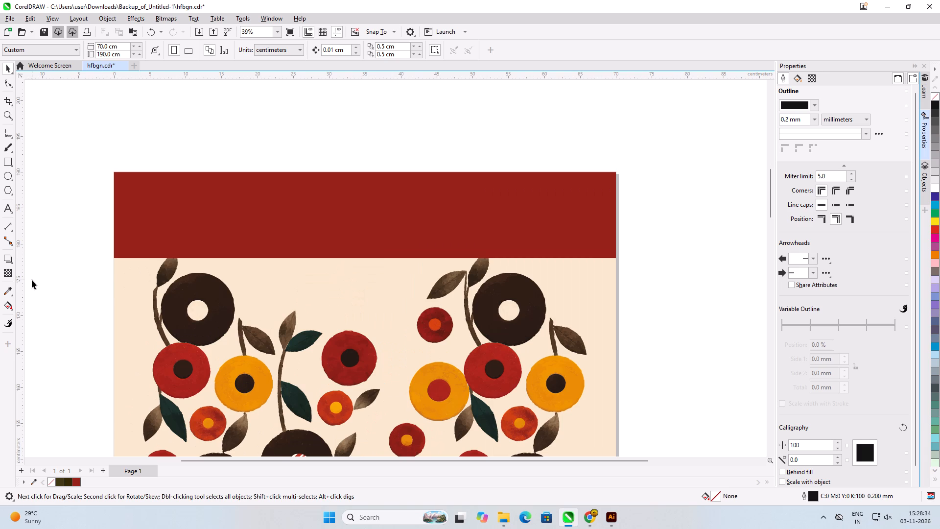
Delete the brown leaf touching the top band above the left-hand dark brown flower, including its leftover base fragments.
scroll(33, 278, "up", 1)
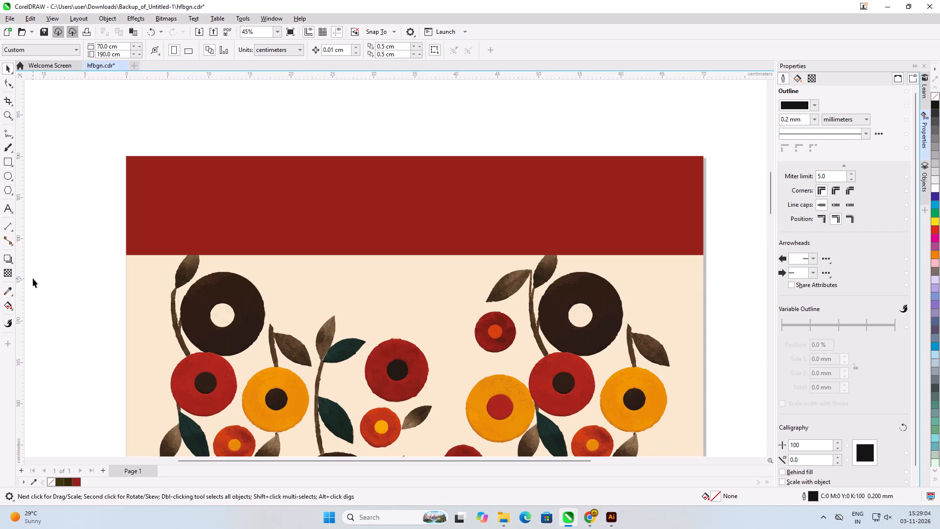
scroll(104, 277, "up", 3)
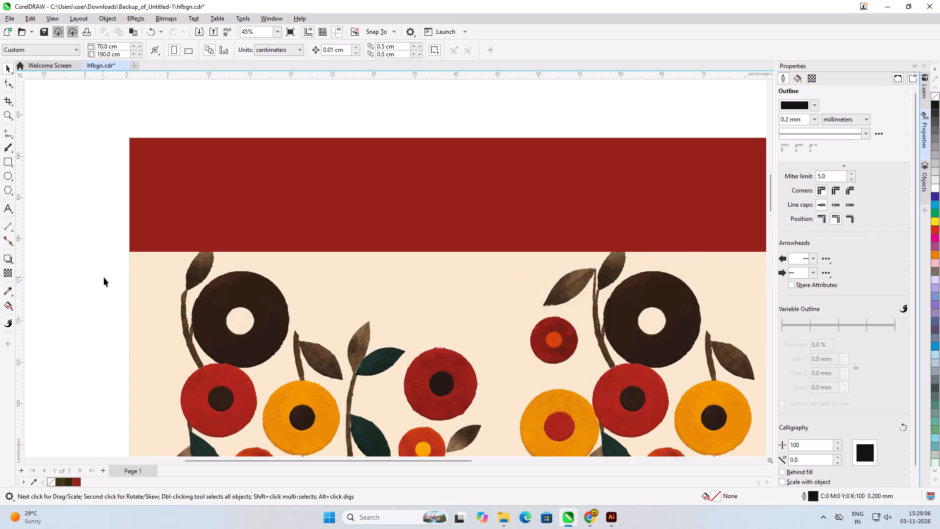
left_click_drag(95, 179, 254, 275)
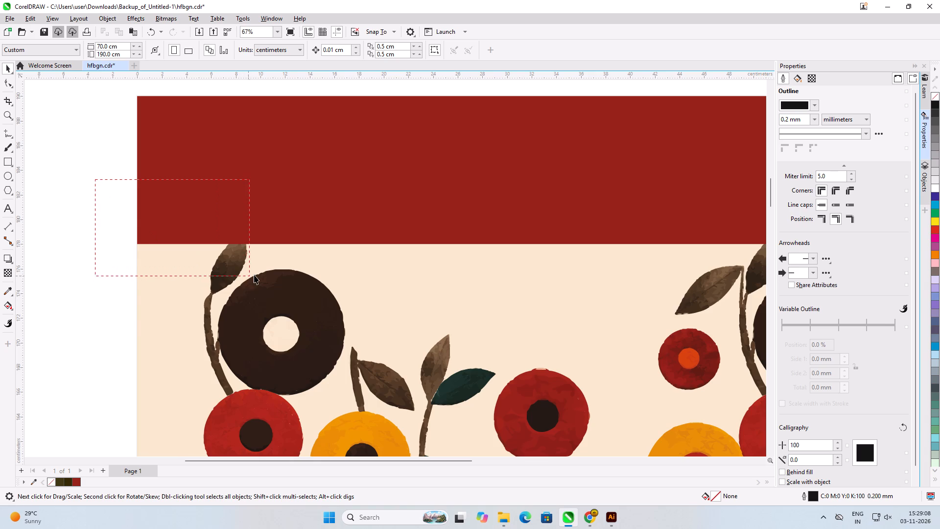
left_click_drag(254, 275, 257, 274)
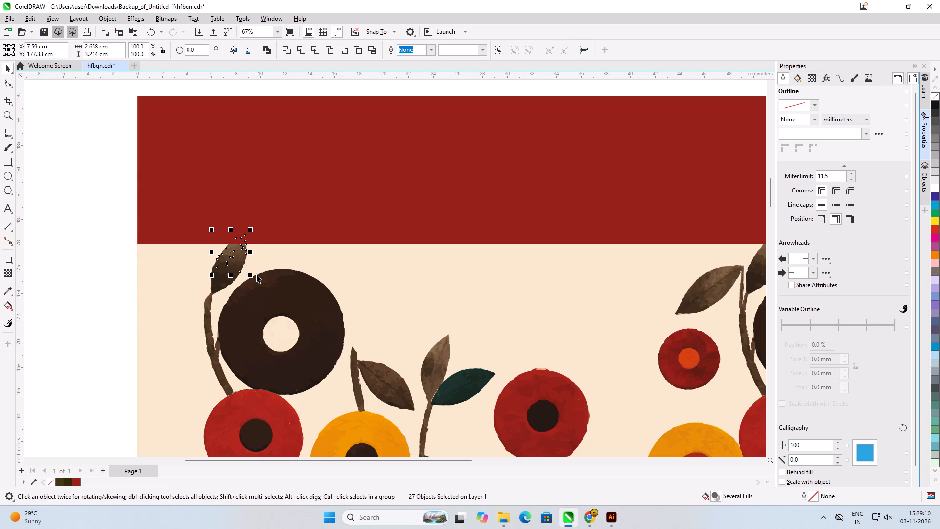
key("Delete")
left_click_drag(85, 255, 237, 285)
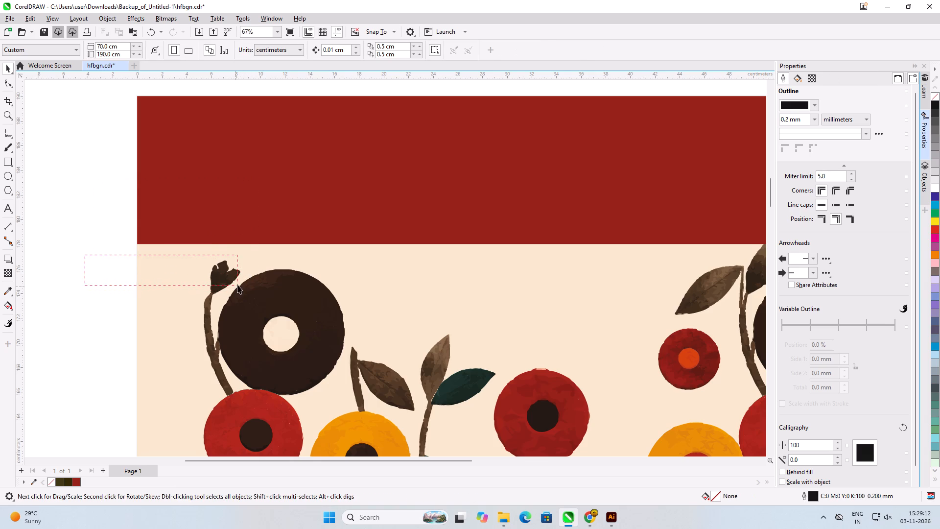
left_click_drag(237, 285, 241, 282)
key("Delete")
left_click_drag(111, 262, 202, 304)
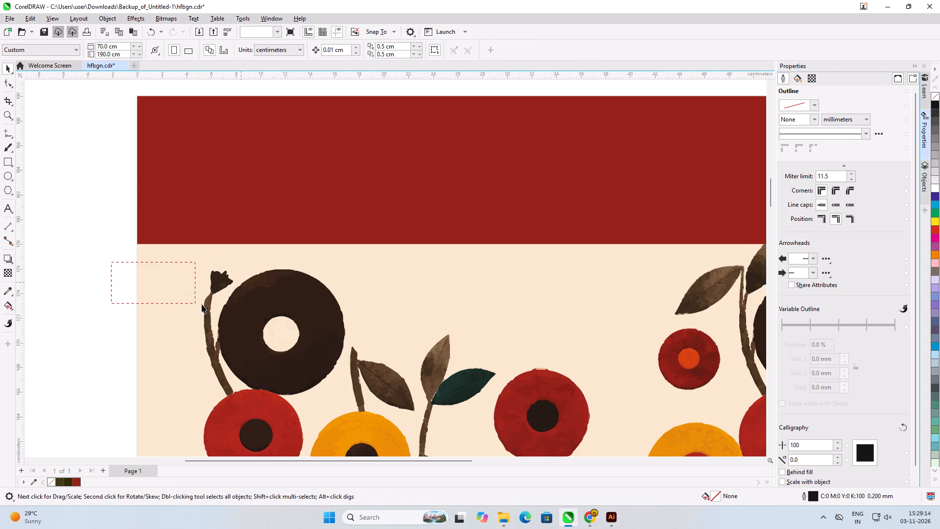
left_click_drag(202, 304, 234, 289)
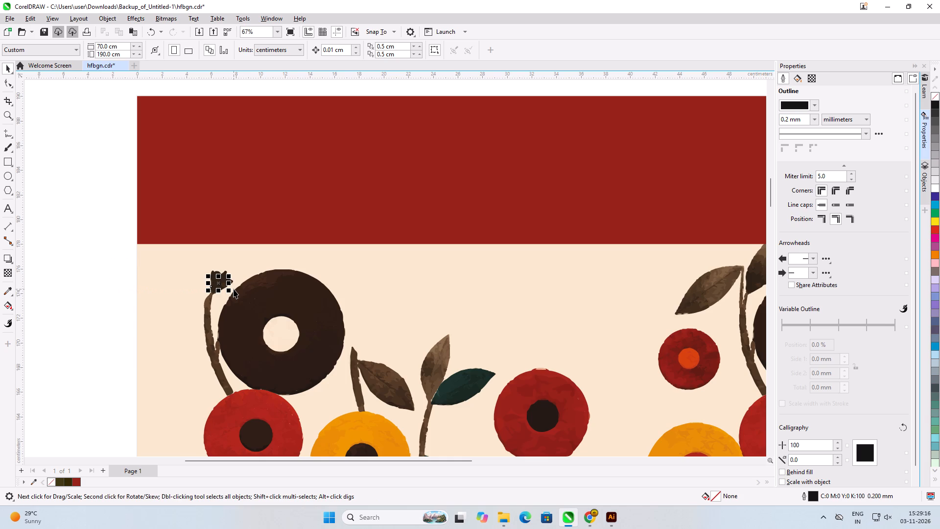
key("Delete")
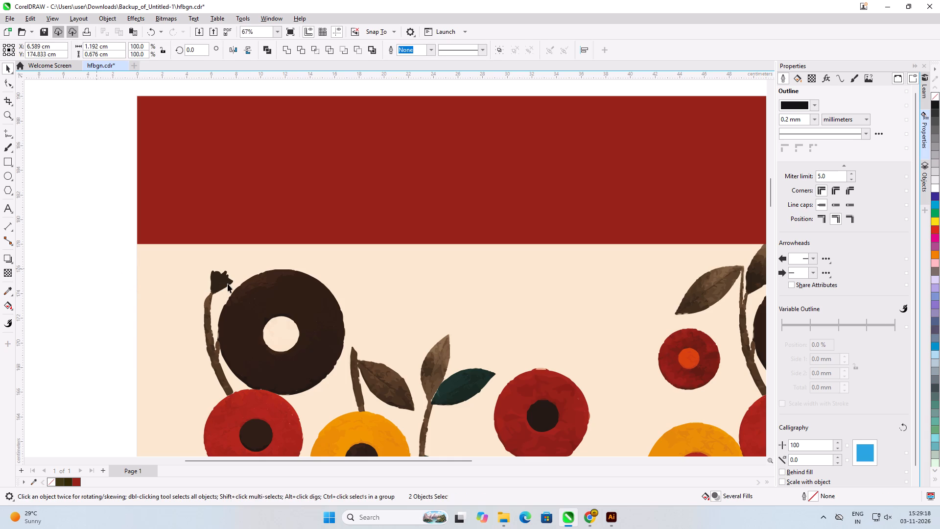
left_click(226, 284)
key("Delete")
Delete the upper stem pieces beside the left-hand dark brown flower and the small stray speck near the stem's tip.
scroll(220, 284, "up", 6)
scroll(249, 241, "down", 2)
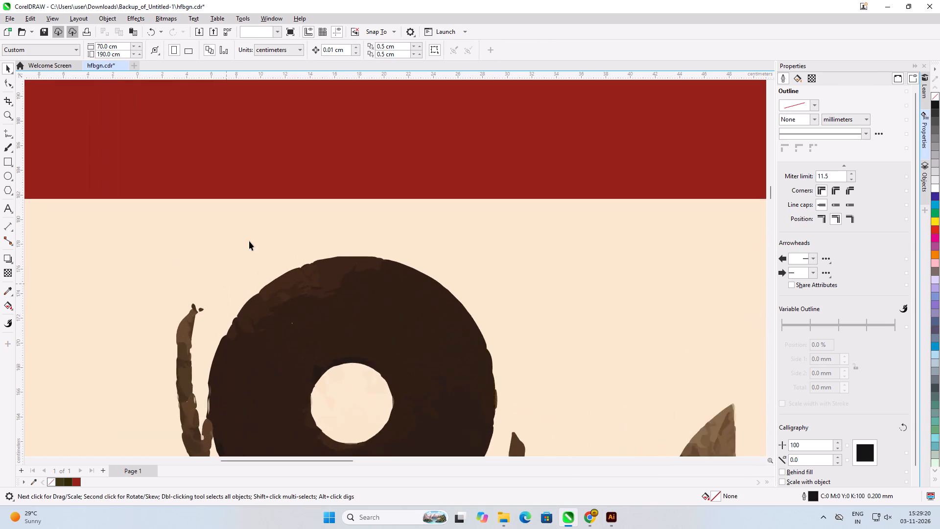
scroll(249, 241, "down", 2)
scroll(198, 382, "up", 4)
scroll(262, 342, "down", 2)
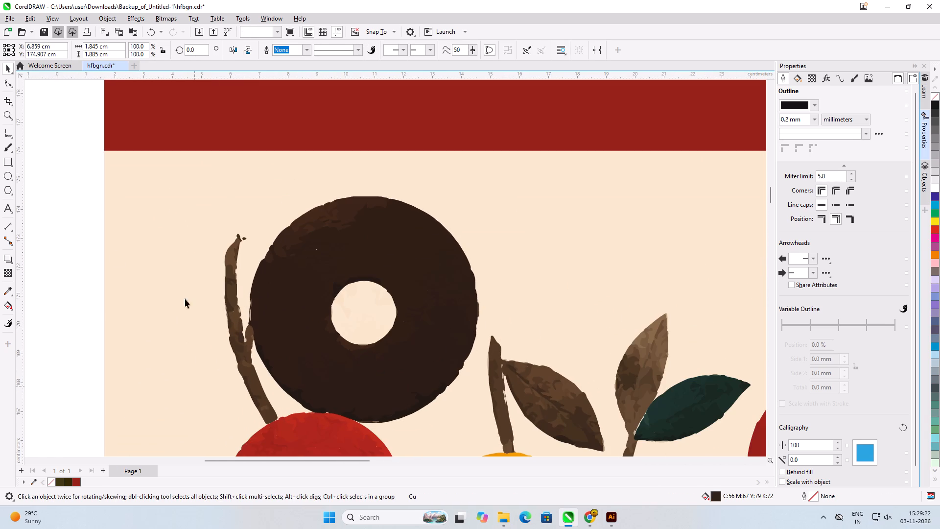
left_click_drag(93, 186, 242, 320)
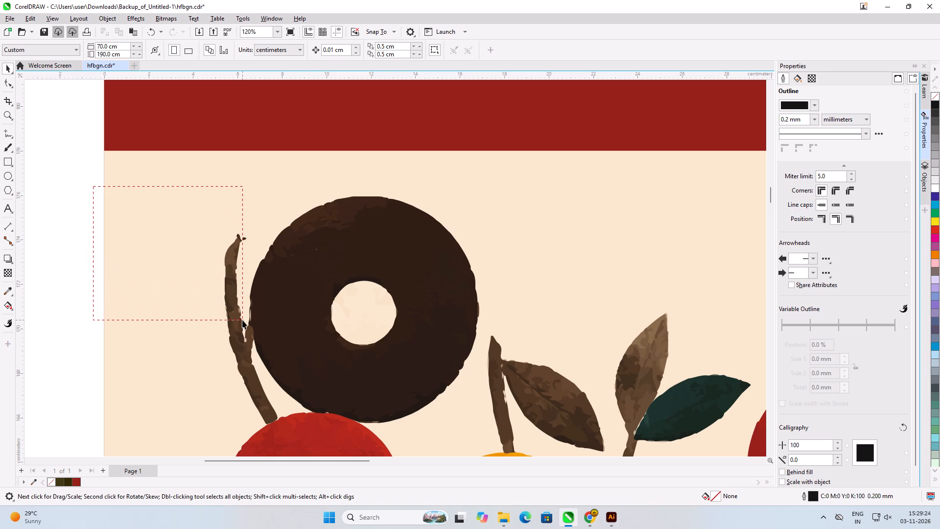
left_click_drag(242, 320, 244, 330)
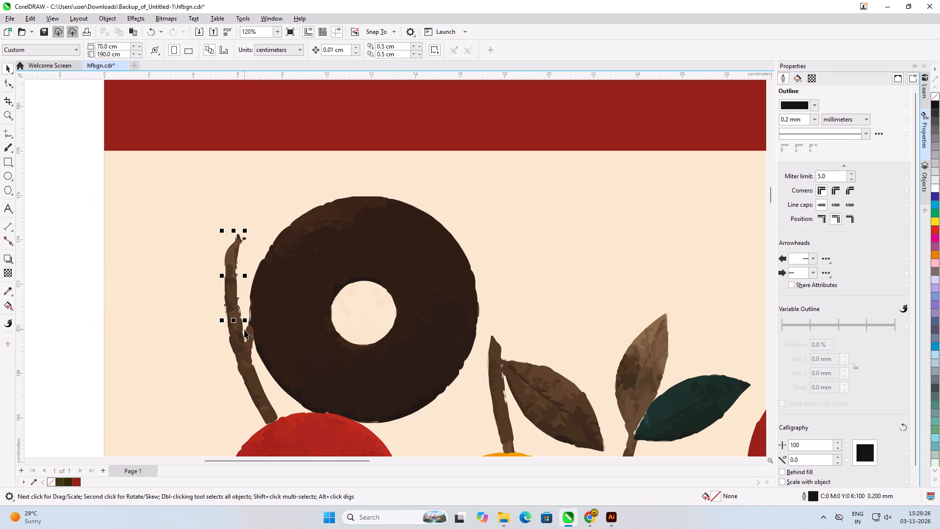
key("Delete")
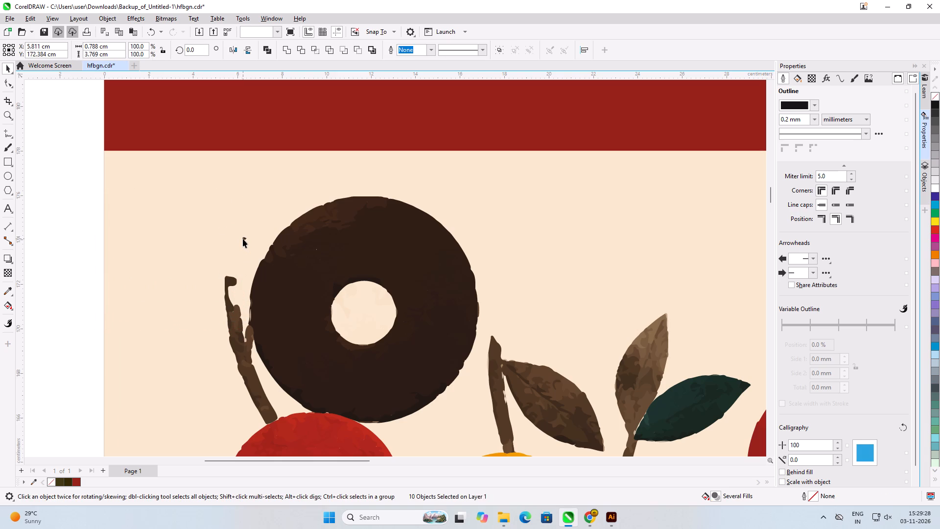
left_click(243, 239)
key("Delete")
Delete the hooked and jagged brown stem fragments along the outer side of the left-hand dark brown flower.
scroll(250, 235, "down", 1)
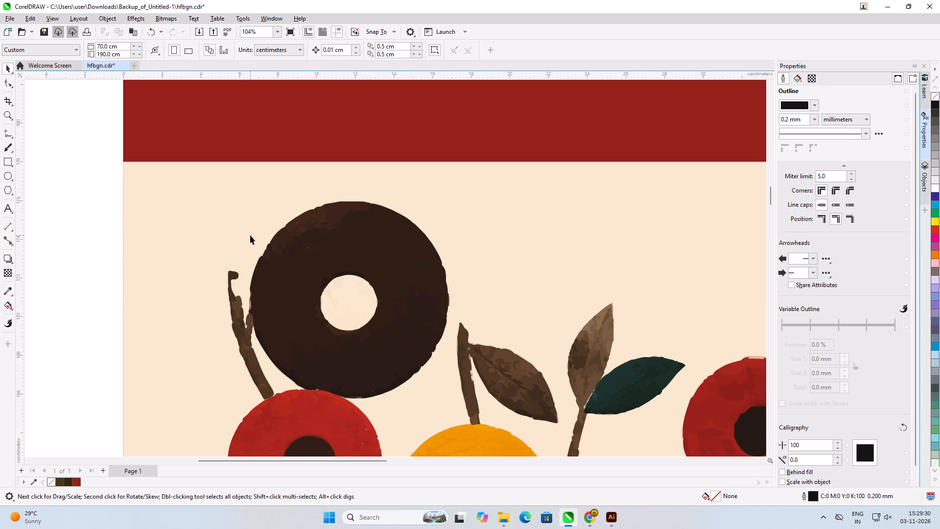
scroll(250, 235, "down", 1)
scroll(234, 385, "up", 6)
scroll(292, 234, "down", 2)
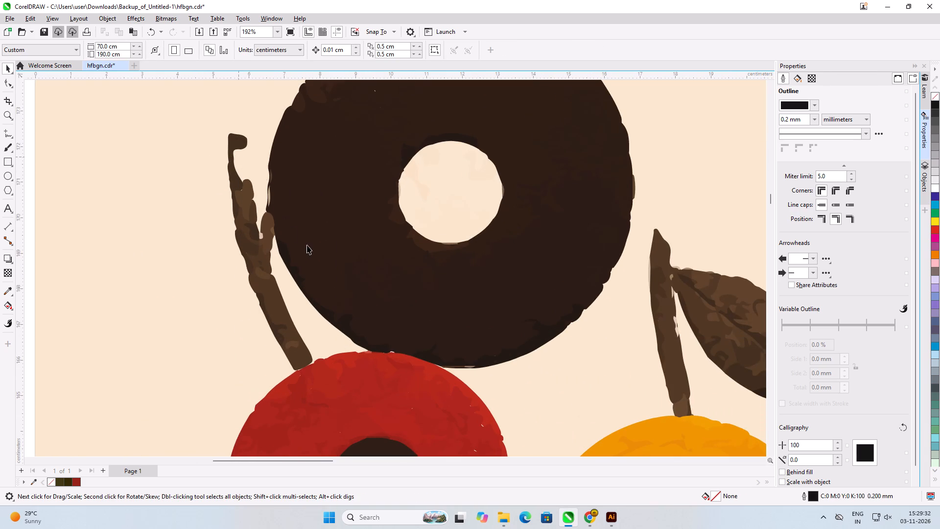
scroll(186, 139, "up", 3)
left_click_drag(50, 145, 305, 273)
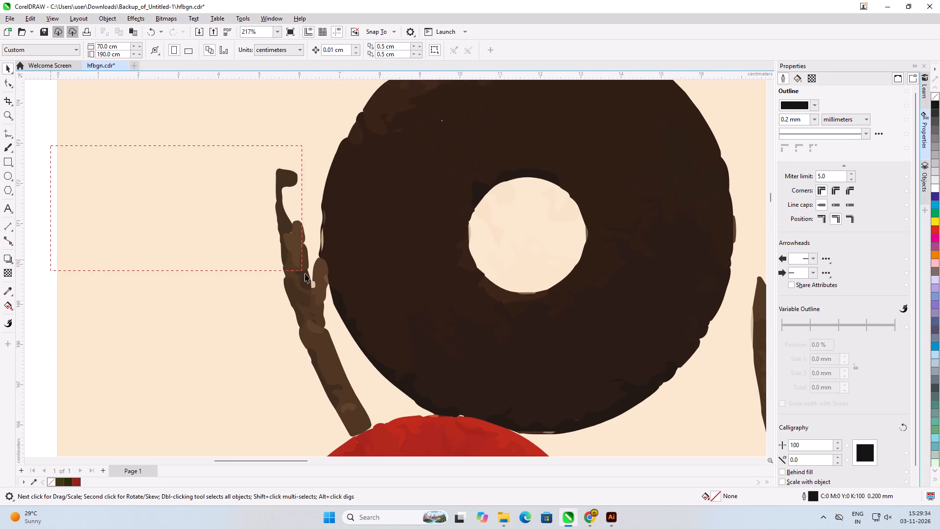
left_click_drag(305, 273, 310, 339)
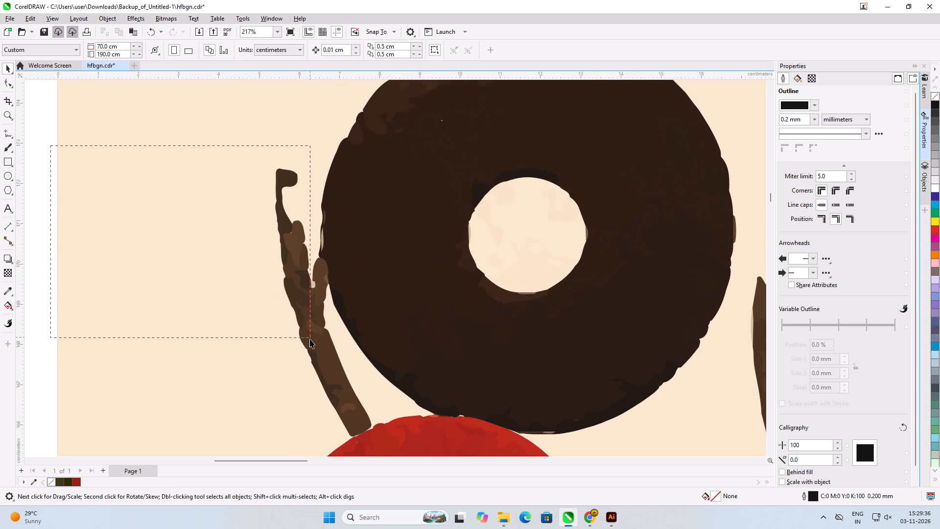
left_click_drag(310, 339, 310, 360)
key("Delete")
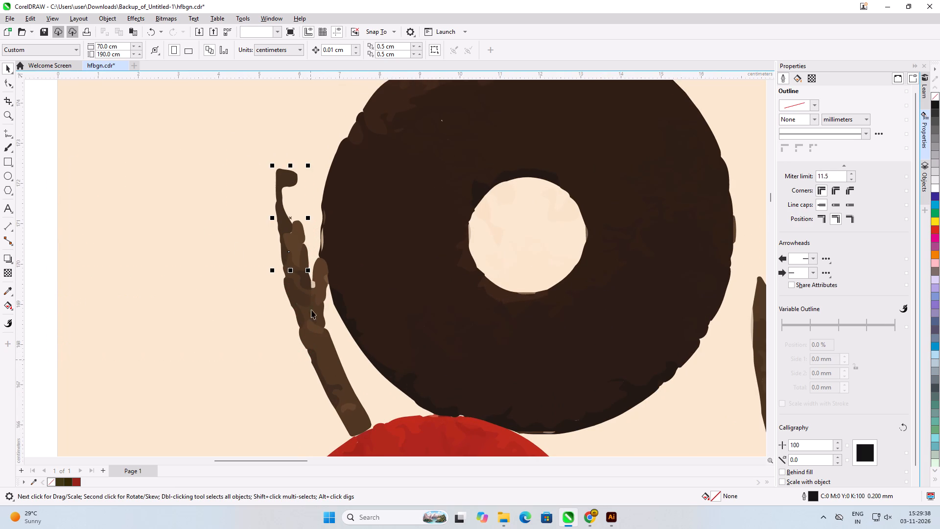
left_click(293, 273)
key("Delete")
left_click(293, 273)
key("Delete")
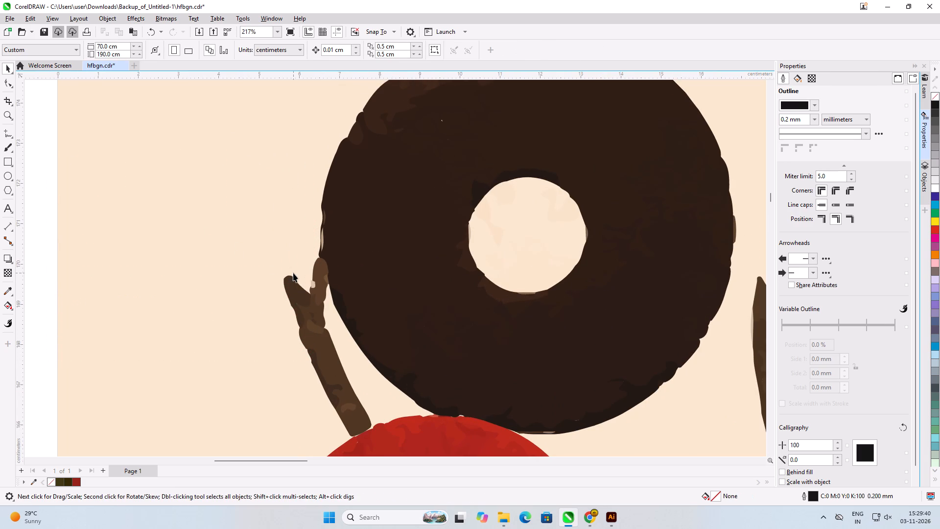
left_click(293, 289)
key("Delete")
Smooth the outer edge of the remaining brown stem piece by removing three jagged nodes and adjusting the curve handles inward.
left_click(305, 313)
scroll(305, 313, "up", 4)
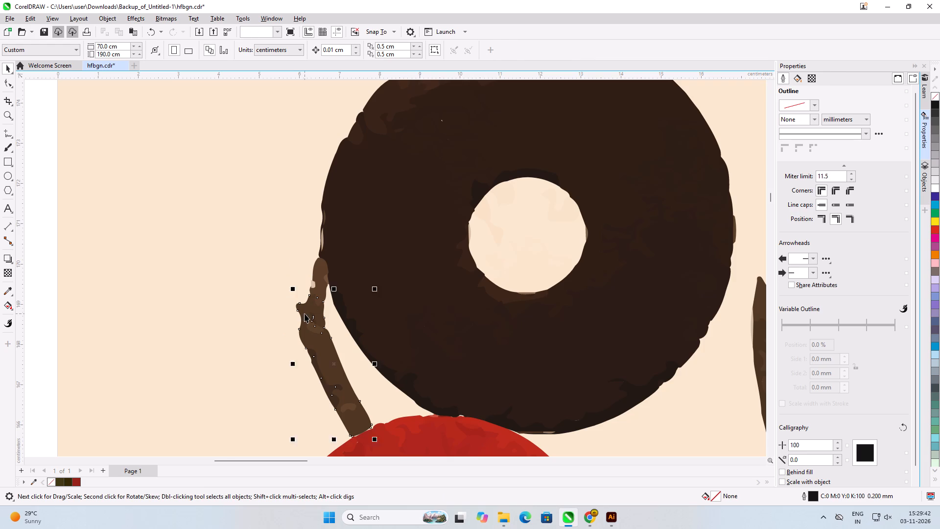
scroll(305, 313, "up", 2)
left_click(4, 82)
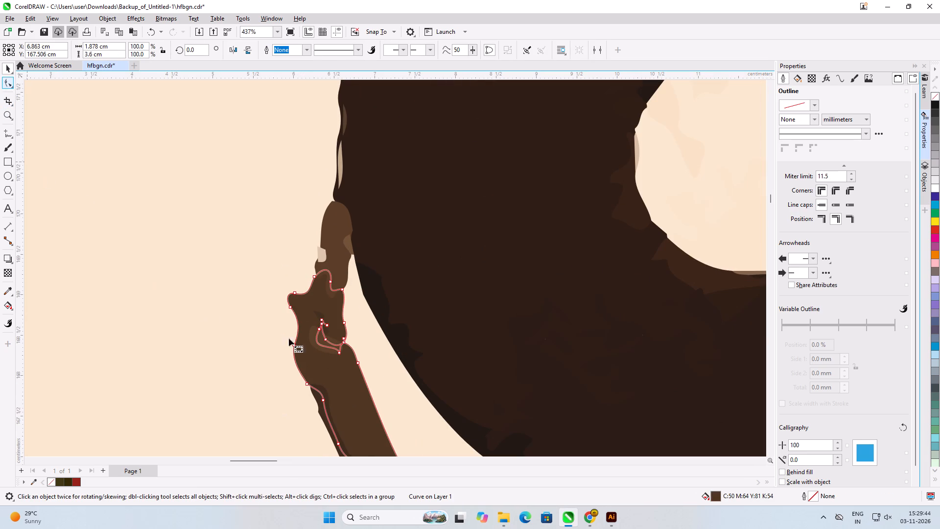
double_click(291, 307)
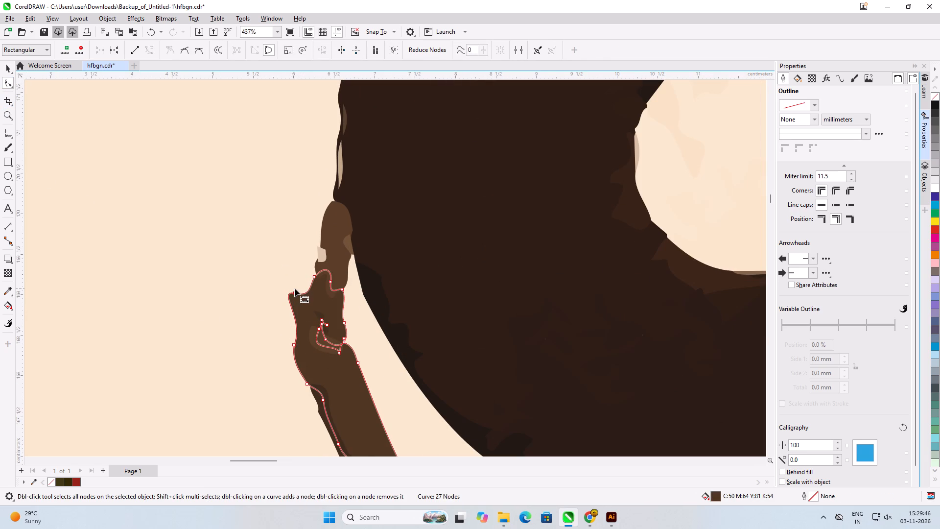
double_click(296, 293)
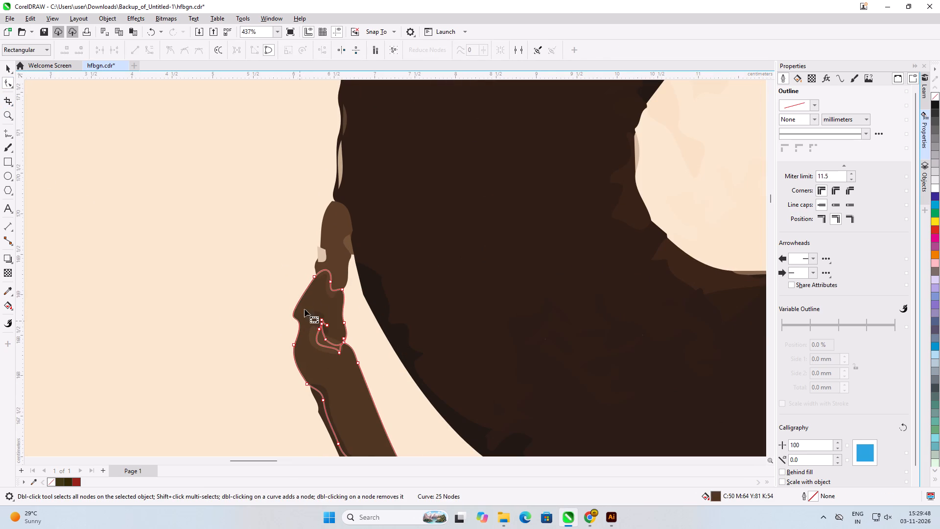
double_click(293, 345)
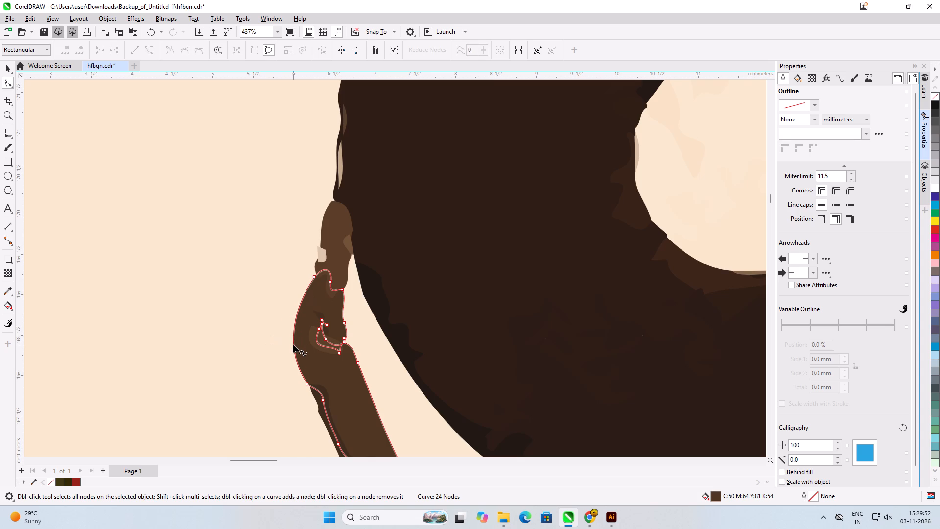
left_click(308, 384)
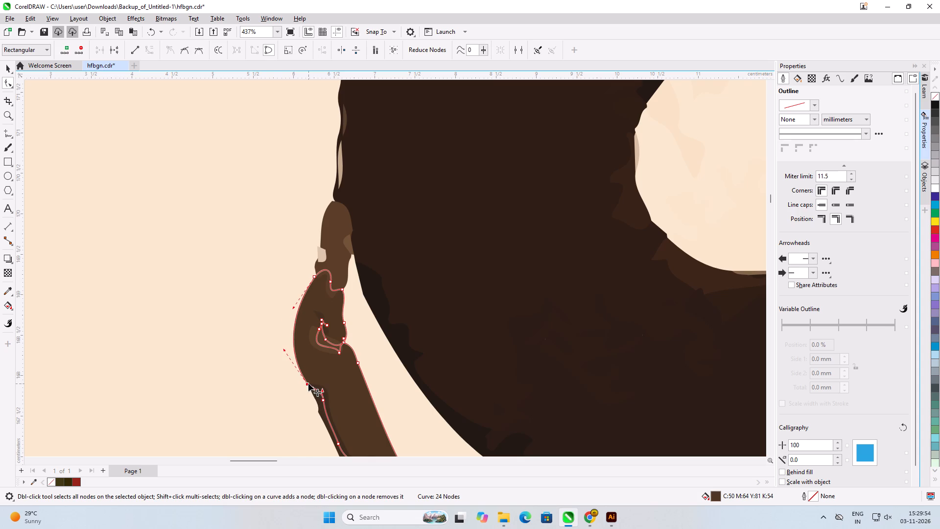
left_click_drag(283, 350, 299, 361)
left_click_drag(293, 307, 296, 314)
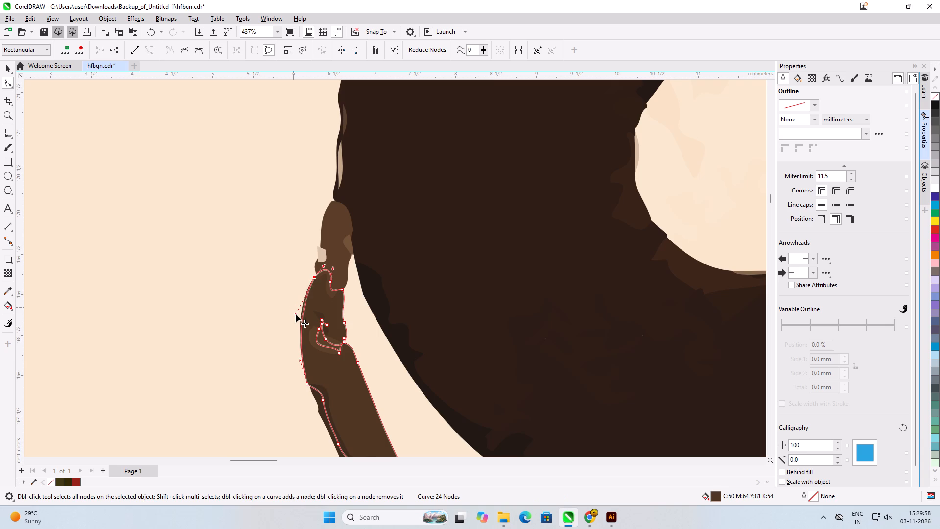
left_click_drag(296, 314, 301, 319)
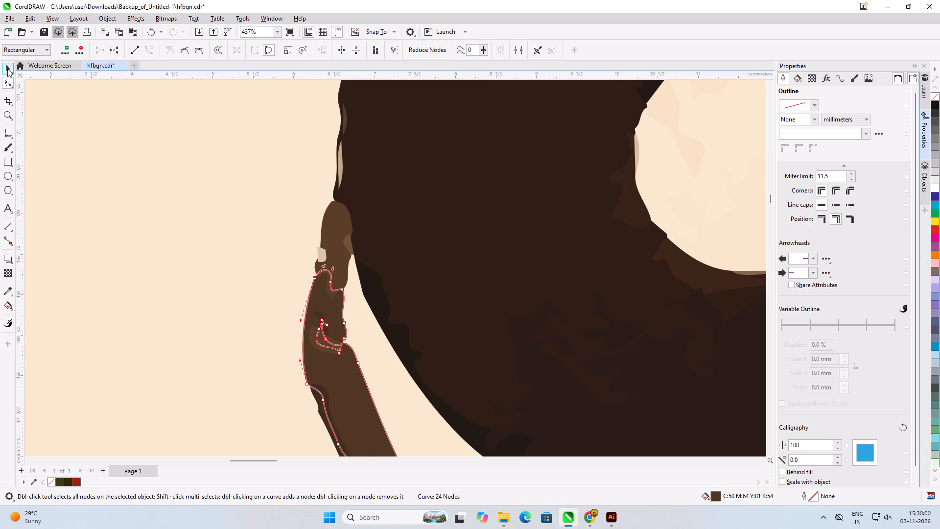
left_click(7, 69)
left_click(116, 207)
Delete the brown leaf pieces touching the top band above the right-hand dark brown flower.
scroll(232, 287, "down", 14)
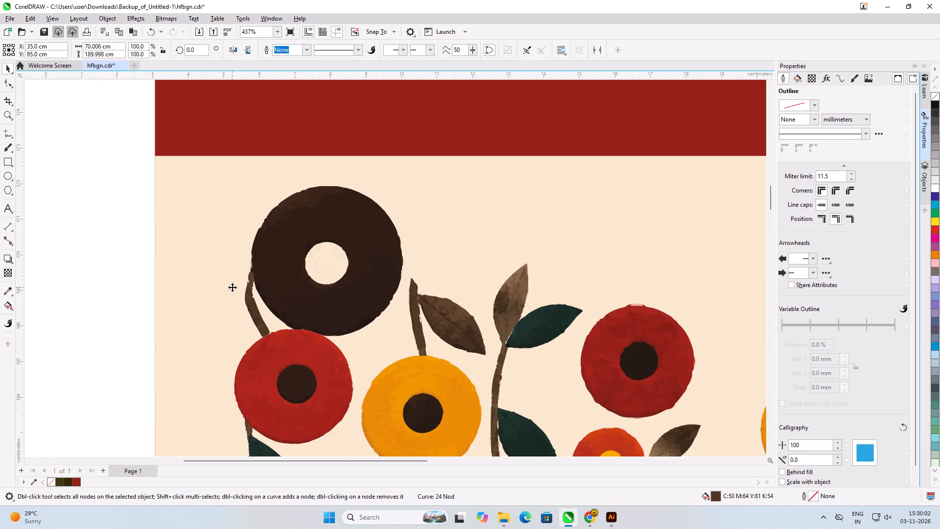
scroll(232, 287, "down", 5)
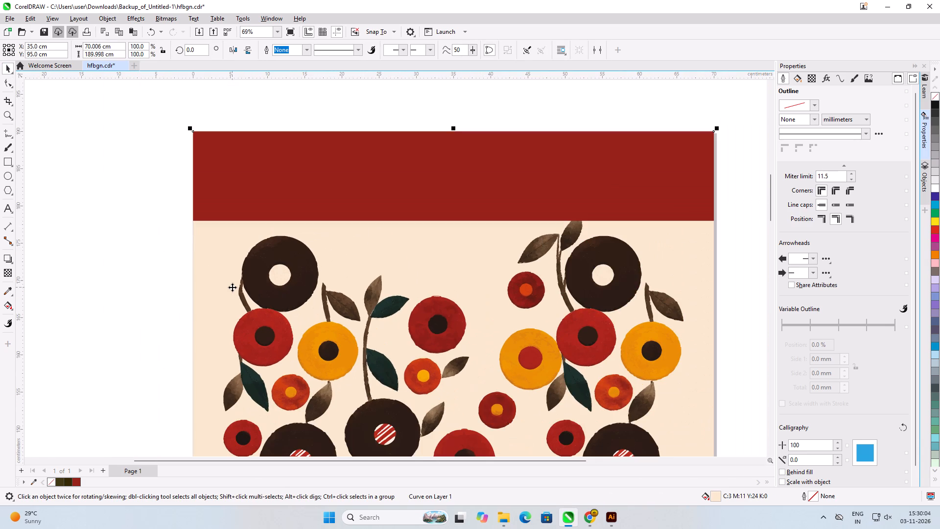
scroll(628, 259, "up", 2)
scroll(238, 264, "down", 1)
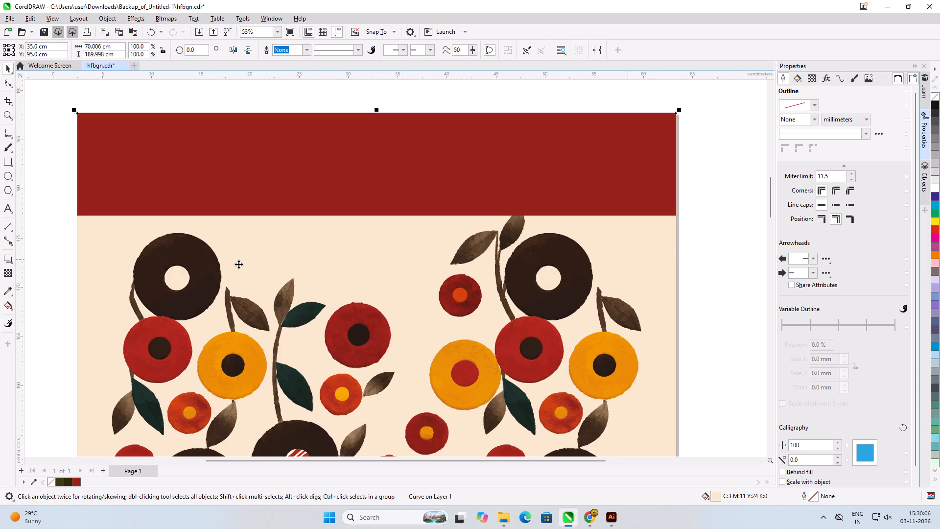
scroll(508, 237, "up", 3)
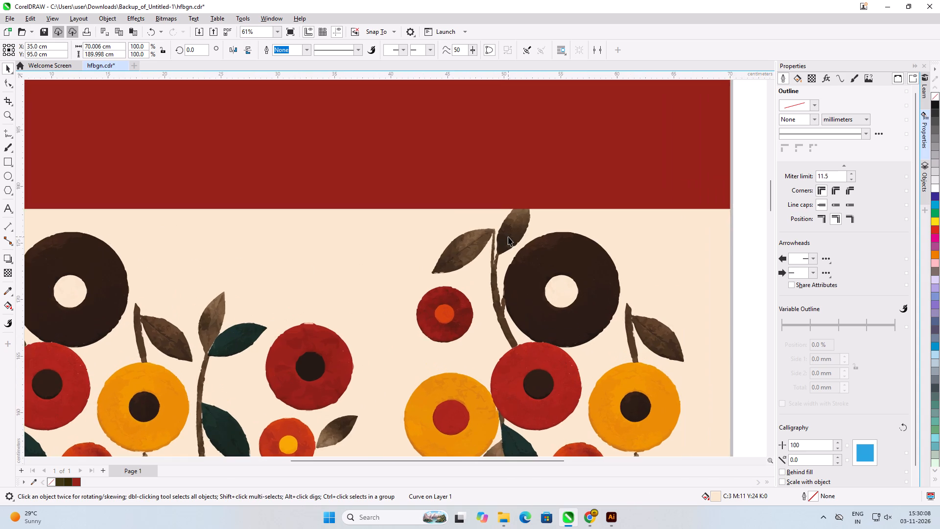
scroll(508, 237, "up", 3)
scroll(365, 241, "down", 4)
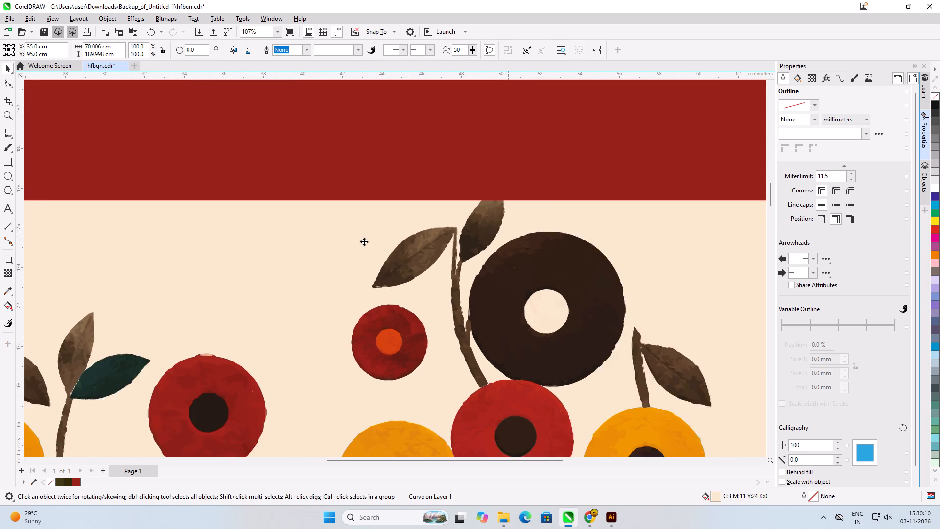
left_click_drag(701, 168, 363, 227)
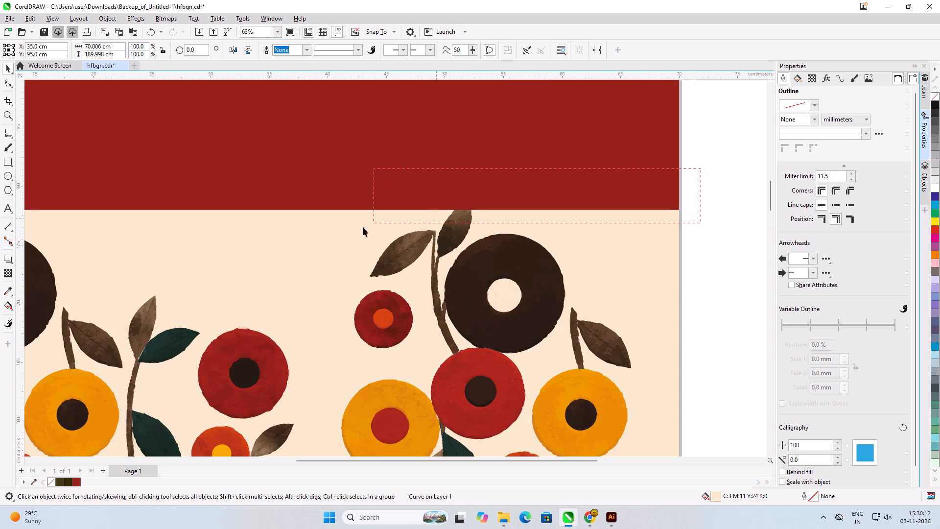
left_click_drag(363, 227, 349, 233)
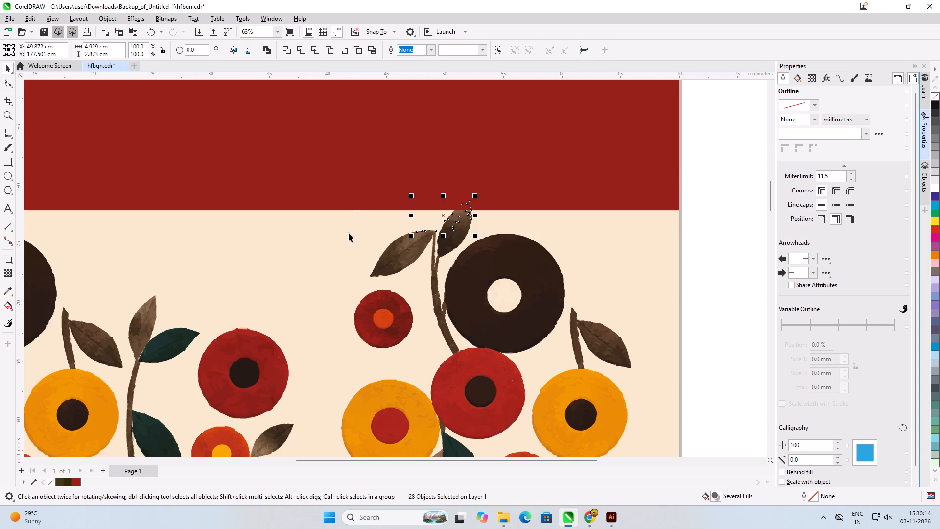
key("Delete")
Delete the brown leaves, the stem top between them and the leftover leaf fragments below the top band beside the right-hand dark brown flower.
scroll(427, 376, "down", 4)
left_click_drag(386, 178, 437, 326)
key("Delete")
left_click_drag(426, 193, 446, 326)
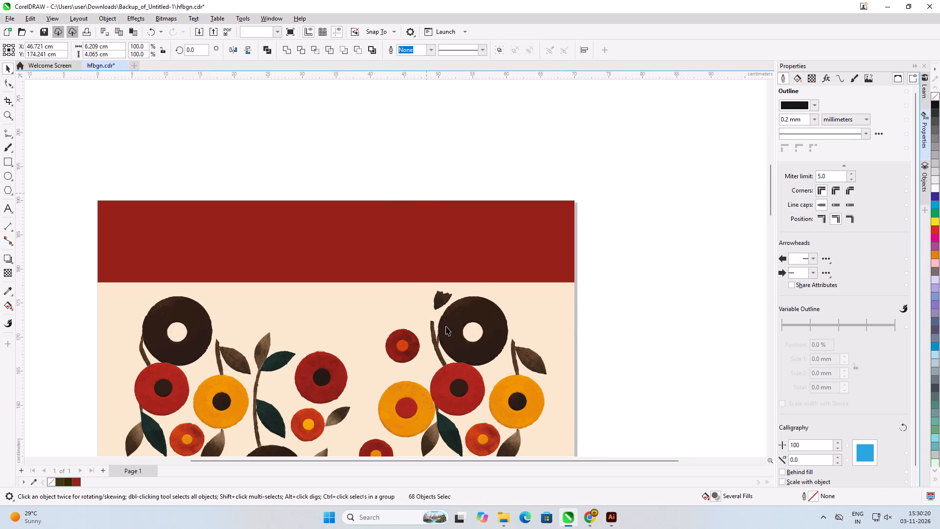
left_click_drag(446, 326, 448, 311)
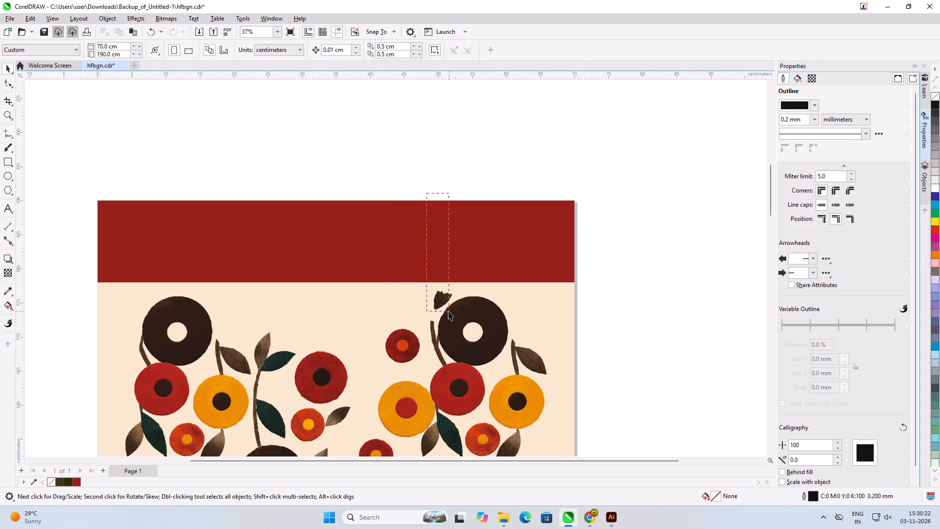
key("Delete")
left_click_drag(432, 185, 440, 271)
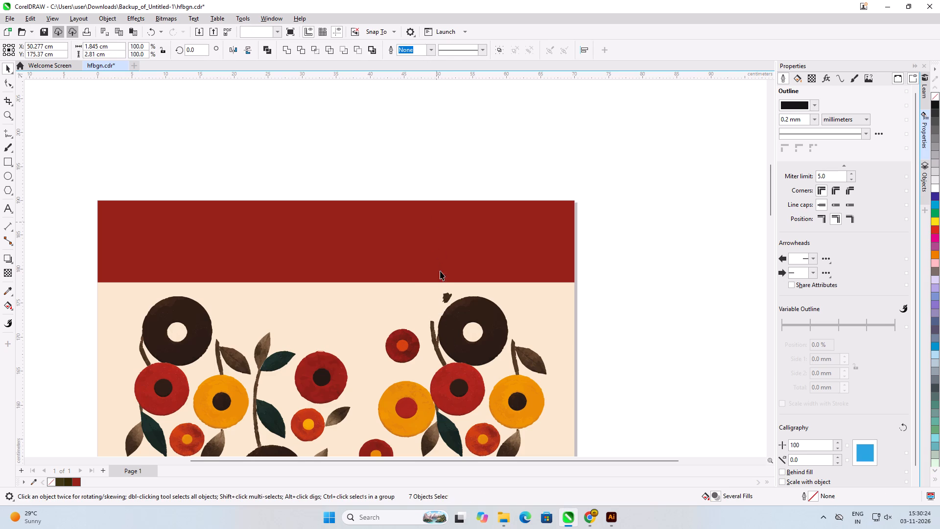
left_click_drag(440, 271, 452, 304)
key("Delete")
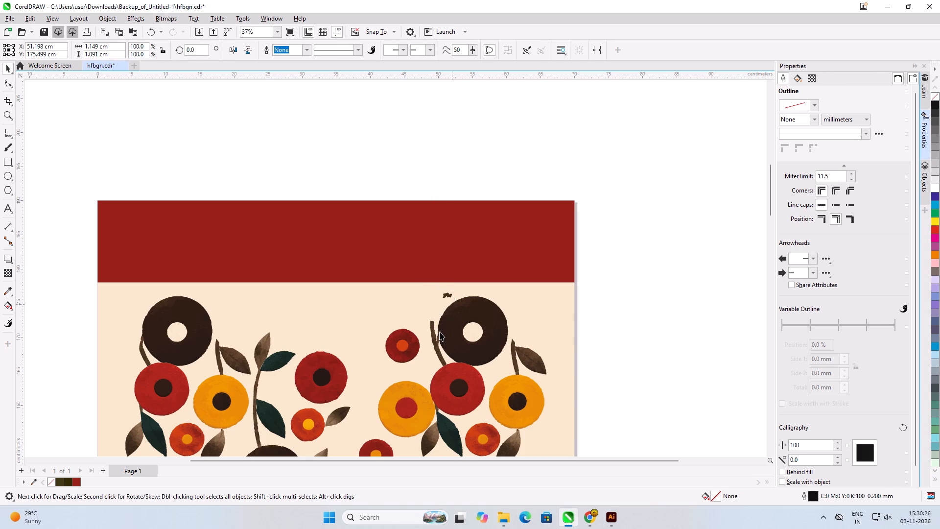
scroll(445, 299, "up", 12)
left_click(462, 289)
key("Delete")
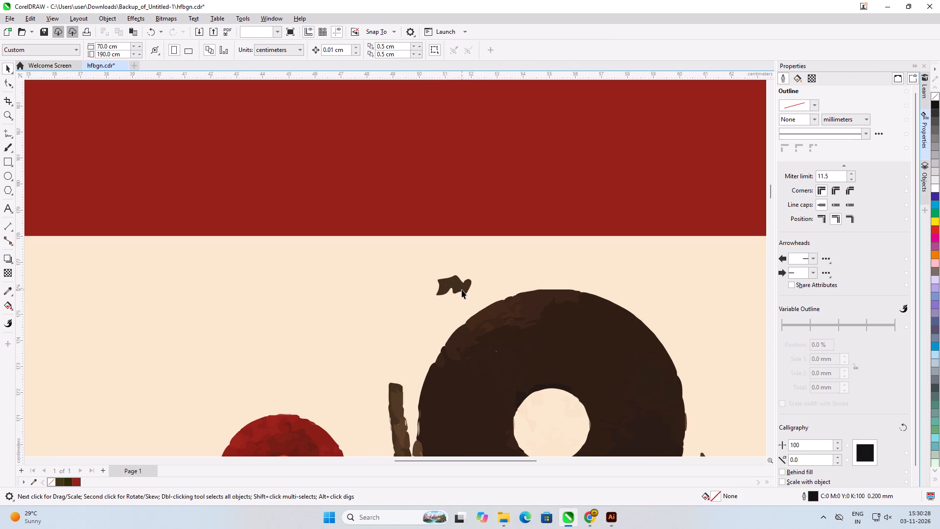
Delete the upper brown stem pieces standing beside the right-hand dark brown flower.
scroll(460, 196, "down", 6)
scroll(440, 332, "up", 5)
scroll(411, 253, "up", 6)
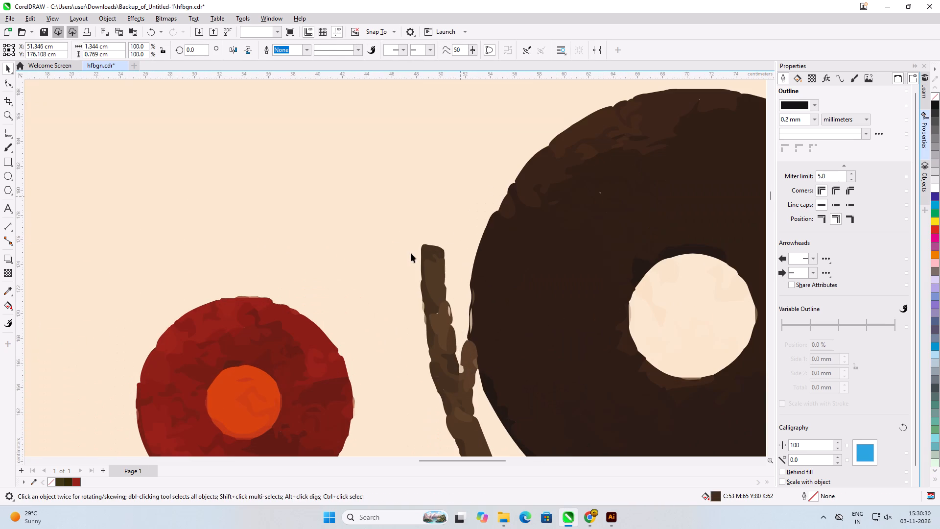
key("Delete")
left_click(429, 255)
key("Delete")
key("Delete")
left_click(432, 271)
key("Delete")
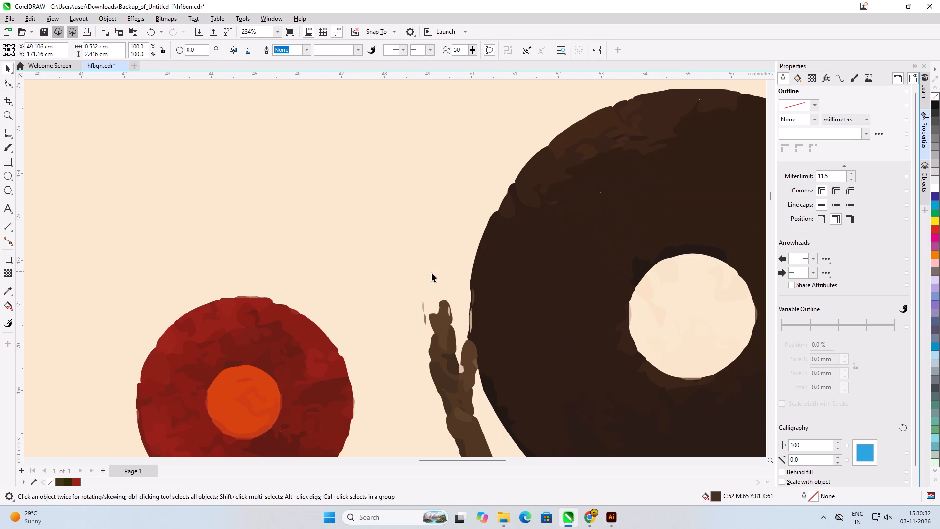
key("Delete")
left_click(441, 316)
key("Delete")
Delete the three thin pale brown slivers floating above the shortened stem beside the right-hand dark brown flower.
scroll(433, 340, "up", 7)
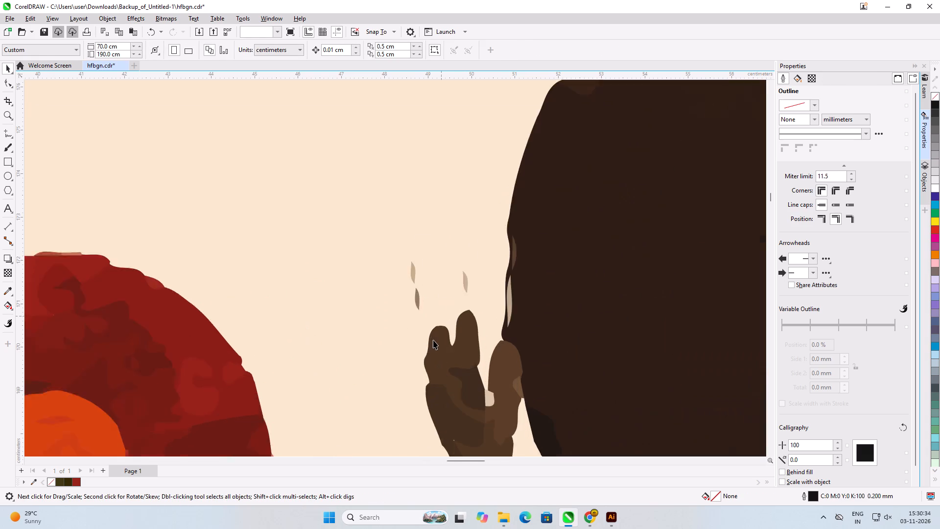
scroll(456, 303, "up", 5)
left_click(477, 257)
key("Delete")
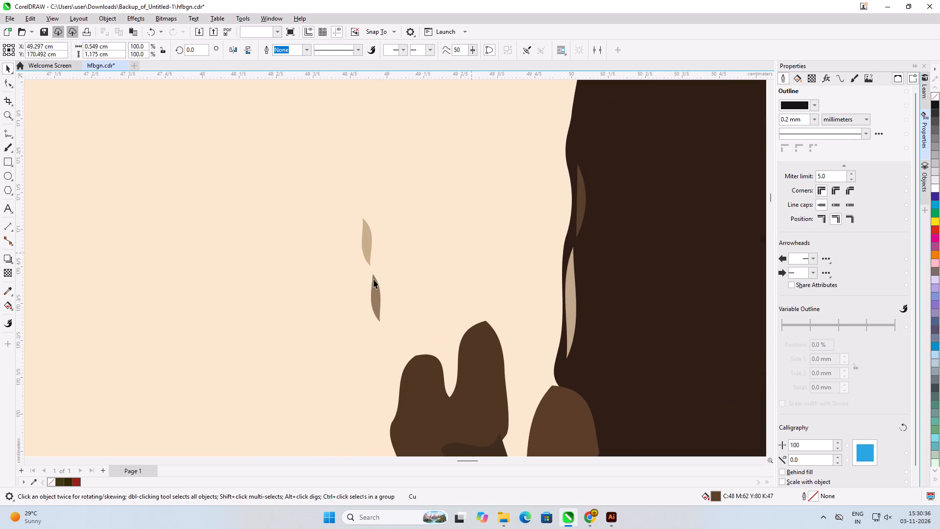
left_click(375, 291)
key("Delete")
left_click(369, 242)
key("Delete")
Delete the forked, rounded and jagged brown pieces at the outer side of the shortened stem's top.
scroll(396, 200, "down", 8)
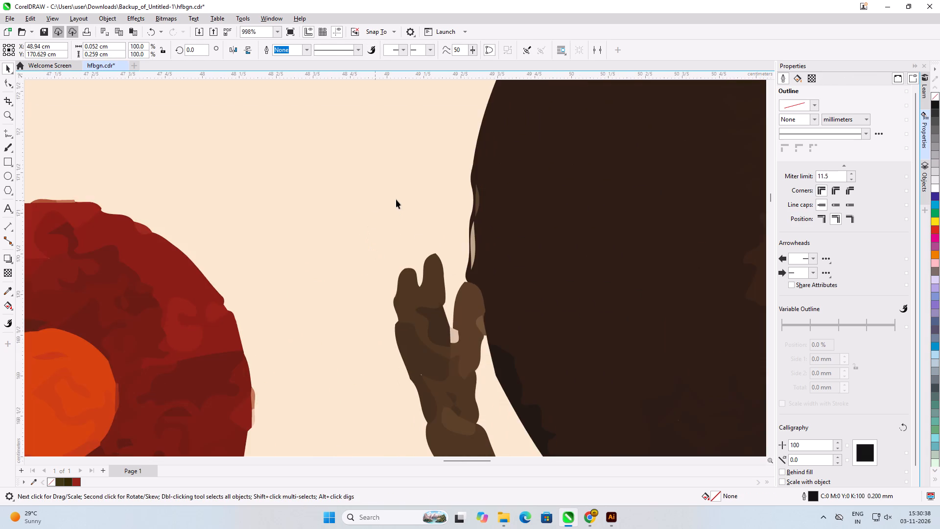
scroll(396, 199, "down", 2)
scroll(400, 233, "up", 2)
left_click(413, 279)
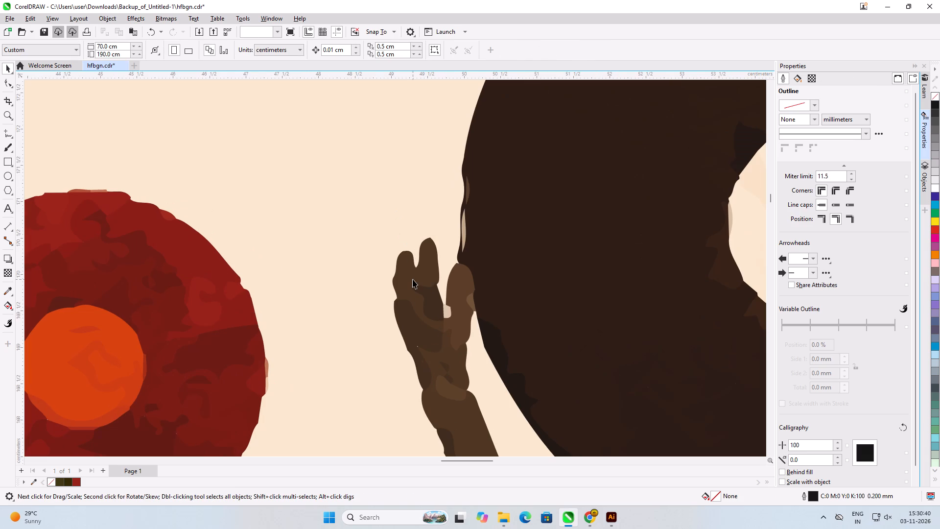
key("Delete")
scroll(414, 221, "down", 6)
scroll(420, 282, "up", 7)
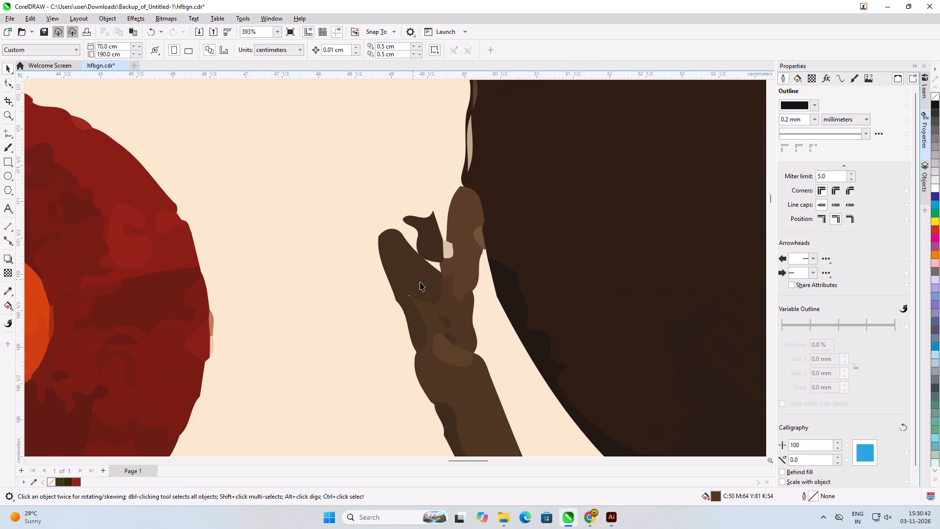
left_click(420, 282)
key("Delete")
left_click(423, 242)
key("Delete")
Smooth the outer edge of the remaining stem piece by removing three bulging nodes and pulling the curve handles inward.
left_click(428, 318)
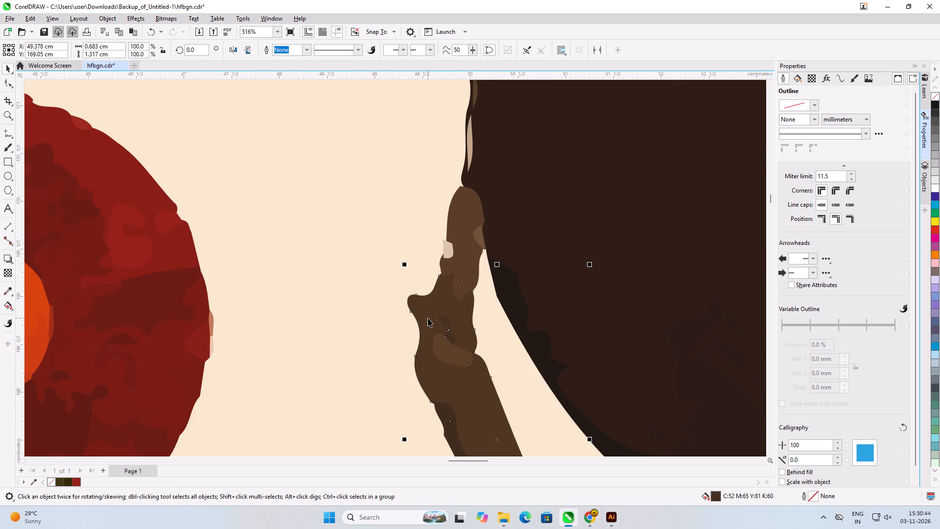
scroll(429, 312, "up", 5)
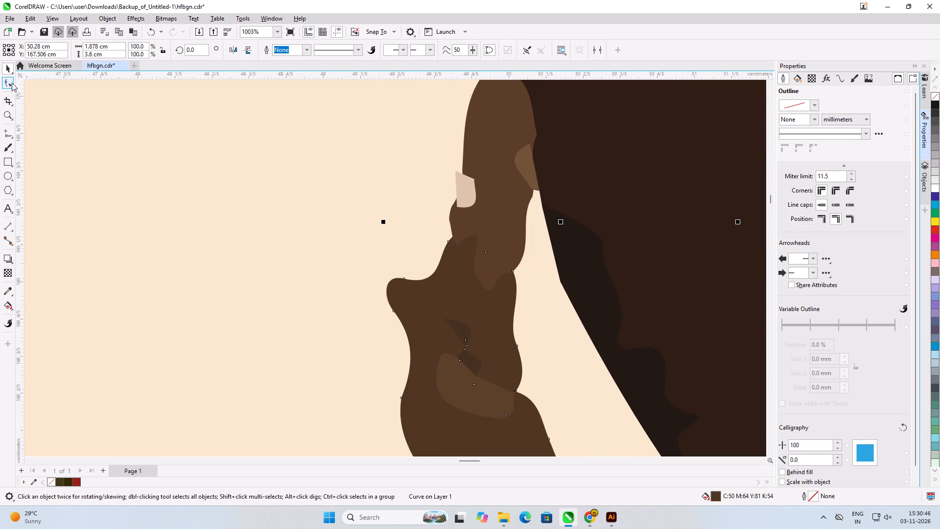
left_click(12, 83)
scroll(510, 276, "down", 5)
scroll(467, 321, "up", 3)
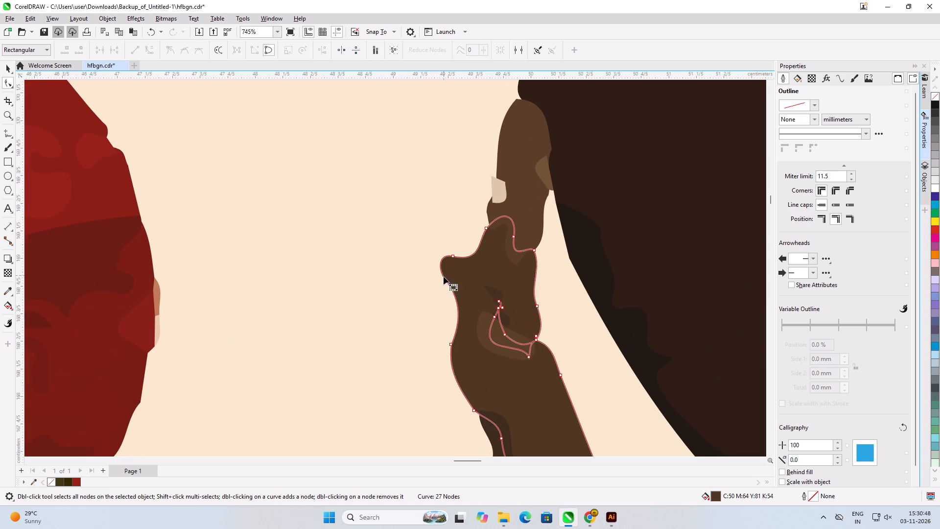
double_click(445, 279)
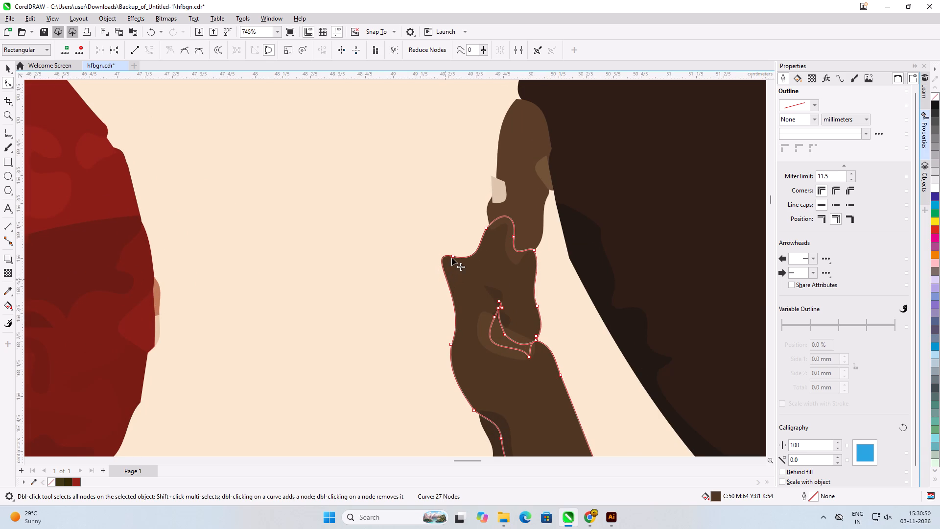
double_click(452, 257)
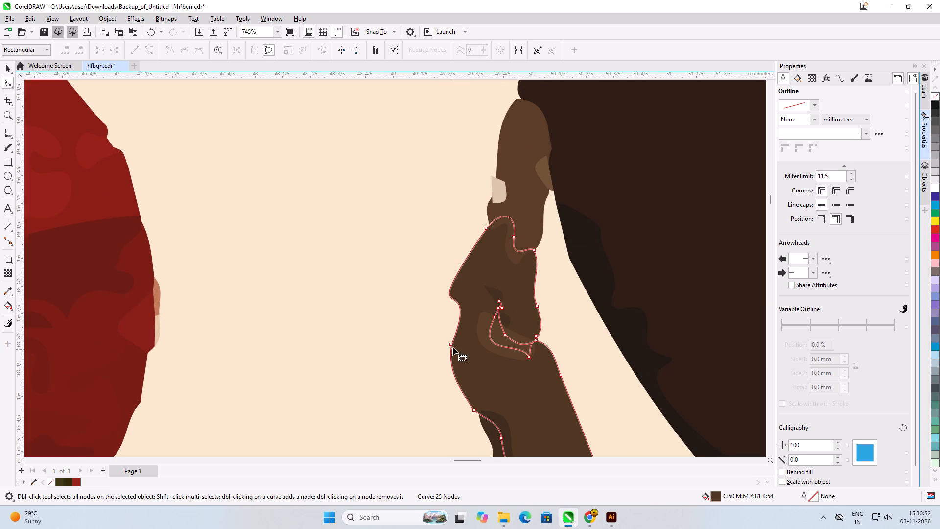
double_click(452, 345)
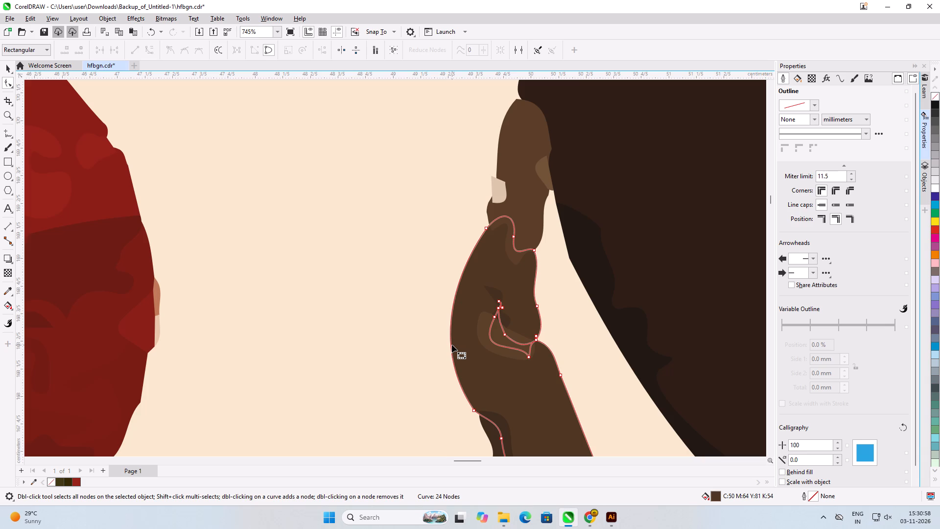
left_click(486, 230)
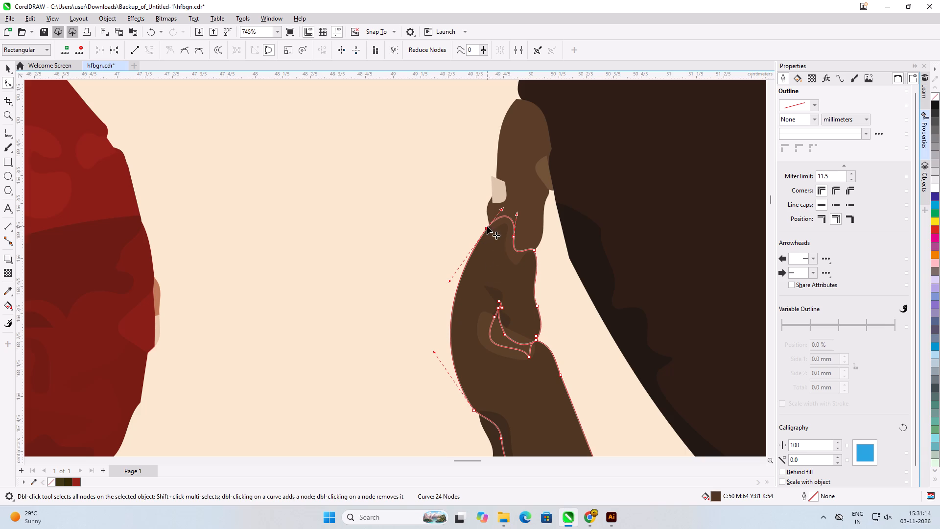
left_click_drag(449, 281, 460, 264)
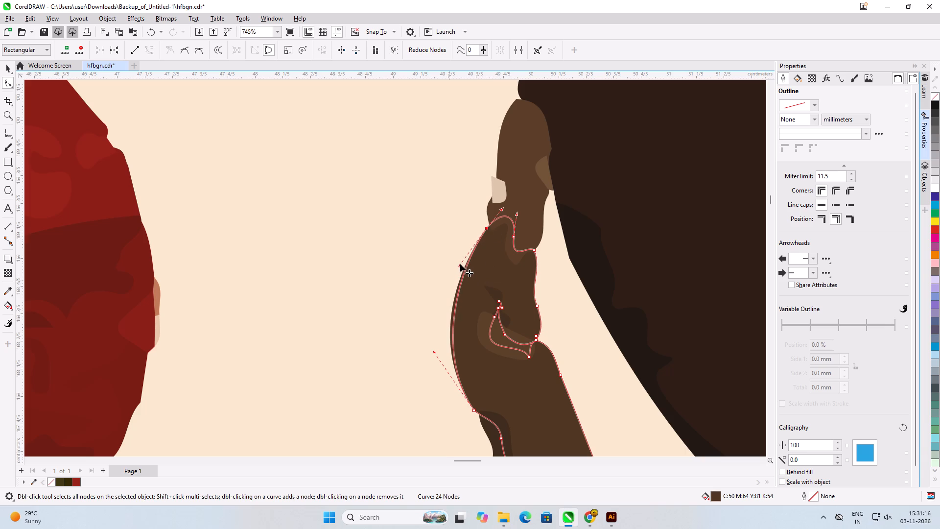
left_click_drag(460, 264, 478, 240)
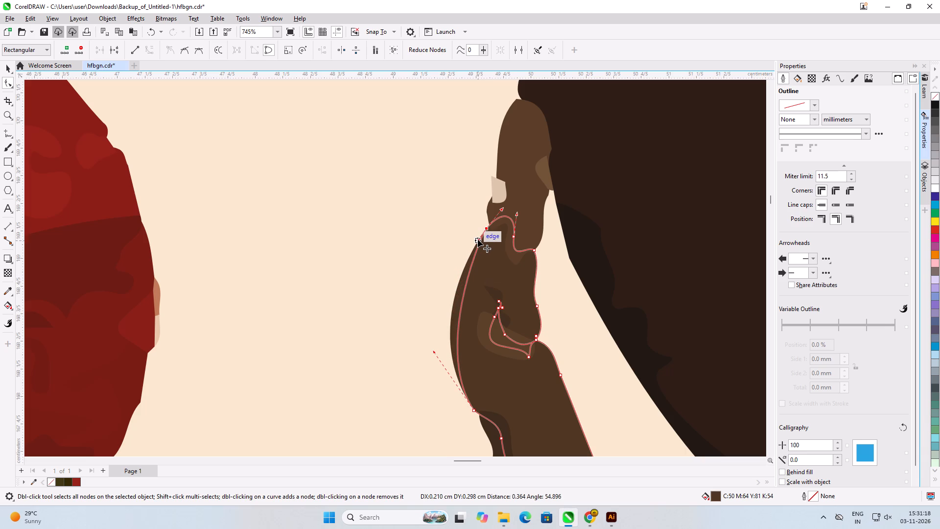
left_click_drag(478, 240, 485, 240)
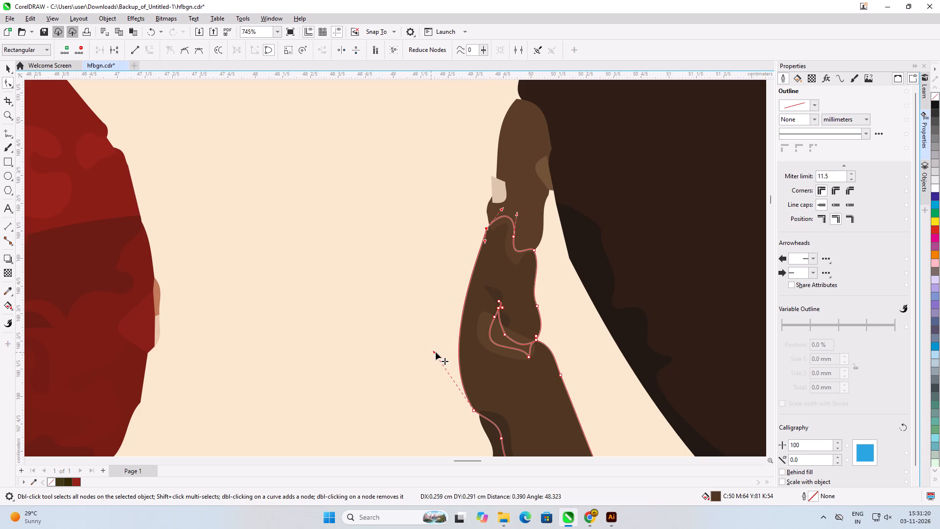
left_click_drag(434, 352, 454, 343)
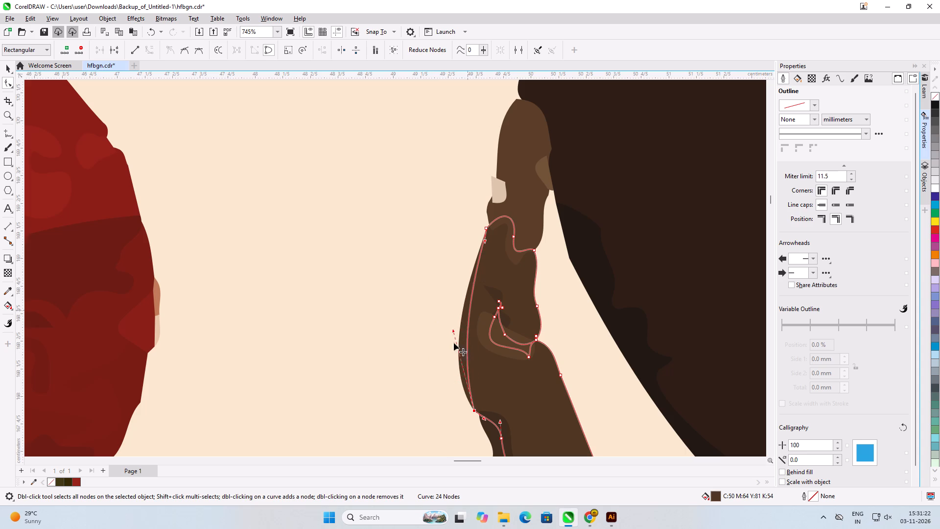
left_click_drag(454, 343, 460, 401)
left_click(405, 330)
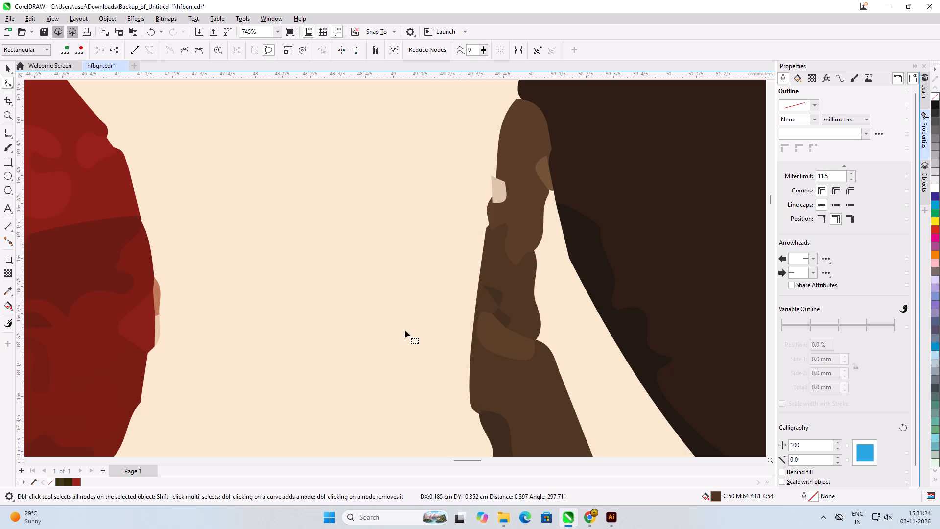
Check the top band area and the whole floral panel for remaining fragments and overall layout.
scroll(431, 318, "down", 14)
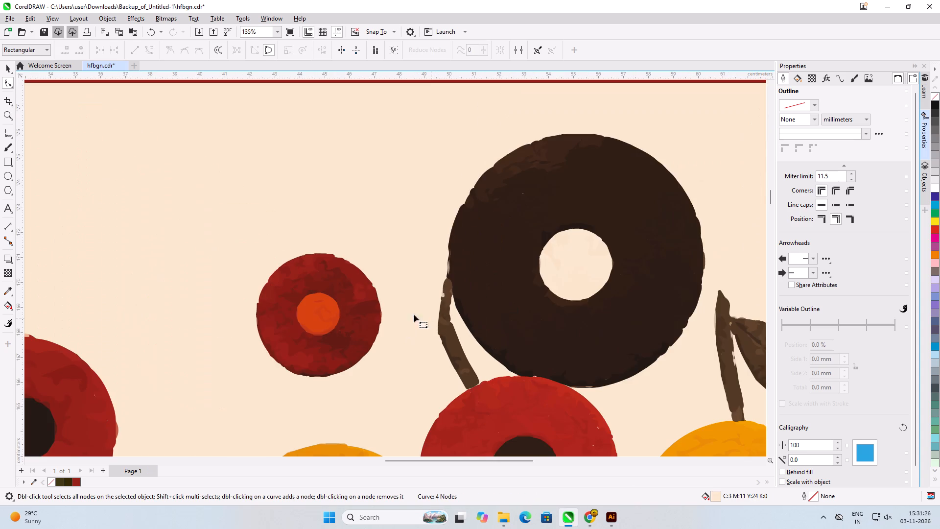
scroll(393, 311, "down", 6)
scroll(539, 323, "down", 4)
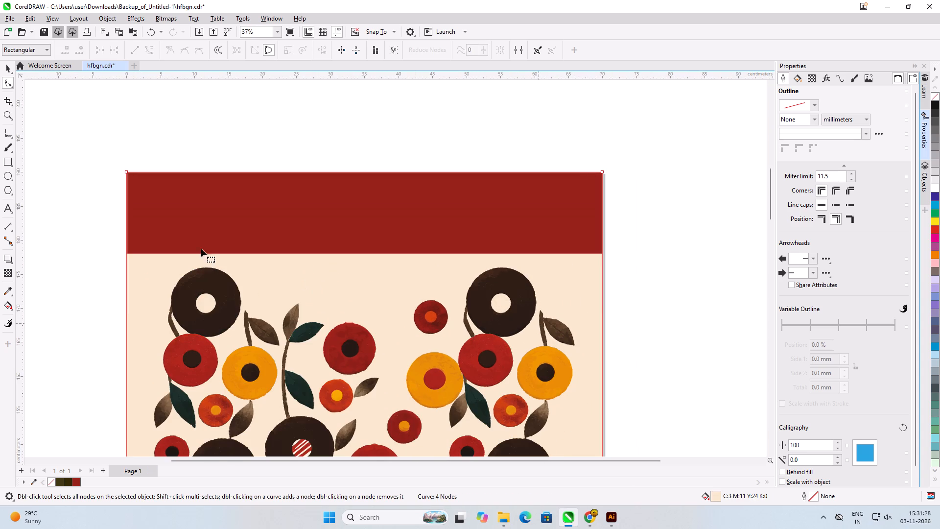
left_click(6, 69)
left_click(198, 139)
scroll(334, 136, "down", 5)
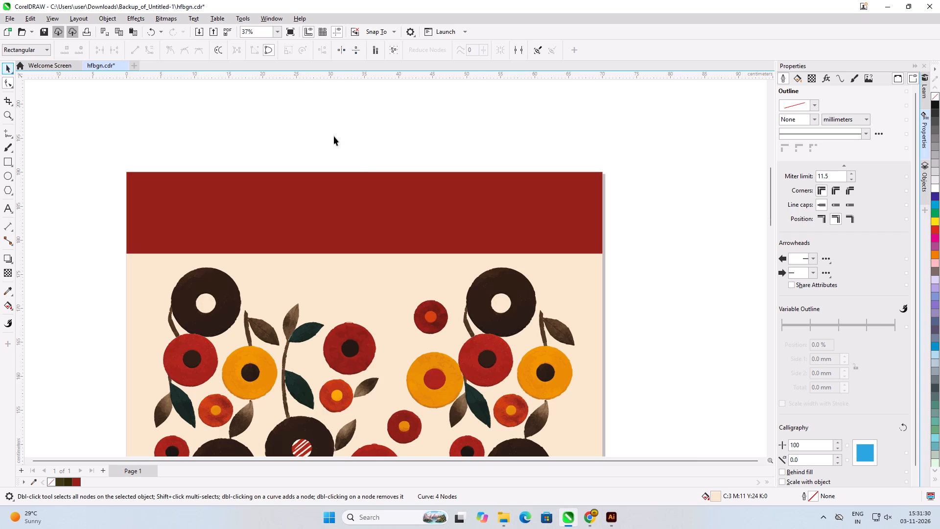
scroll(334, 136, "down", 4)
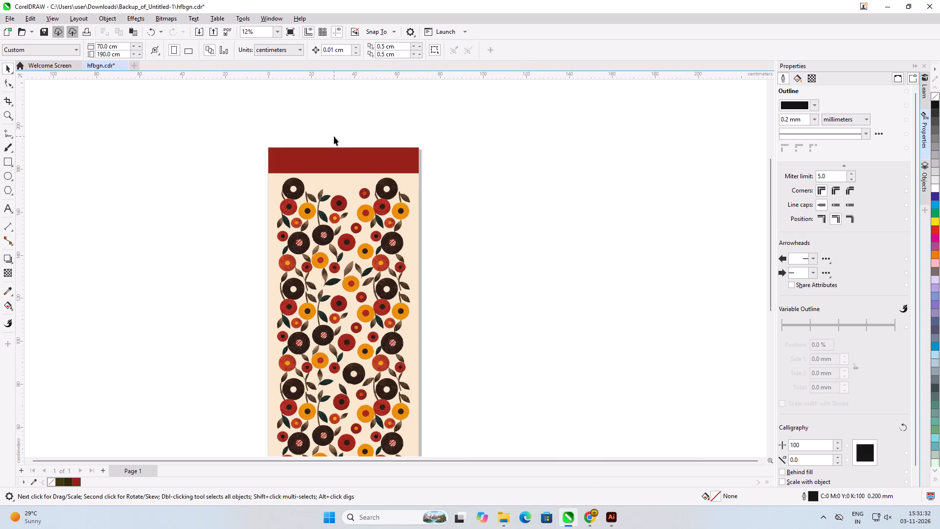
scroll(328, 156, "down", 2)
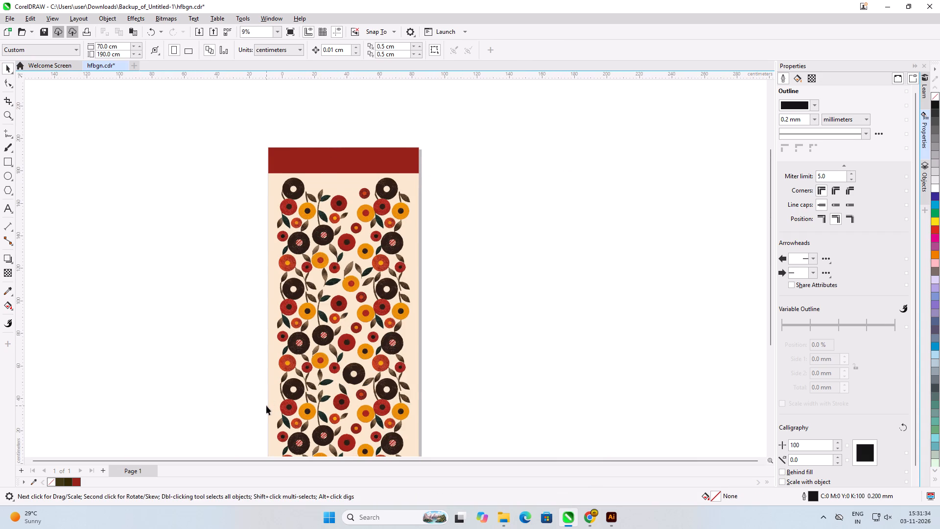
scroll(424, 183, "down", 1)
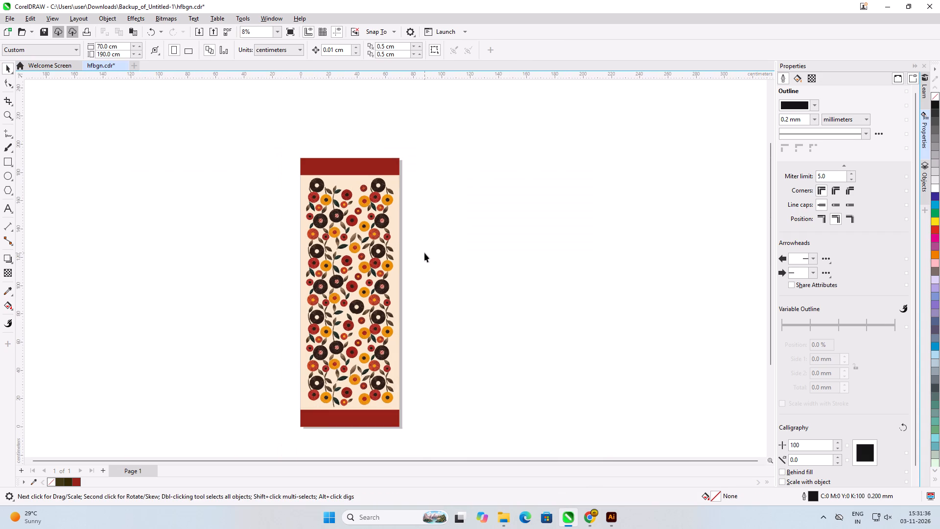
left_click(424, 253)
scroll(345, 163, "up", 6)
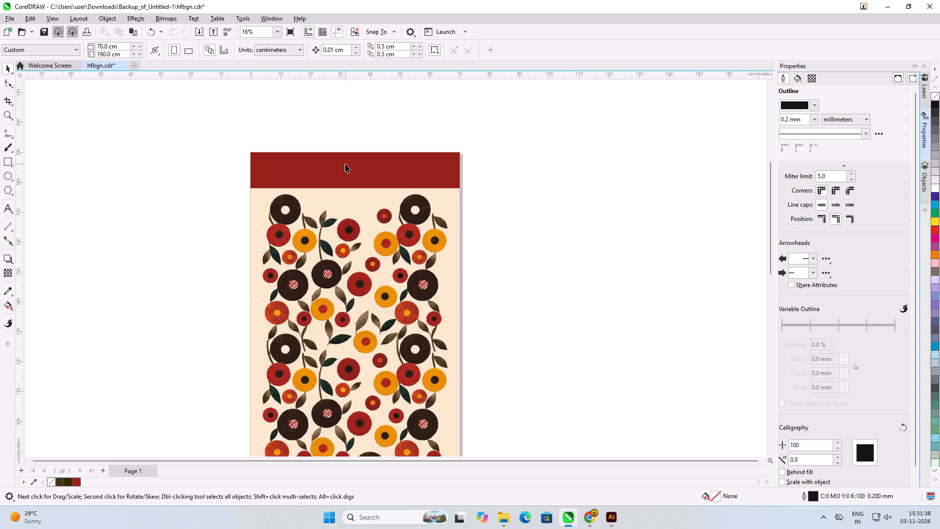
scroll(474, 156, "down", 5)
left_click(499, 215)
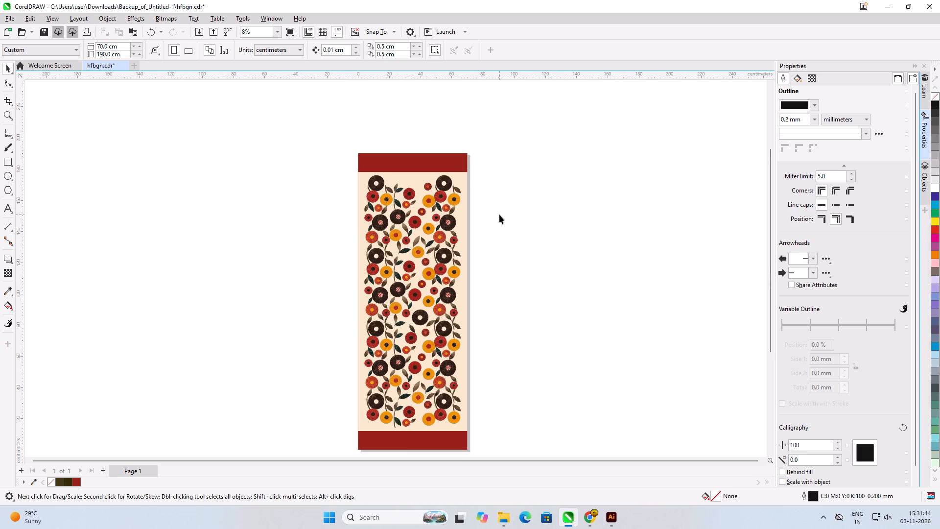
Save the drawing under its existing name, hfbgn.
key("ctrl+shift+s")
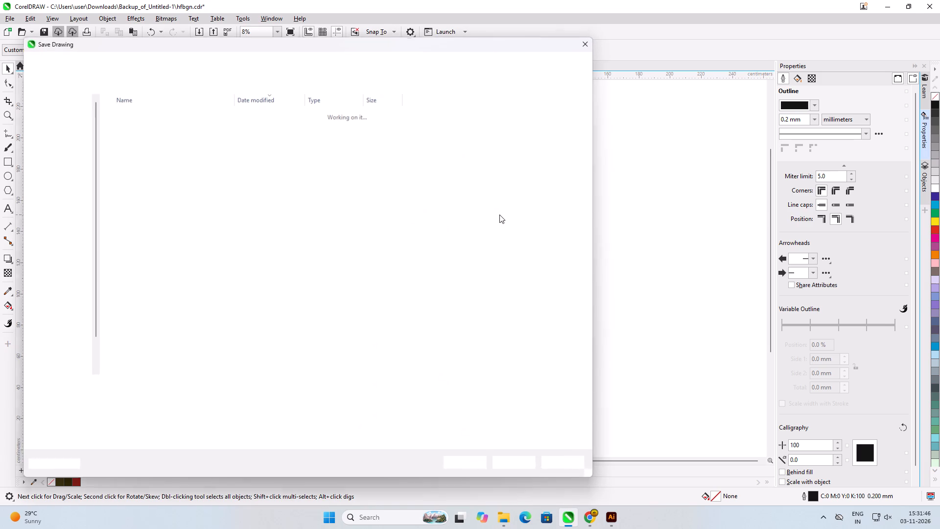
left_click(566, 464, "ctrl")
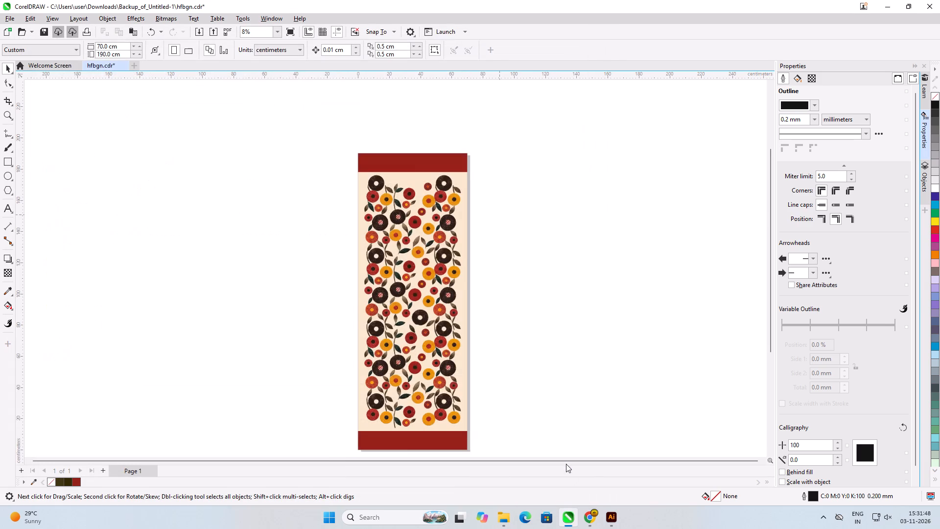
key("ctrl+s")
left_click(582, 396)
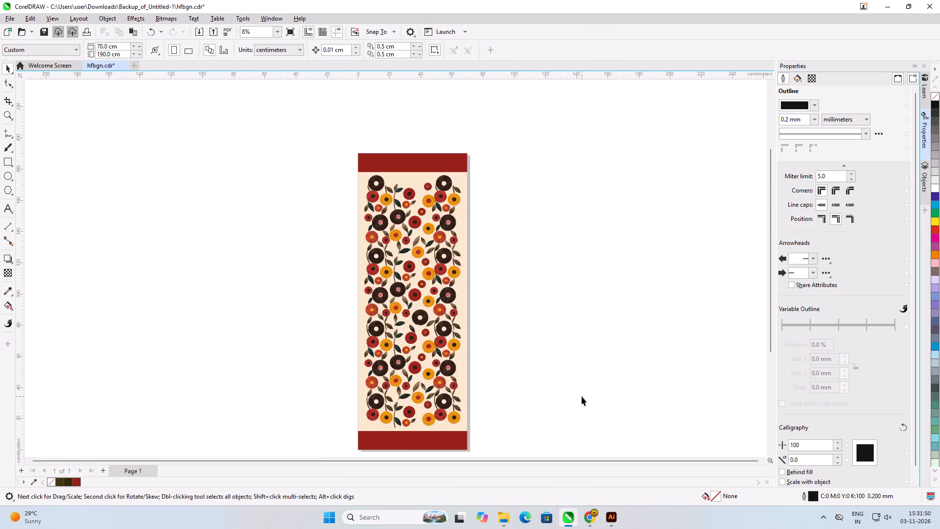
Export the panel as a PDF to Downloads, replacing the existing file "6 70x180cm new".
key("ctrl+e")
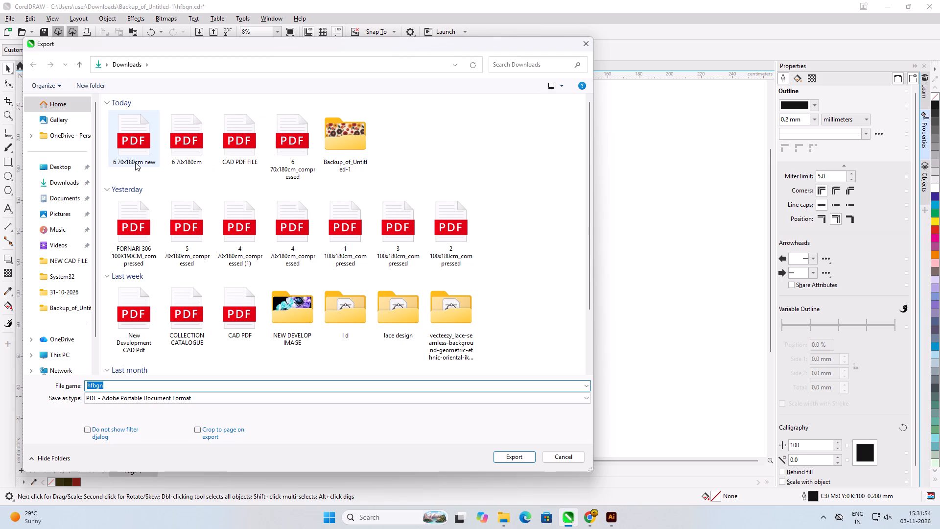
left_click(141, 163)
left_click(507, 457)
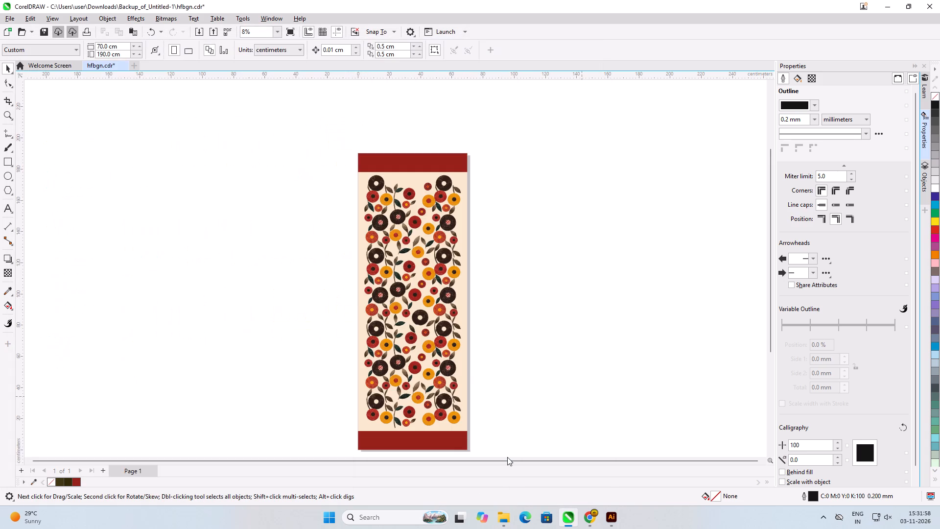
left_click(518, 282)
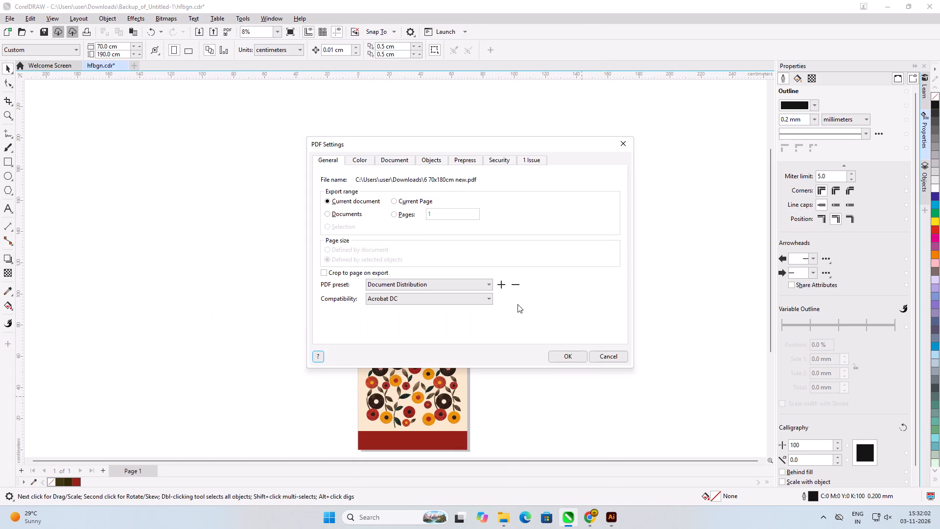
Finish exporting the current document to PDF with the Document Distribution preset and Acrobat DC compatibility.
left_click(566, 363)
left_click(568, 358)
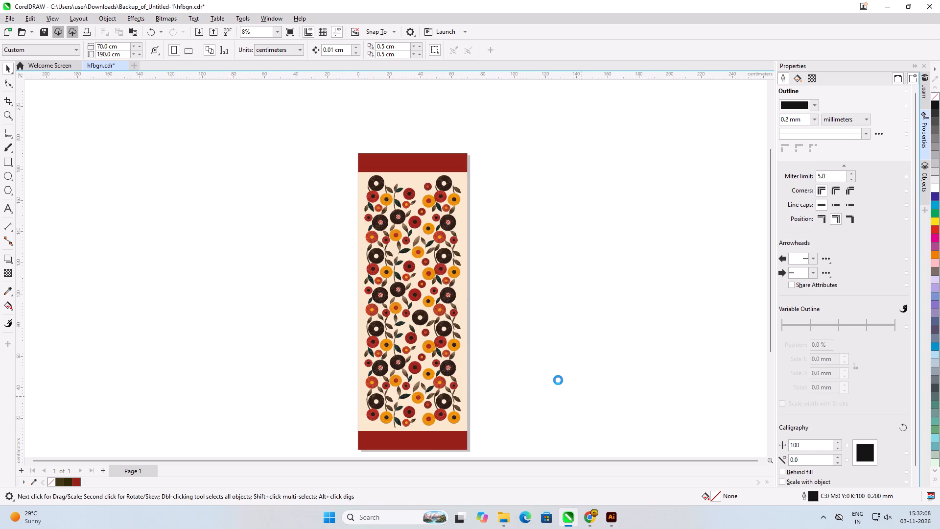
Switch to Chrome and bring up the open page for the black and white ornamental background vector.
left_click(598, 523)
left_click(179, 0)
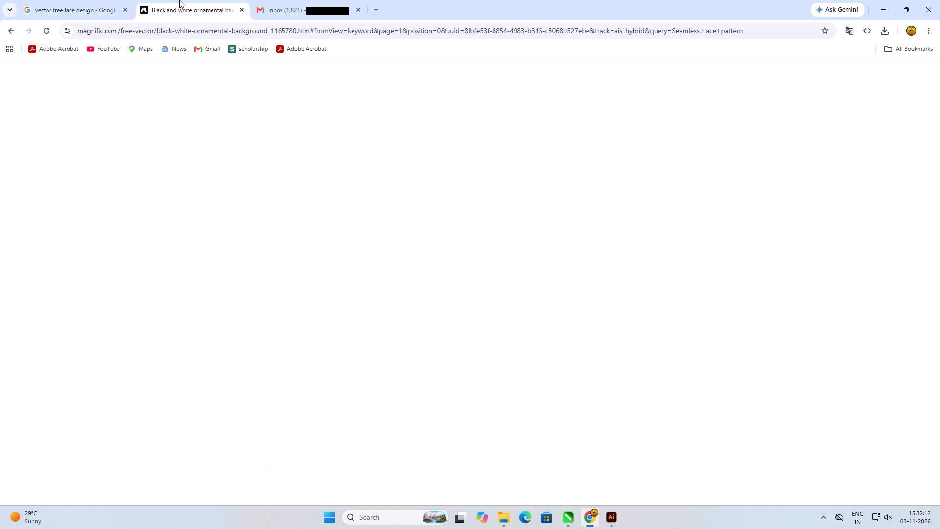
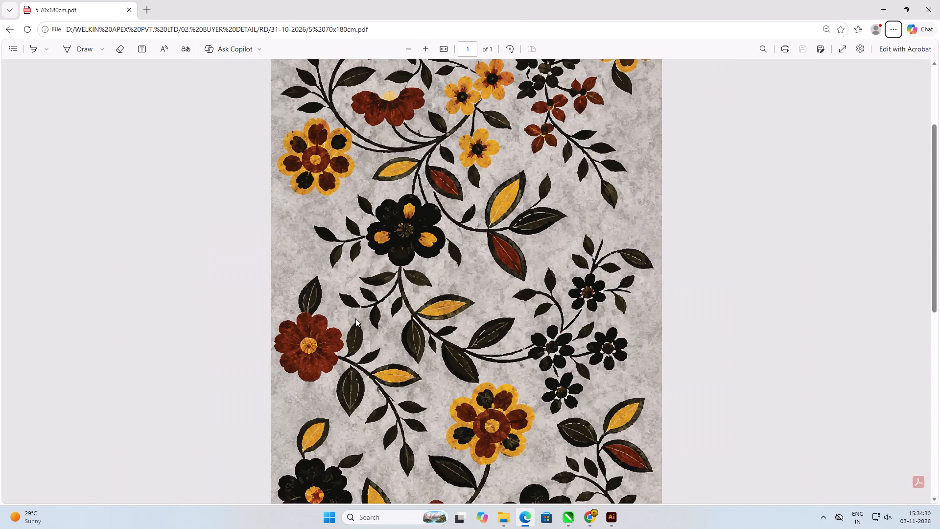
scroll(355, 318, "up", 6)
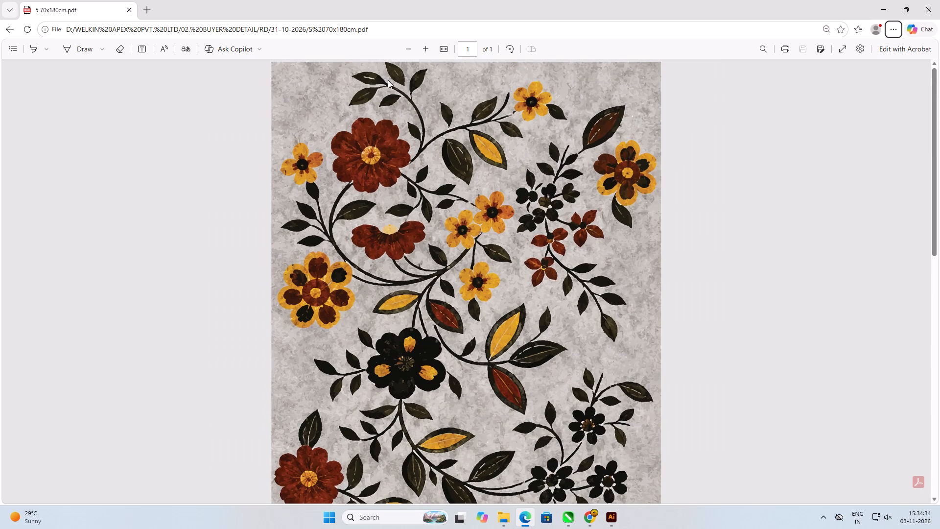
scroll(388, 75, "up", 5)
scroll(388, 75, "down", 5)
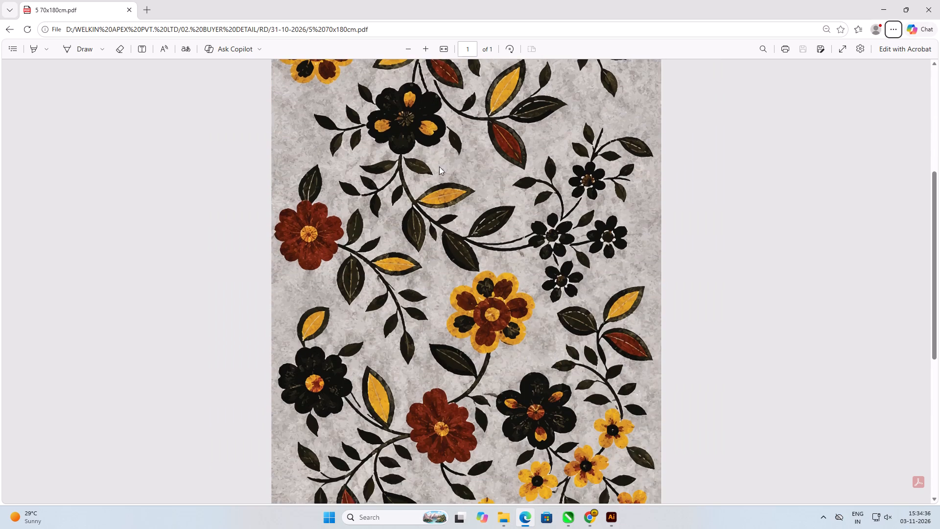
scroll(440, 175, "down", 12)
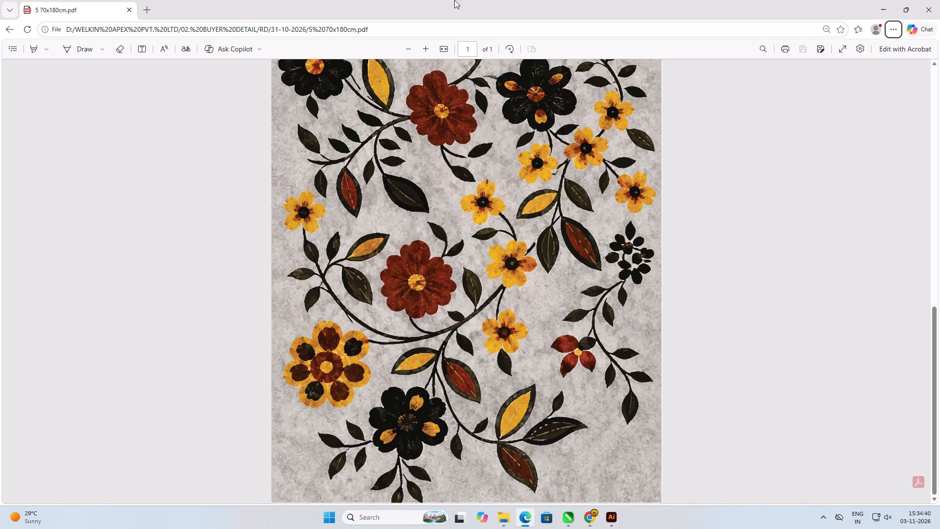
left_click(939, 0)
Open the PDF "4 70x180cm", examine the blue floral panel's repeat along its length and close it.
double_click(481, 110)
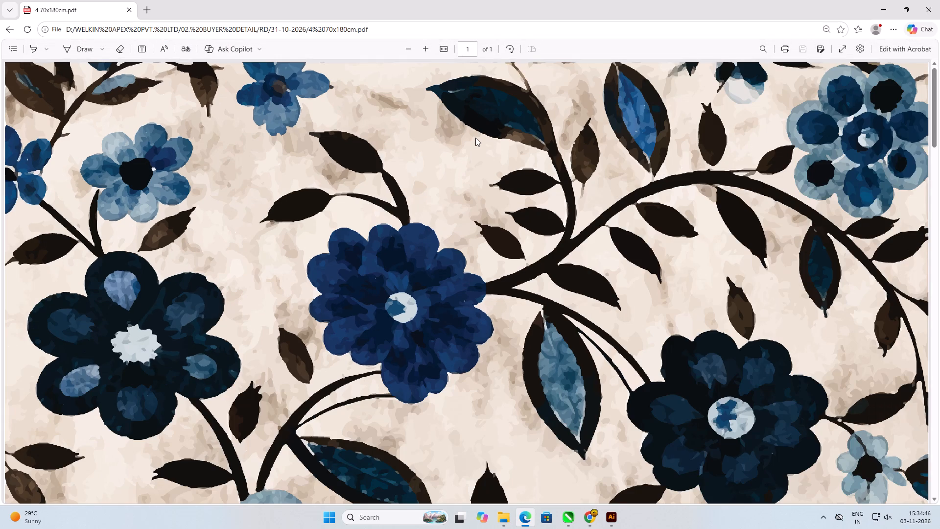
scroll(475, 138, "down", 5, "ctrl")
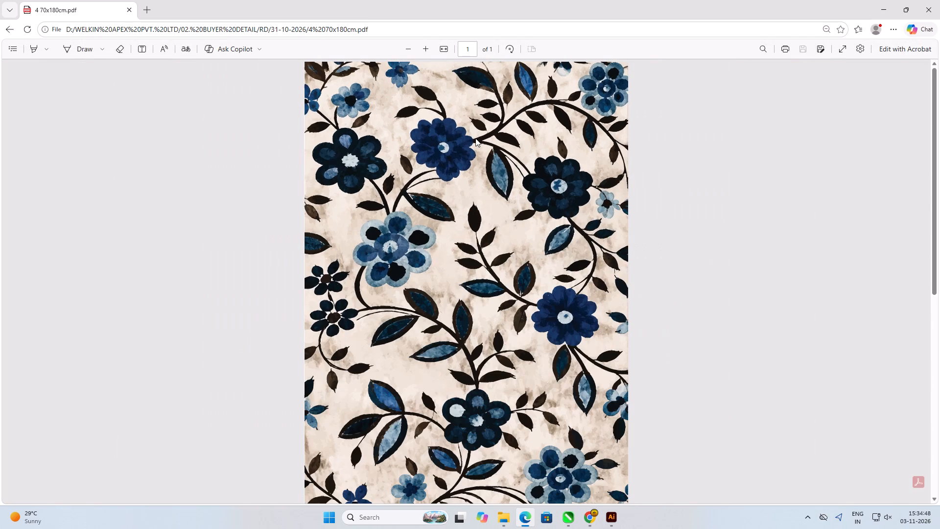
scroll(475, 138, "down", 4, "ctrl")
scroll(351, 326, "down", 6)
scroll(351, 326, "up", 1)
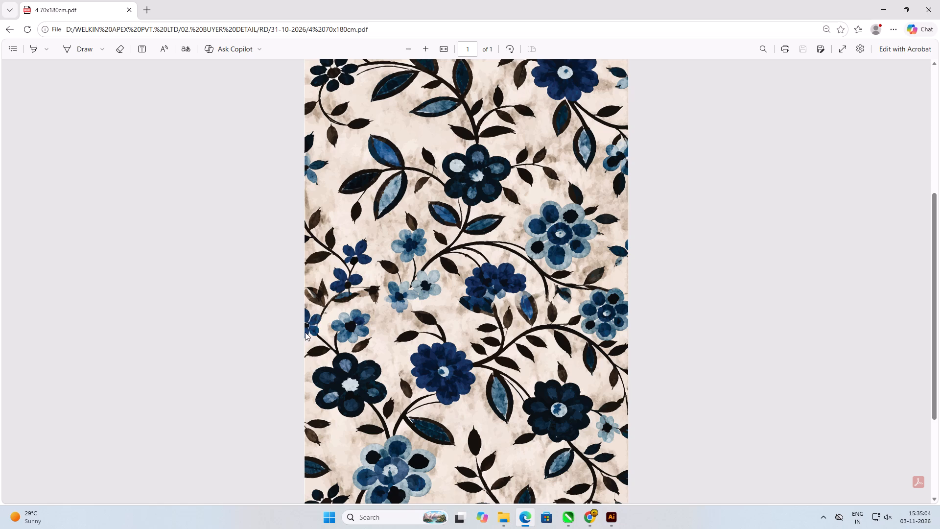
scroll(391, 237, "down", 7)
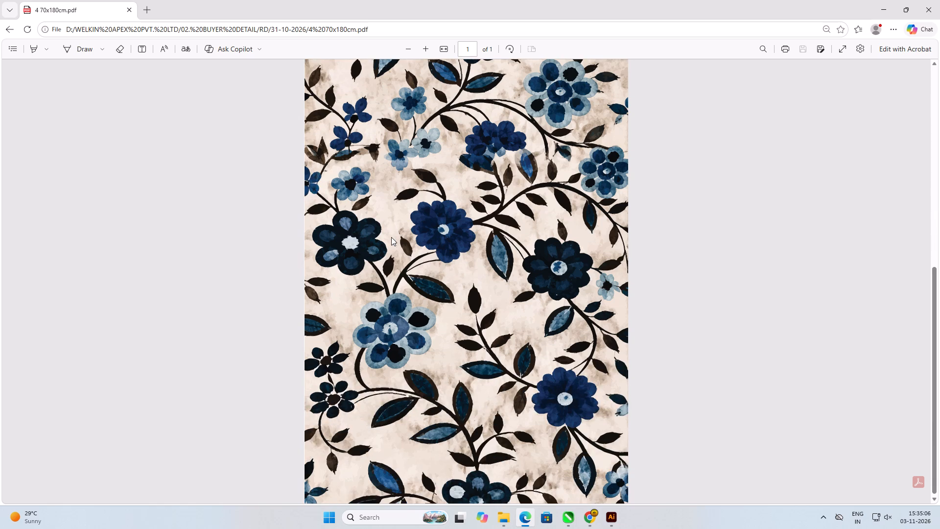
scroll(391, 237, "down", 4)
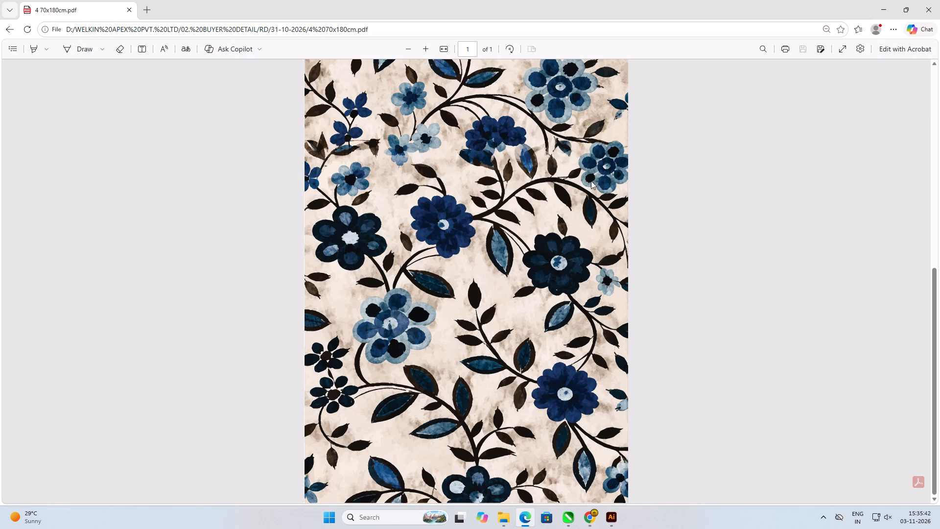
scroll(555, 240, "down", 5)
scroll(488, 225, "down", 4)
scroll(488, 225, "up", 5)
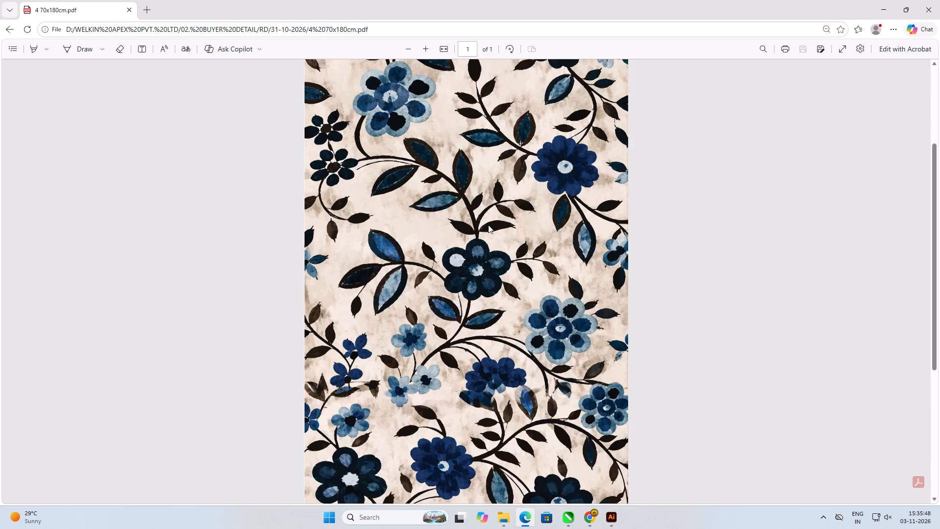
scroll(488, 225, "up", 6)
left_click(938, 2)
left_click(701, 266)
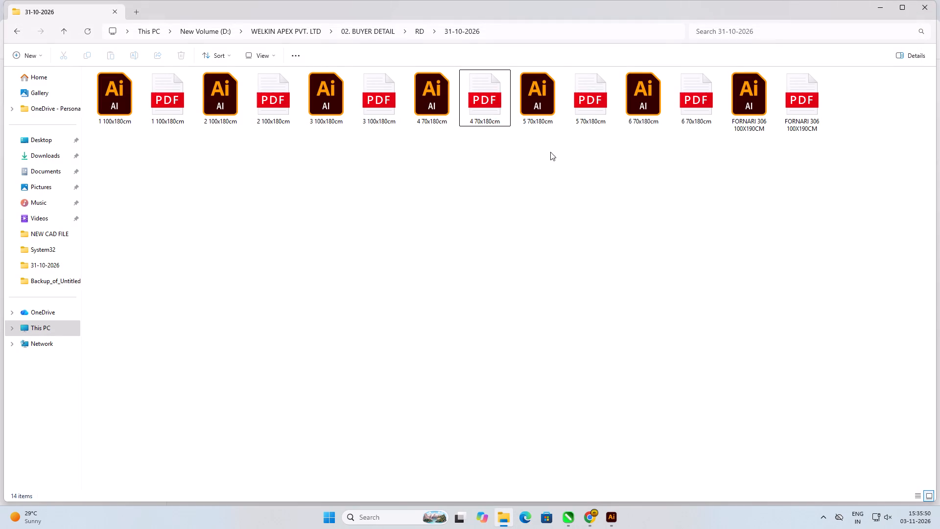
Open the Illustrator file "4 70x180cm" from the 31-10-2026 folder.
left_click(484, 114)
double_click(444, 106)
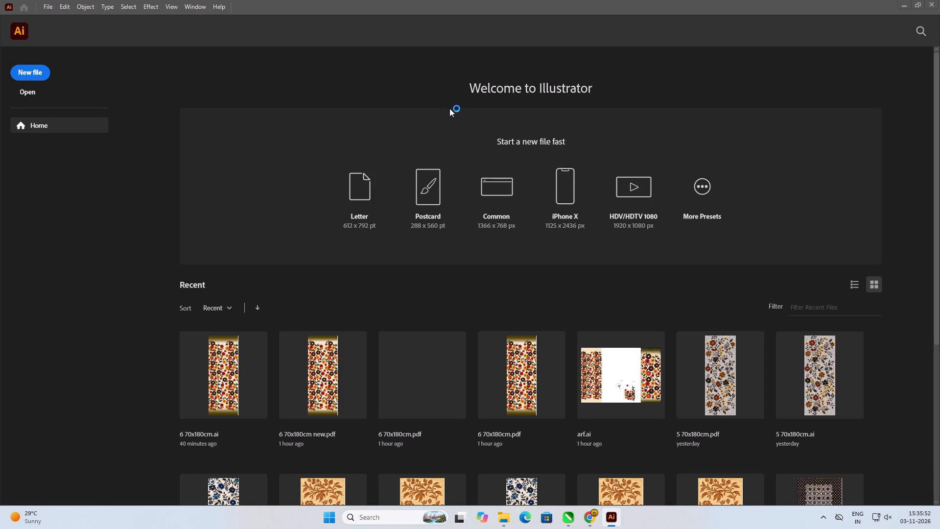
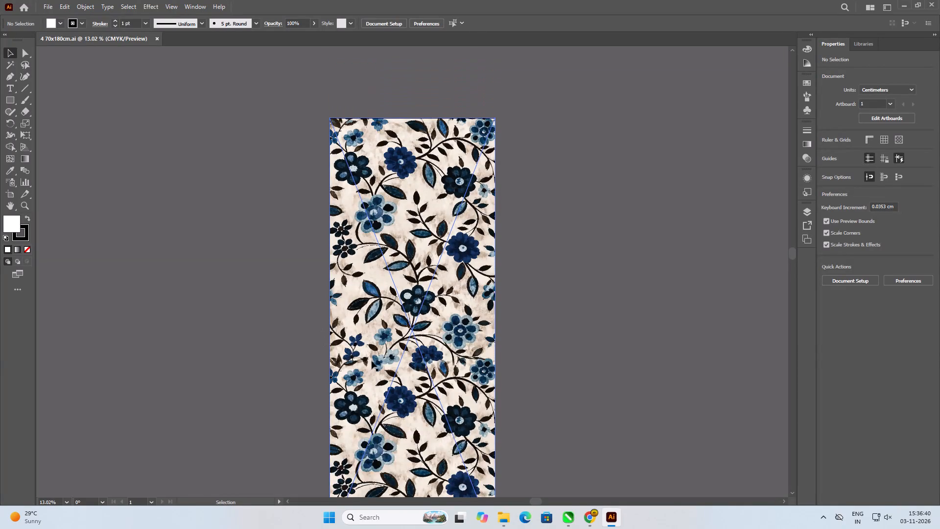
Expand the image tracing of the blue floral pattern into editable vector shapes.
scroll(374, 345, "down", 7)
right_click(391, 90)
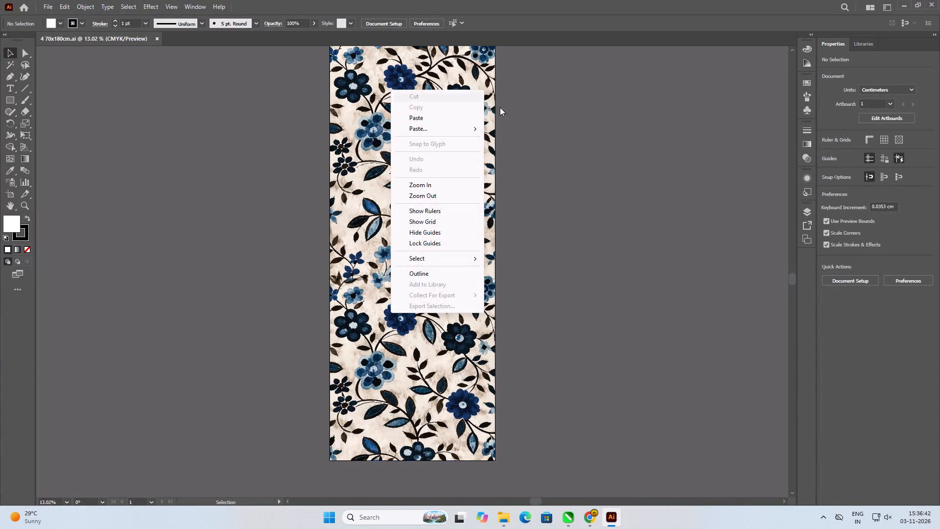
left_click(569, 117)
left_click(423, 111)
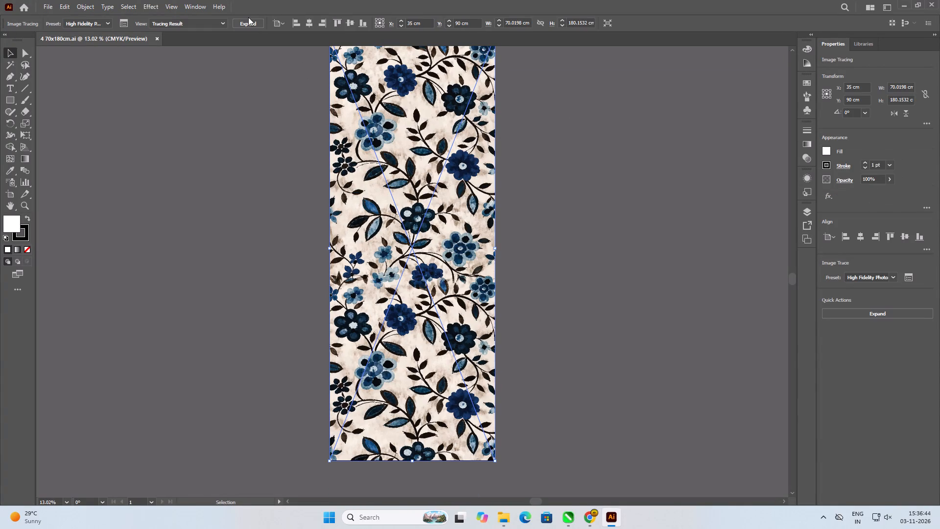
left_click(249, 26)
left_click(709, 353)
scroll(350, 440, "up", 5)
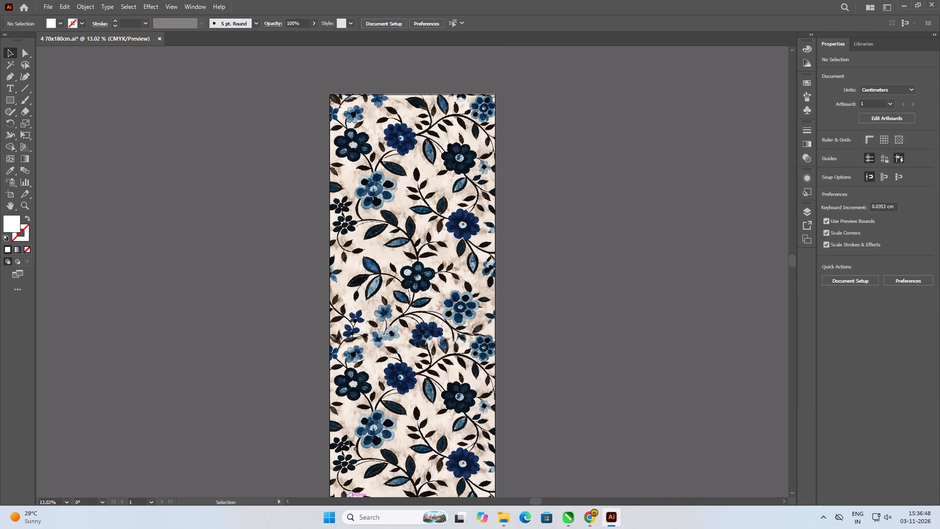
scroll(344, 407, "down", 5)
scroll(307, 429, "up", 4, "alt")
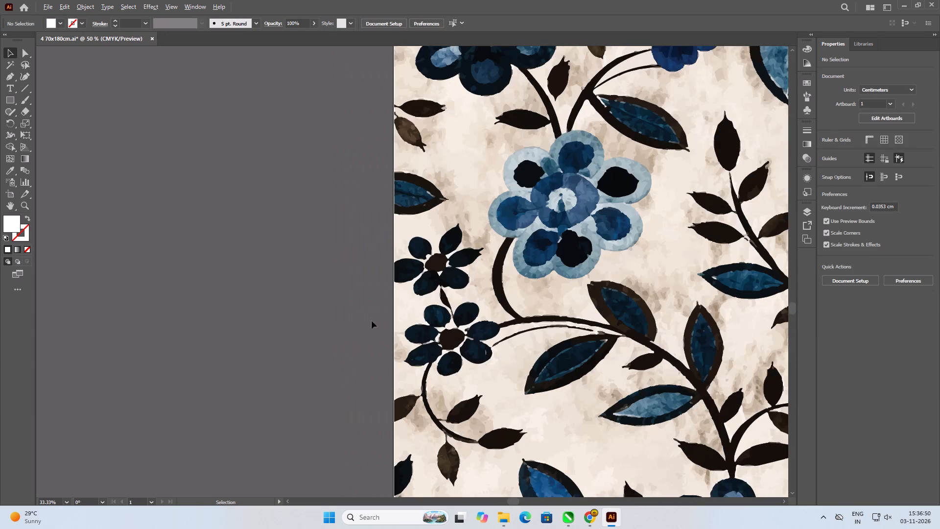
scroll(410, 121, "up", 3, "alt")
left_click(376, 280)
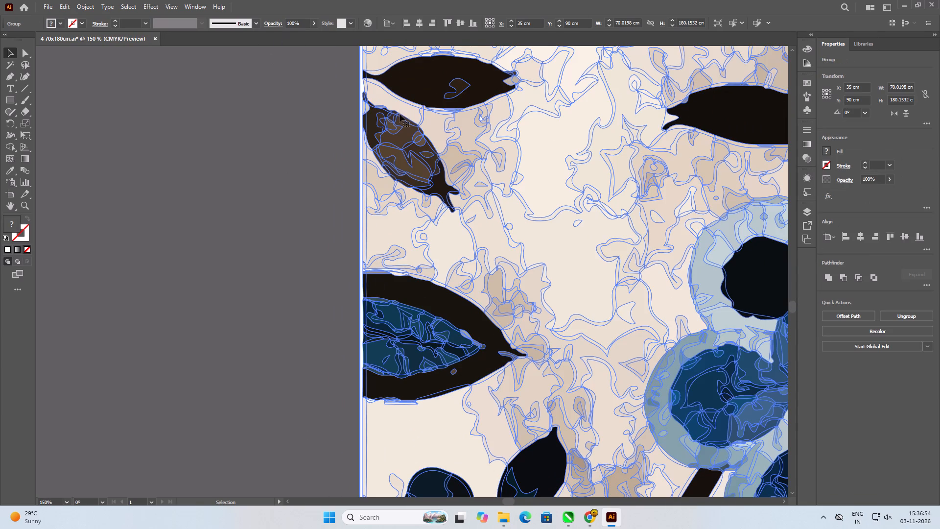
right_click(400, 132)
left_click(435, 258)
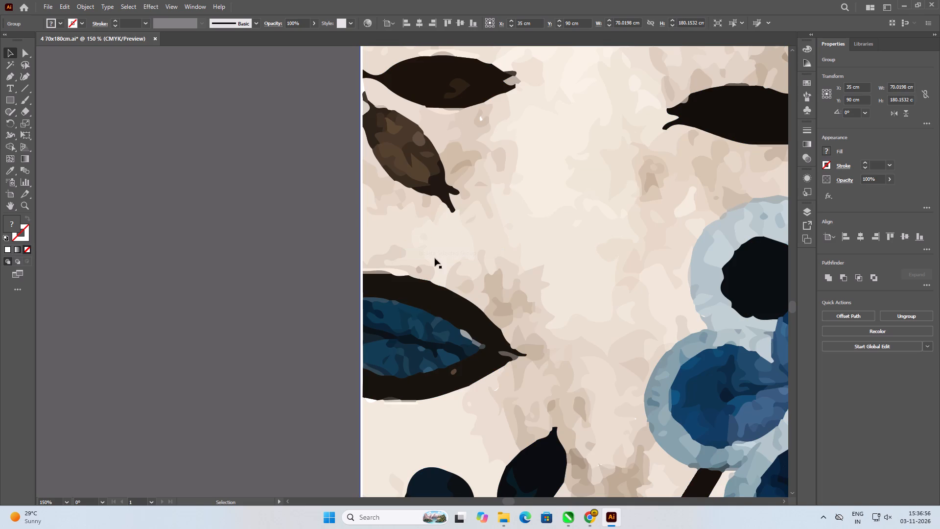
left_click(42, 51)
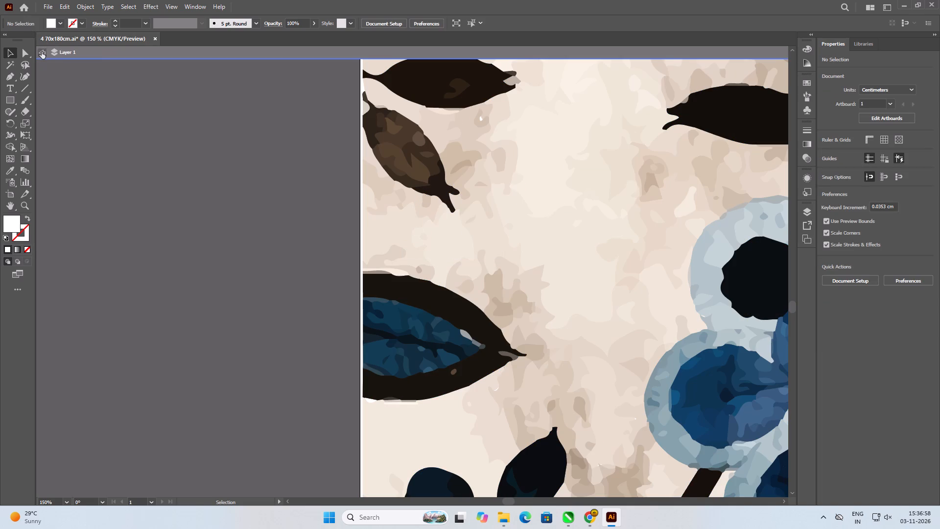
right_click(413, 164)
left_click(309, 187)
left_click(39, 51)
Ungroup the expanded floral artwork and clear the selection.
left_click(377, 124)
right_click(377, 124)
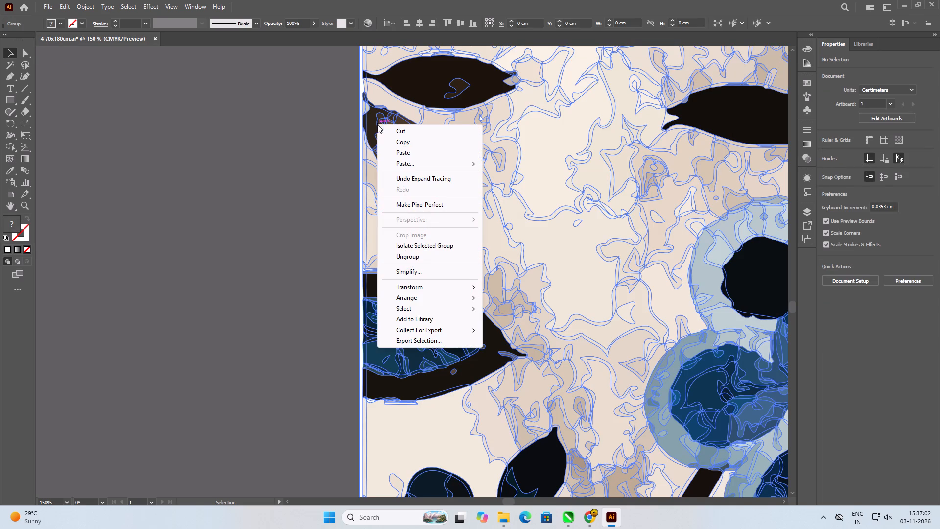
left_click(418, 251)
left_click(314, 288)
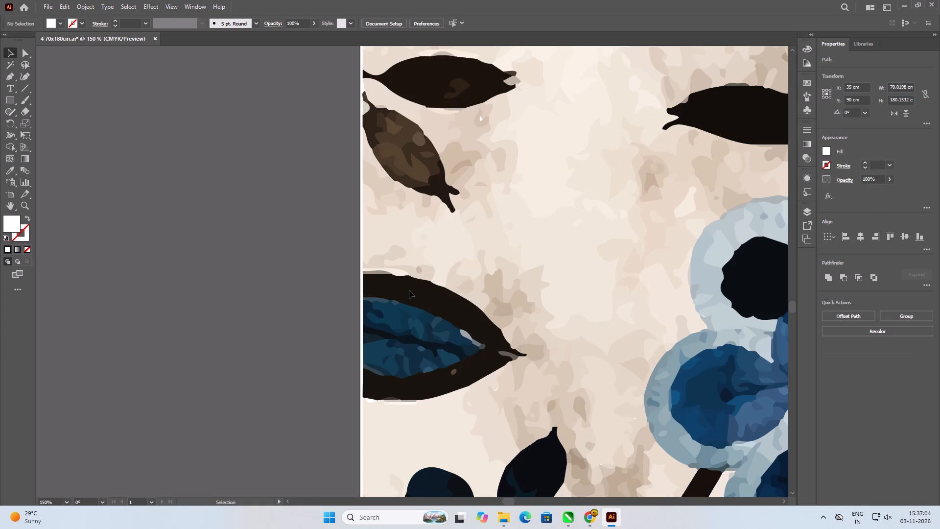
Delete the dark outline and blue inner shapes of the cut-off leaf at the pattern's left edge, above the small dark flowers.
left_click(413, 290)
key("End")
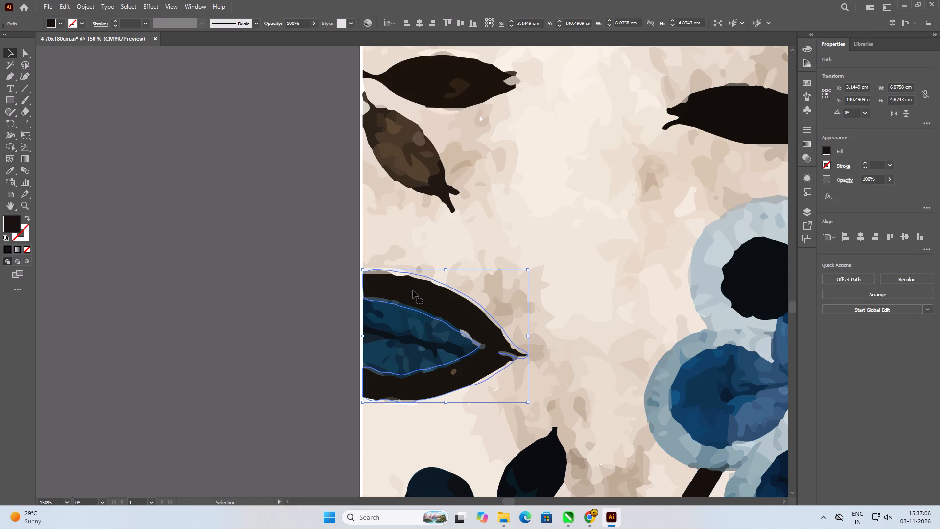
key("Delete")
left_click(413, 323)
key("Delete")
left_click_drag(280, 290, 394, 314)
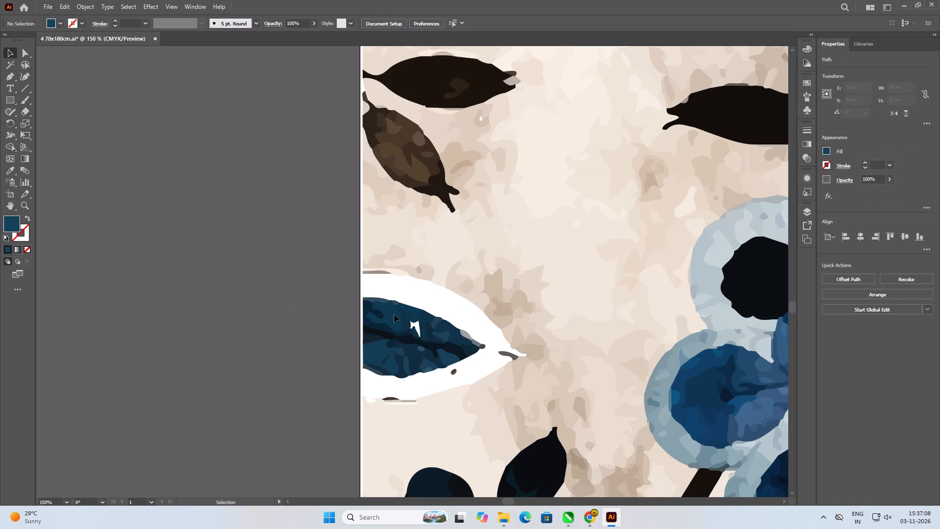
left_click_drag(394, 314, 478, 376)
key("Delete")
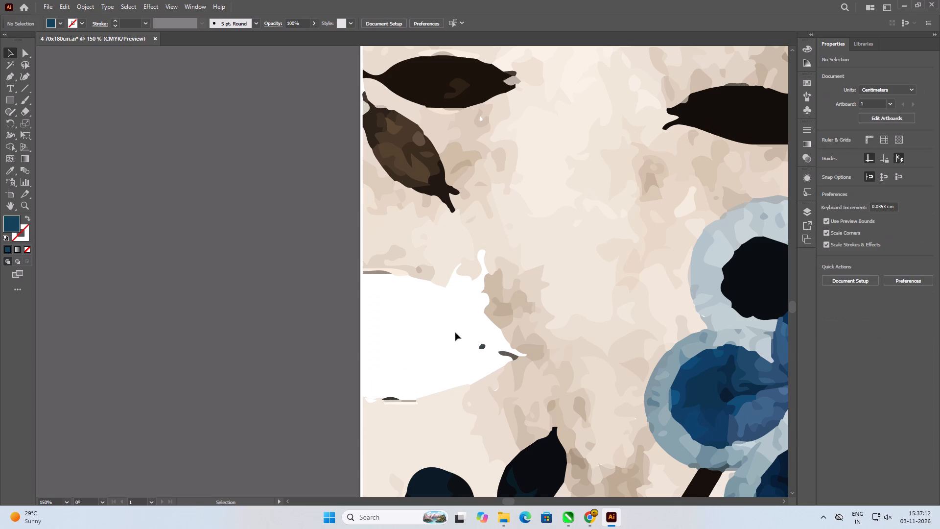
Delete the small leftover fragments at the tip, lower edge and upper edge of the removed leaf's area.
left_click(486, 348)
key("Delete")
left_click(503, 354)
key("Delete")
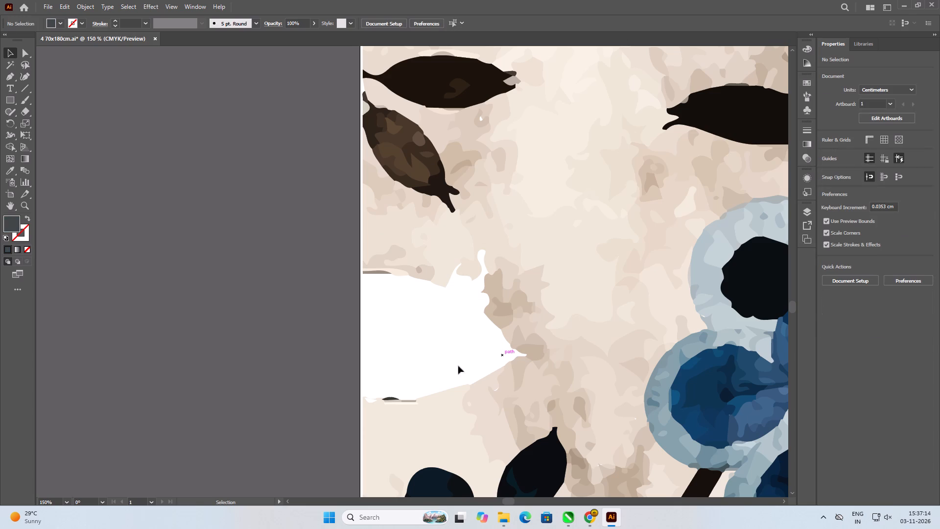
left_click(393, 397)
key("Delete")
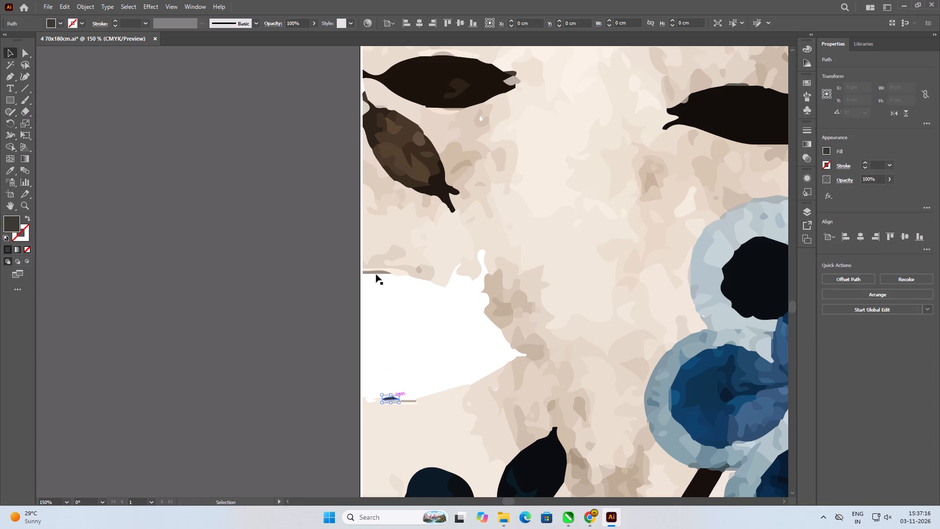
left_click(376, 274)
key("Delete")
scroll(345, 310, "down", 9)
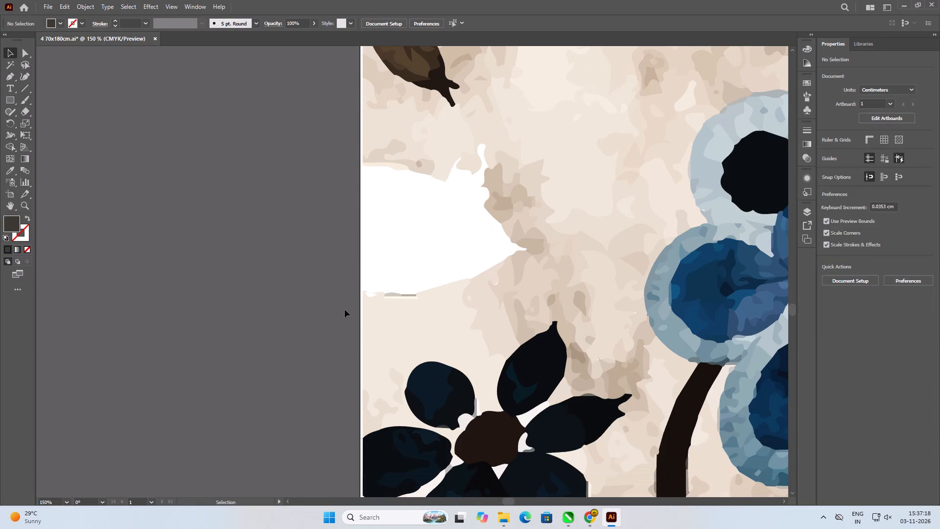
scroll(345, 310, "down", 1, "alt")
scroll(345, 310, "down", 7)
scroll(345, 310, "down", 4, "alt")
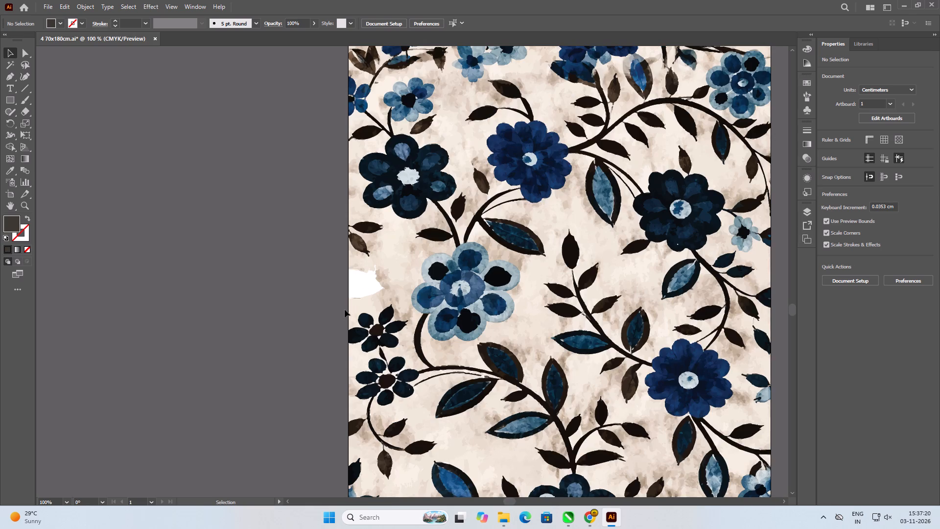